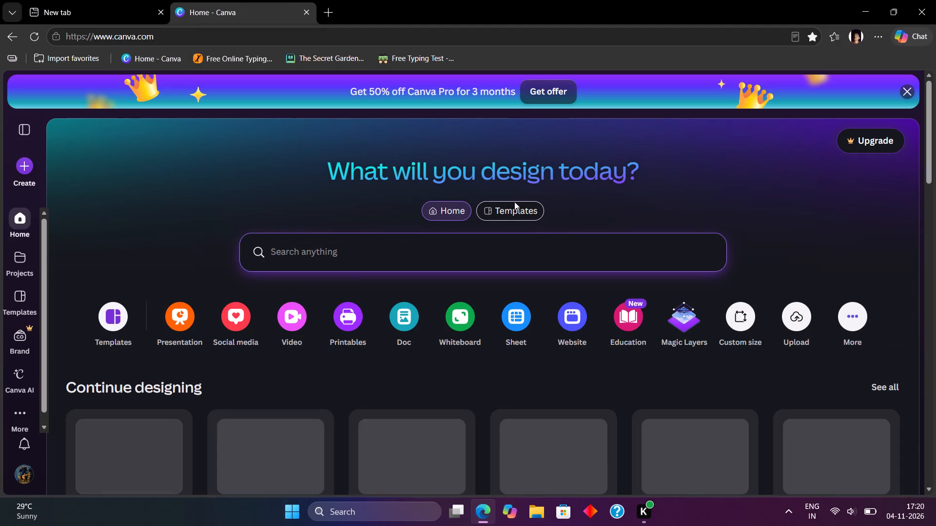
Open the templates gallery.
{"action": "left_click", "coordinate": [509, 213]}
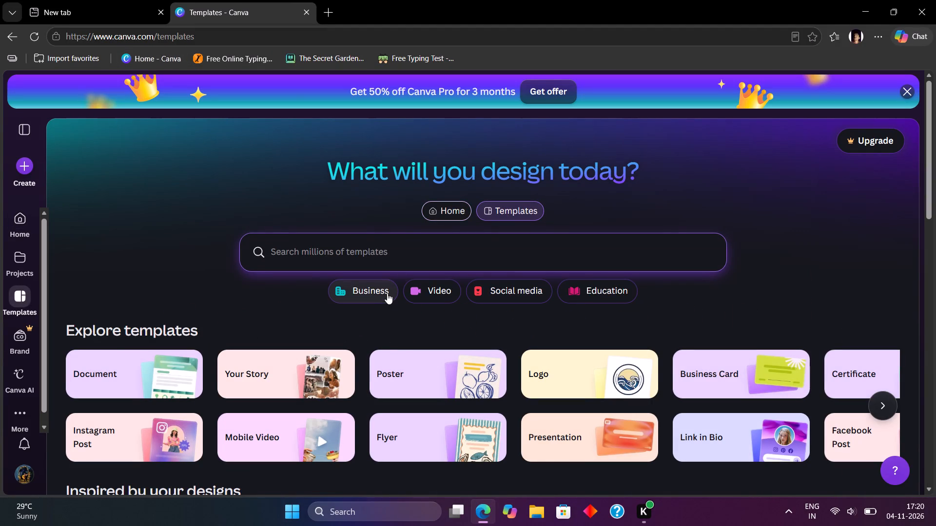
Open the Logo template category and look through the available logo designs.
{"action": "scroll", "coordinate": [387, 293], "scroll_direction": "down", "scroll_amount": 2}
{"action": "left_click", "coordinate": [589, 244]}
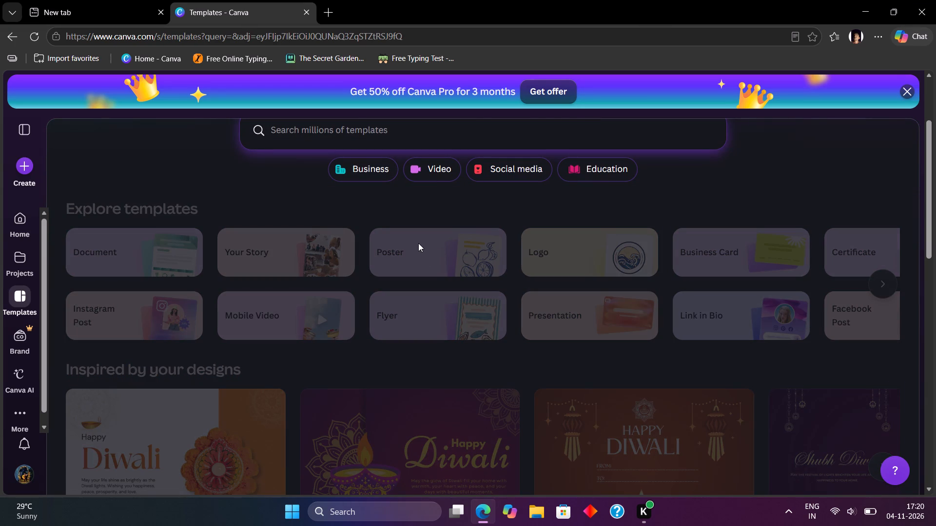
{"action": "left_click_drag", "start_coordinate": [424, 242], "coordinate": [429, 216]}
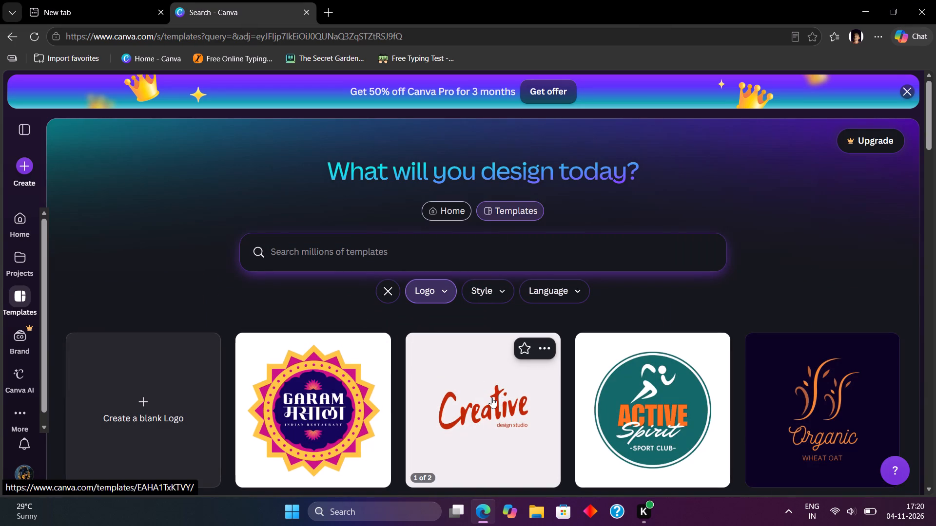
{"action": "scroll", "coordinate": [483, 389], "scroll_direction": "down", "scroll_amount": 5}
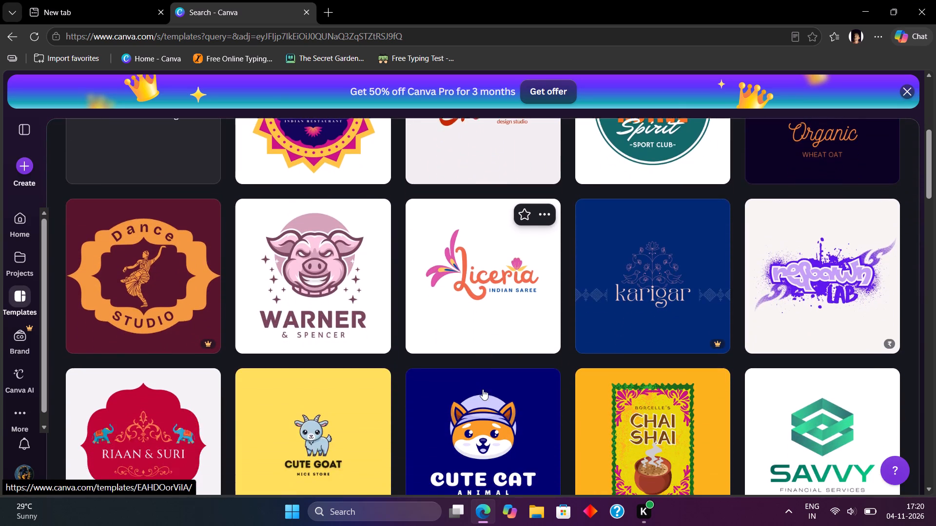
{"action": "scroll", "coordinate": [483, 389], "scroll_direction": "down", "scroll_amount": 7}
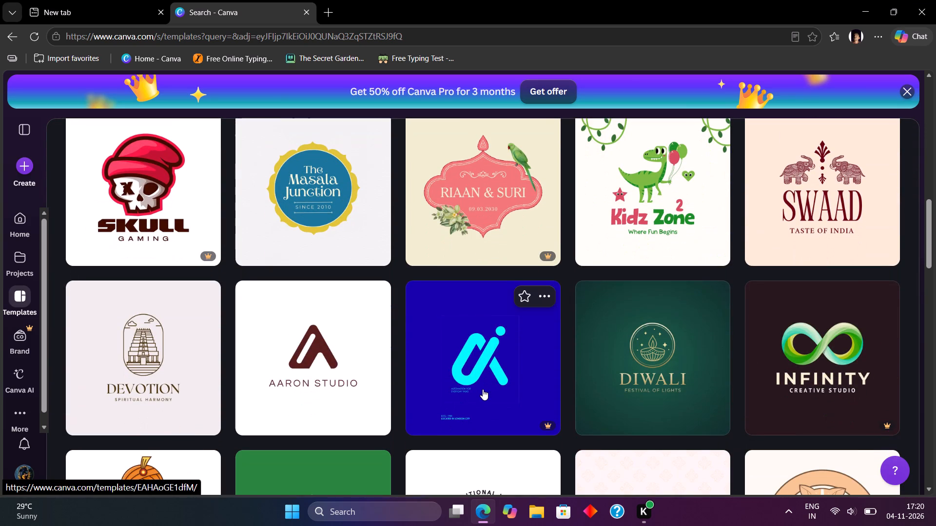
{"action": "scroll", "coordinate": [483, 389], "scroll_direction": "down", "scroll_amount": 8}
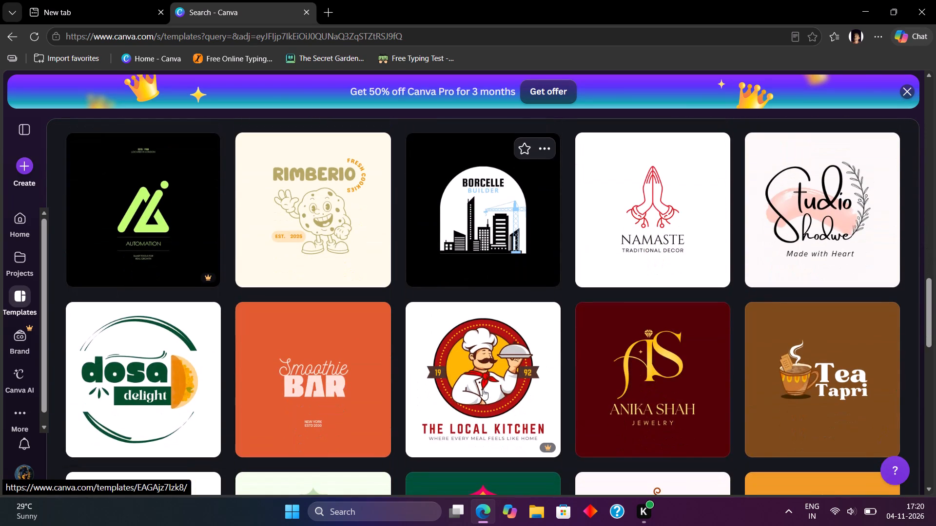
{"action": "scroll", "coordinate": [483, 389], "scroll_direction": "up", "scroll_amount": 20}
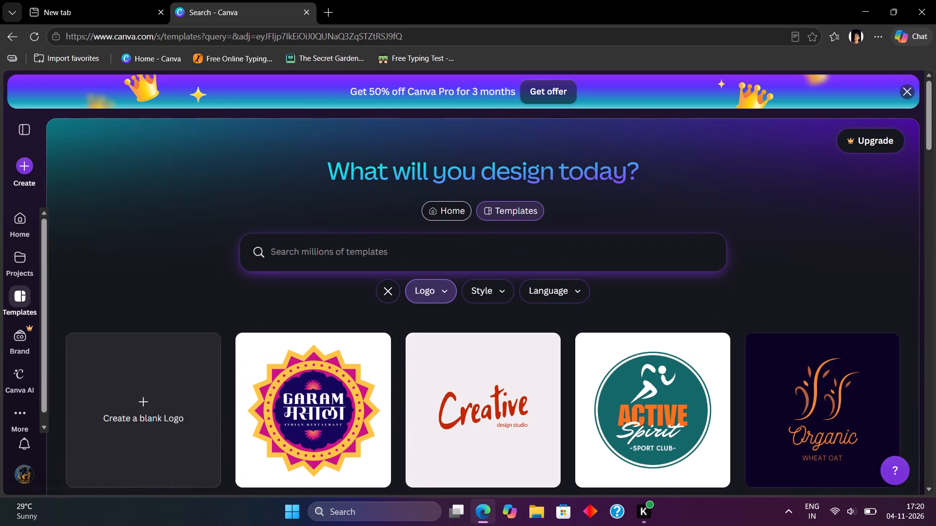
Clear the Logo category and show the Business Card templates instead.
{"action": "left_click", "coordinate": [393, 295]}
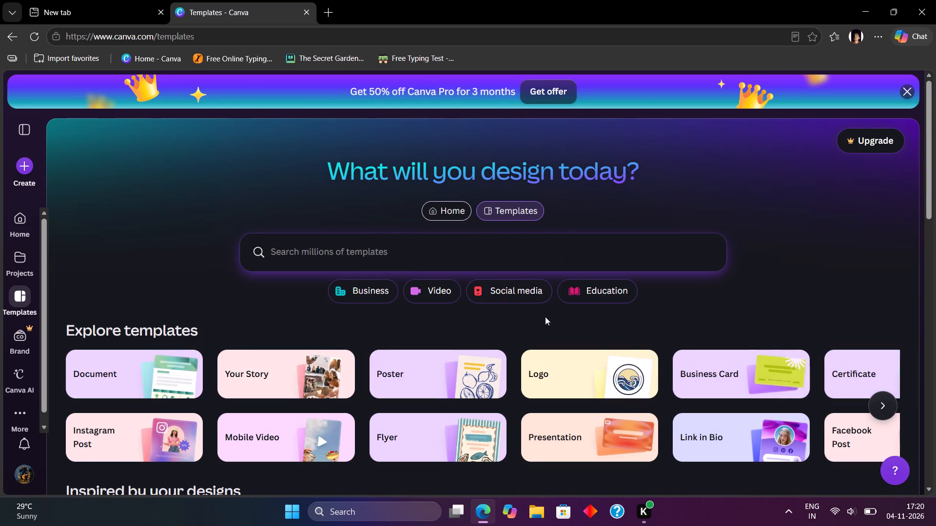
{"action": "left_click", "coordinate": [724, 363]}
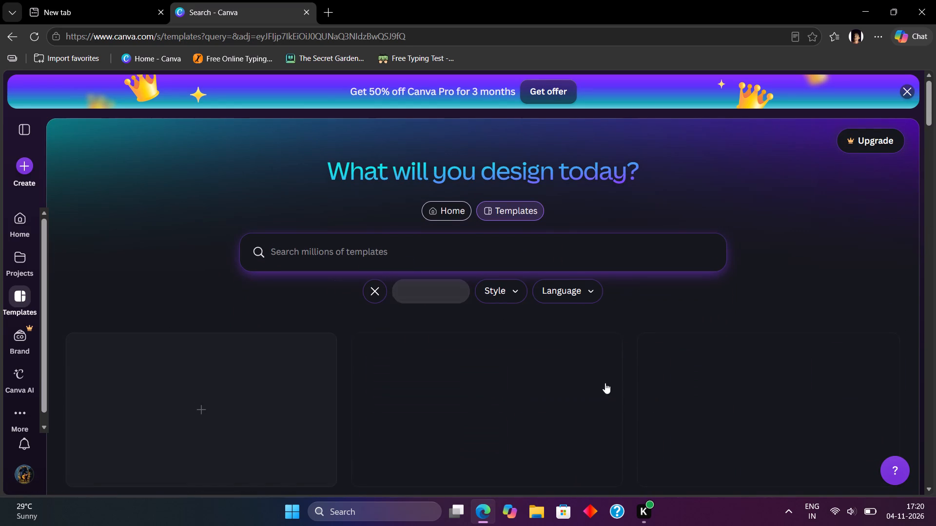
Look through the general Business Card template designs.
{"action": "scroll", "coordinate": [533, 376], "scroll_direction": "down", "scroll_amount": 5}
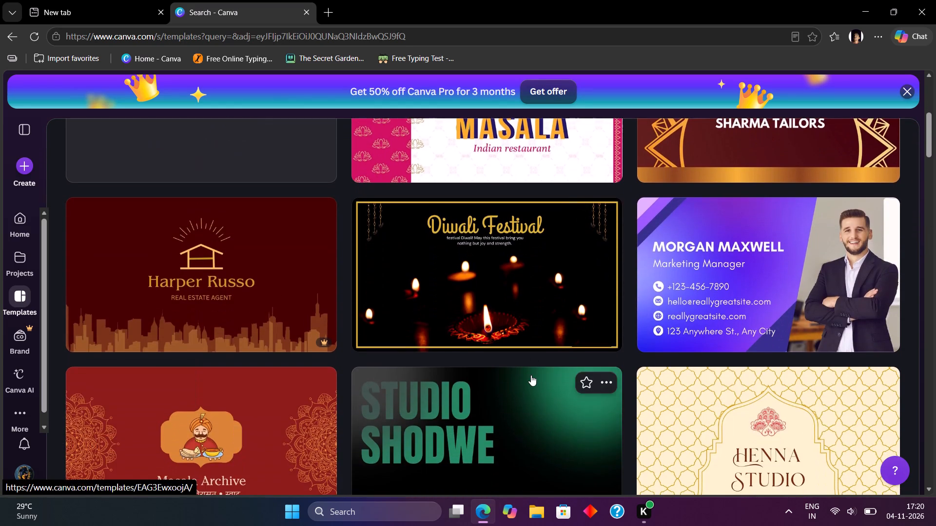
{"action": "scroll", "coordinate": [531, 375], "scroll_direction": "down", "scroll_amount": 8}
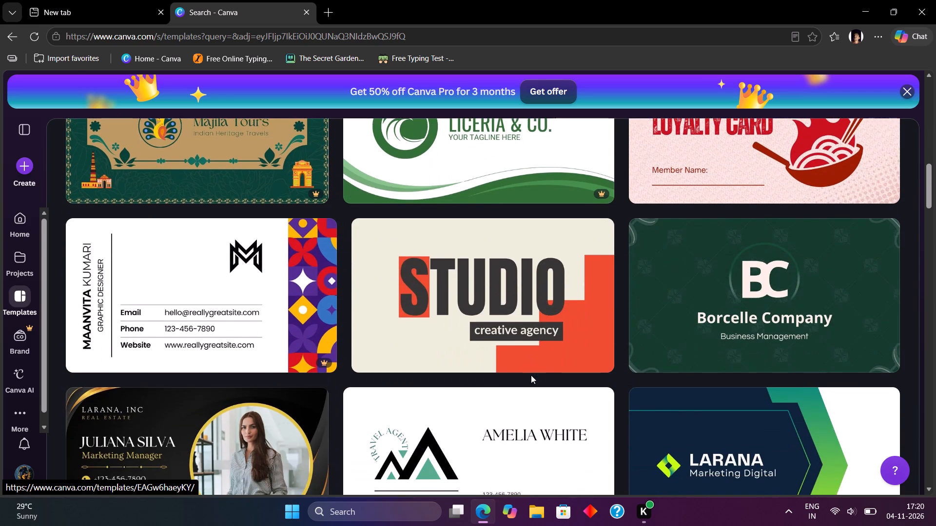
{"action": "scroll", "coordinate": [531, 375], "scroll_direction": "down", "scroll_amount": 10}
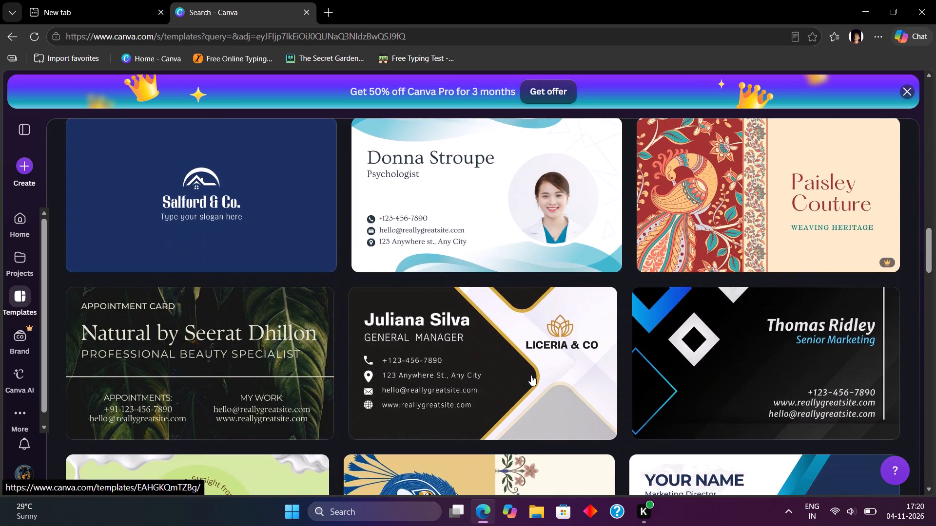
{"action": "scroll", "coordinate": [531, 375], "scroll_direction": "up", "scroll_amount": 17}
{"action": "scroll", "coordinate": [531, 374], "scroll_direction": "up", "scroll_amount": 10}
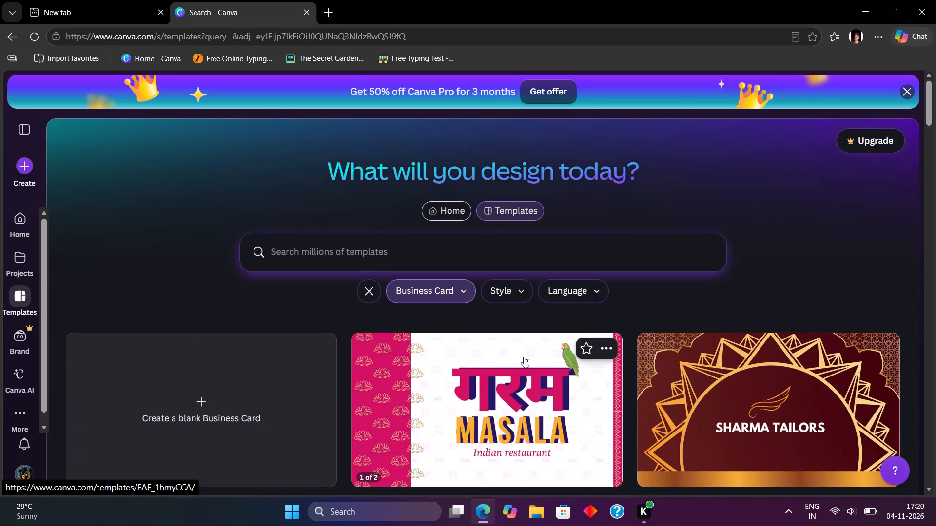
Search the Business Card templates for "car travel&tour".
{"action": "left_click", "coordinate": [350, 253]}
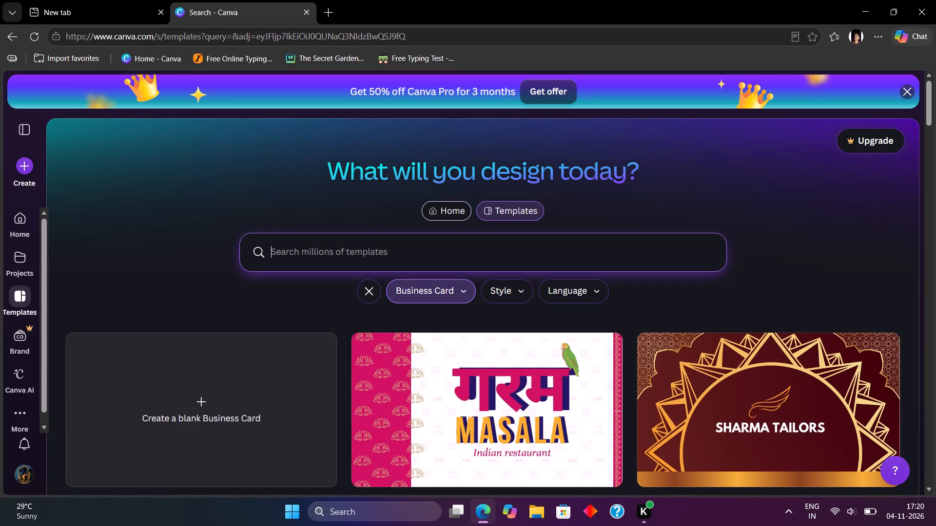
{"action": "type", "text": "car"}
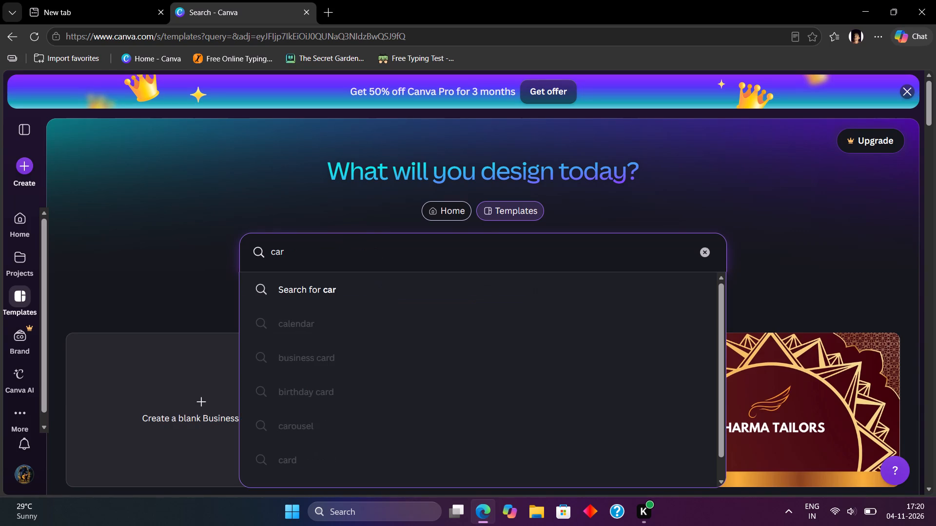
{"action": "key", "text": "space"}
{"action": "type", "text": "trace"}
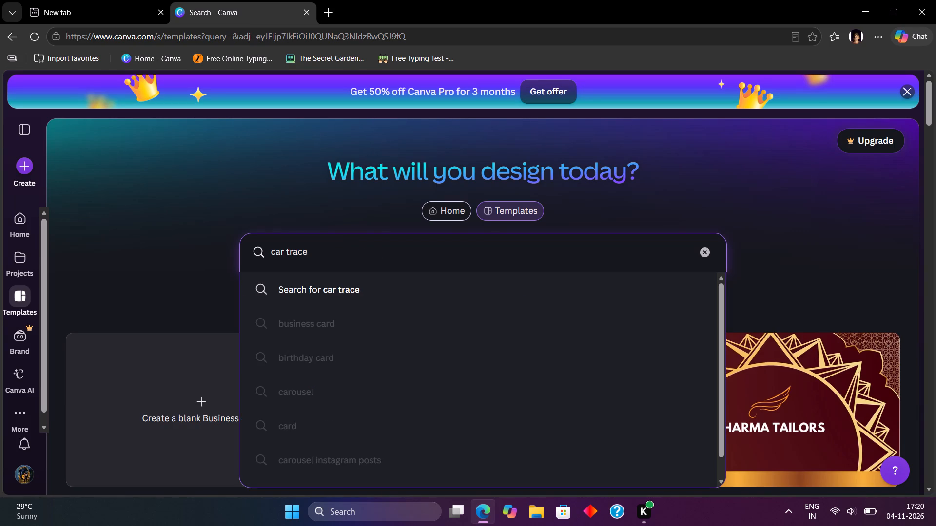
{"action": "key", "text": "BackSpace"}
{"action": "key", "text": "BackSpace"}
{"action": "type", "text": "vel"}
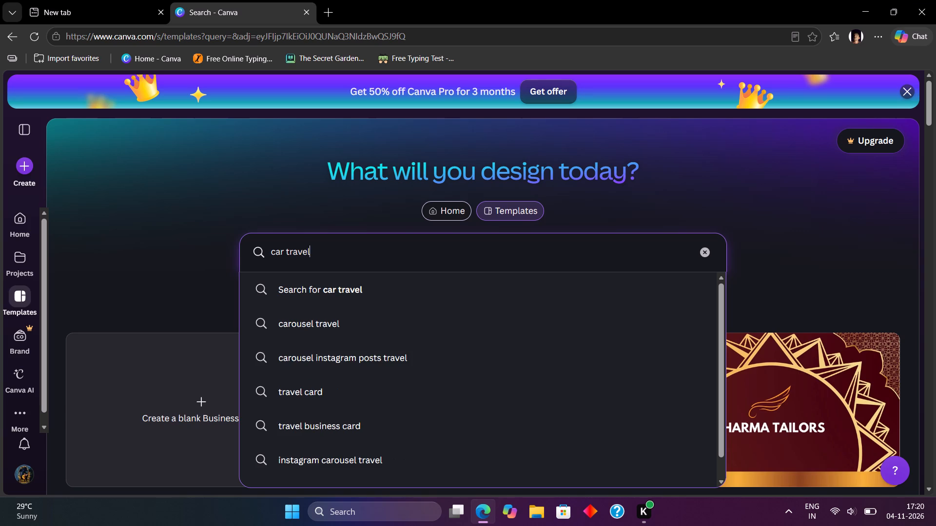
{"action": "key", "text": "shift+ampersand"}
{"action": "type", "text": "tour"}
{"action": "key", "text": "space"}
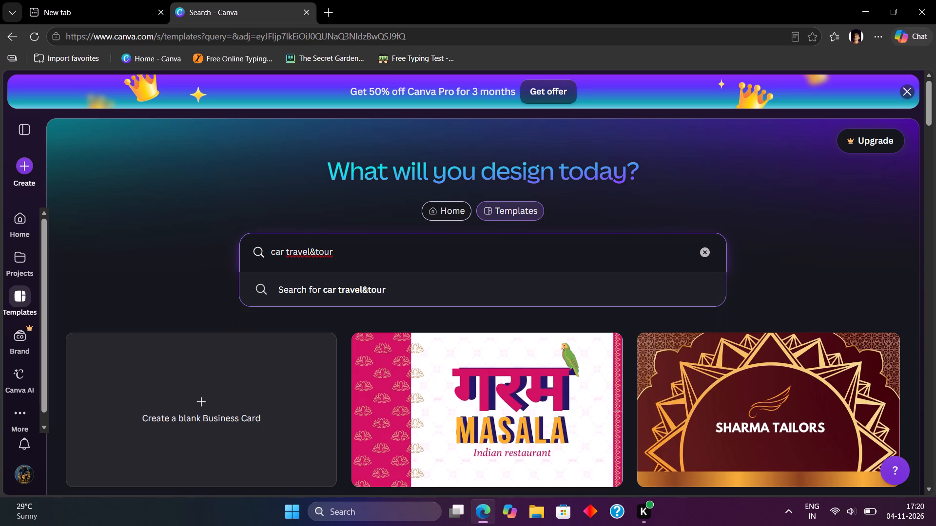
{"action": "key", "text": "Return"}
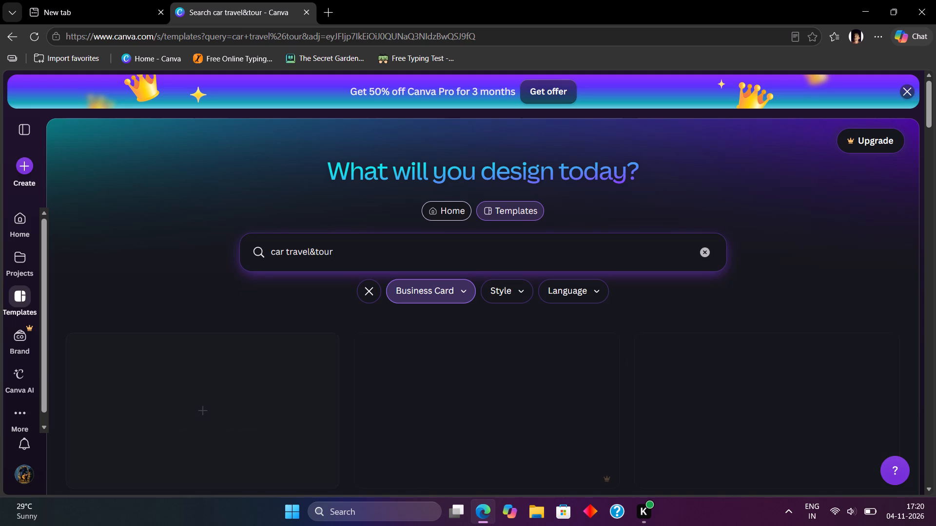
Examine the car travel and tour business card results for a suitable template.
{"action": "scroll", "coordinate": [502, 336], "scroll_direction": "down", "scroll_amount": 2}
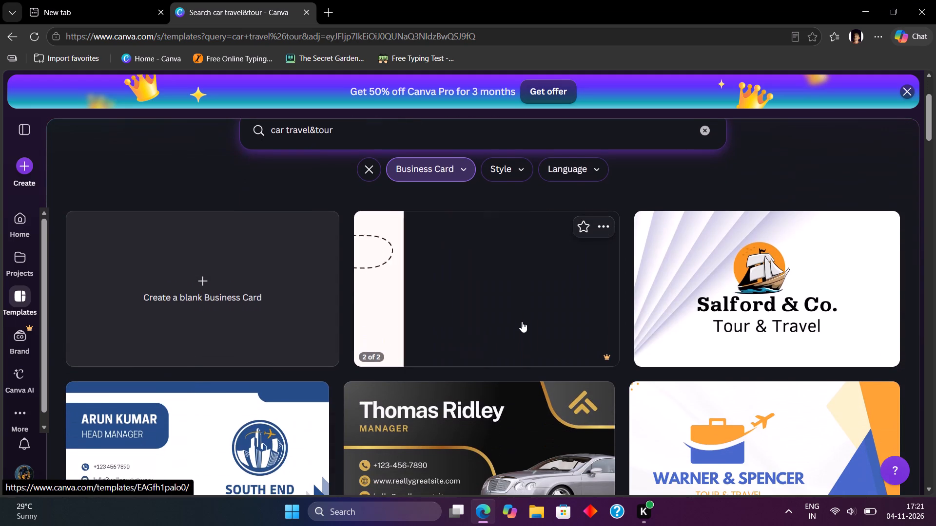
{"action": "scroll", "coordinate": [522, 321], "scroll_direction": "down", "scroll_amount": 4}
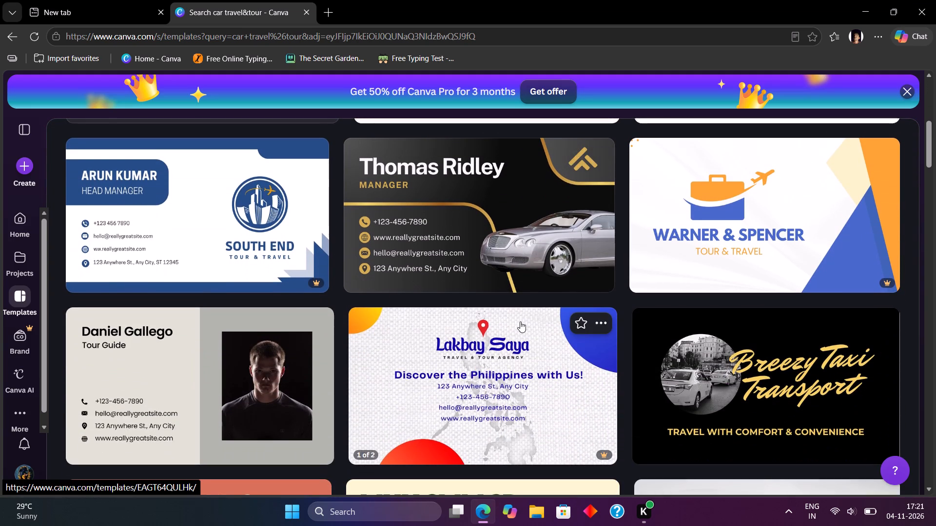
{"action": "scroll", "coordinate": [520, 321], "scroll_direction": "down", "scroll_amount": 6}
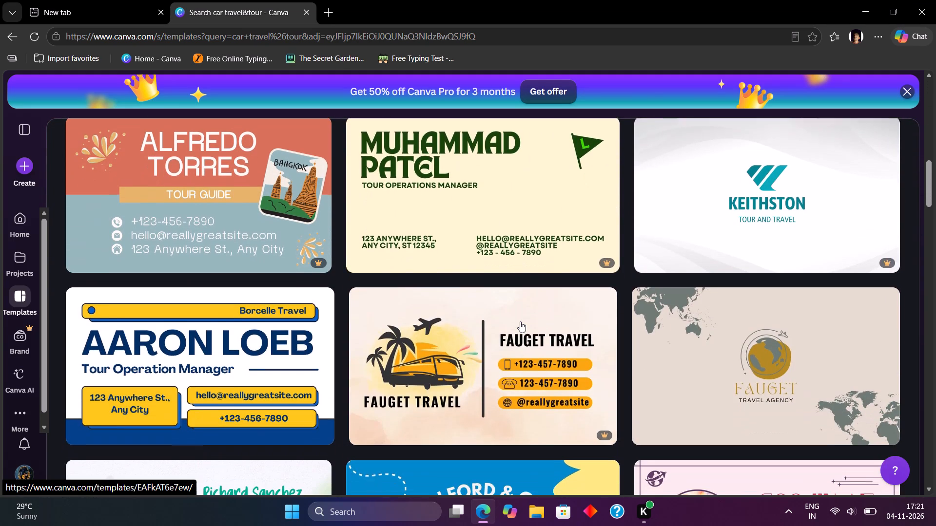
{"action": "scroll", "coordinate": [432, 301], "scroll_direction": "down", "scroll_amount": 2}
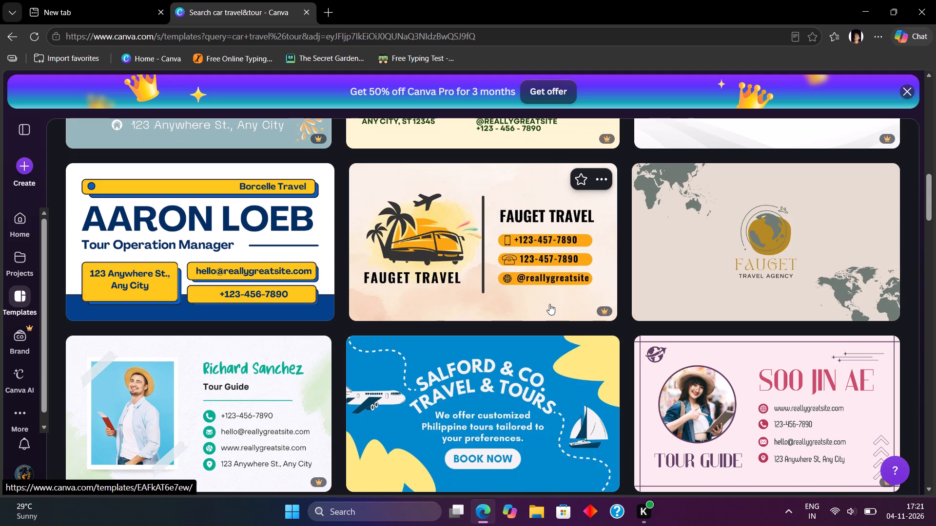
{"action": "scroll", "coordinate": [541, 305], "scroll_direction": "down", "scroll_amount": 2}
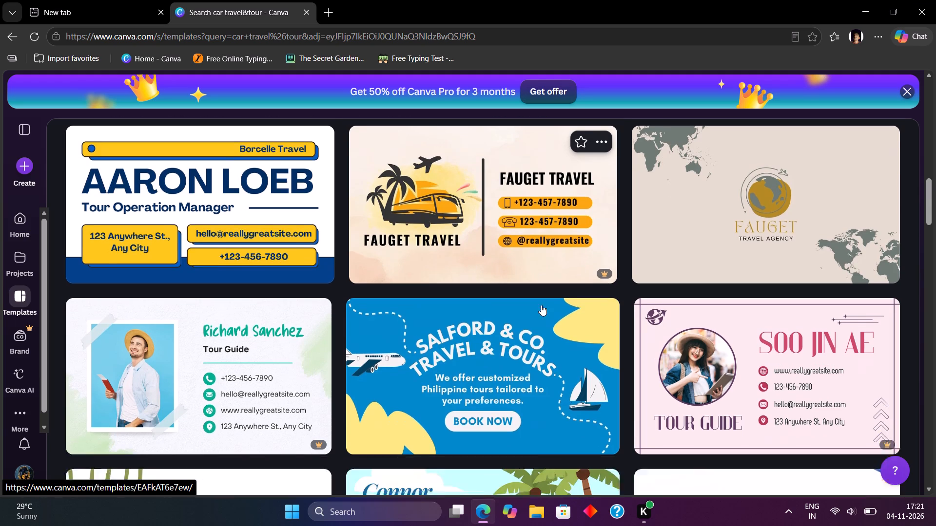
{"action": "scroll", "coordinate": [541, 305], "scroll_direction": "down", "scroll_amount": 1}
{"action": "scroll", "coordinate": [467, 310], "scroll_direction": "down", "scroll_amount": 1}
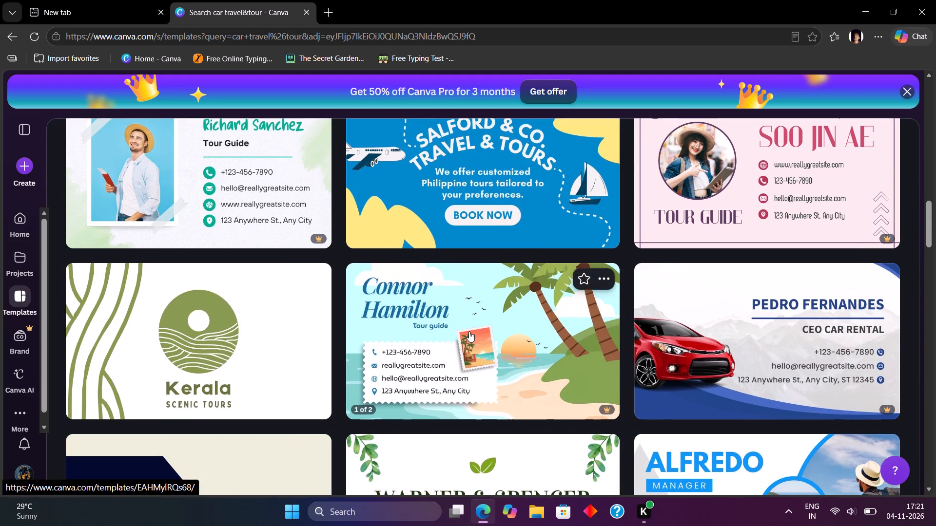
{"action": "scroll", "coordinate": [469, 331], "scroll_direction": "down", "scroll_amount": 4}
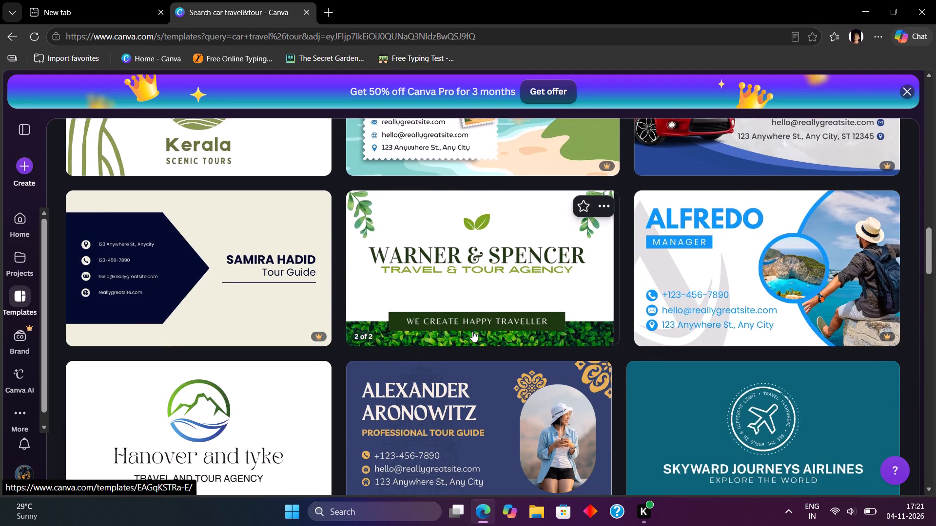
{"action": "scroll", "coordinate": [508, 277], "scroll_direction": "down", "scroll_amount": 3}
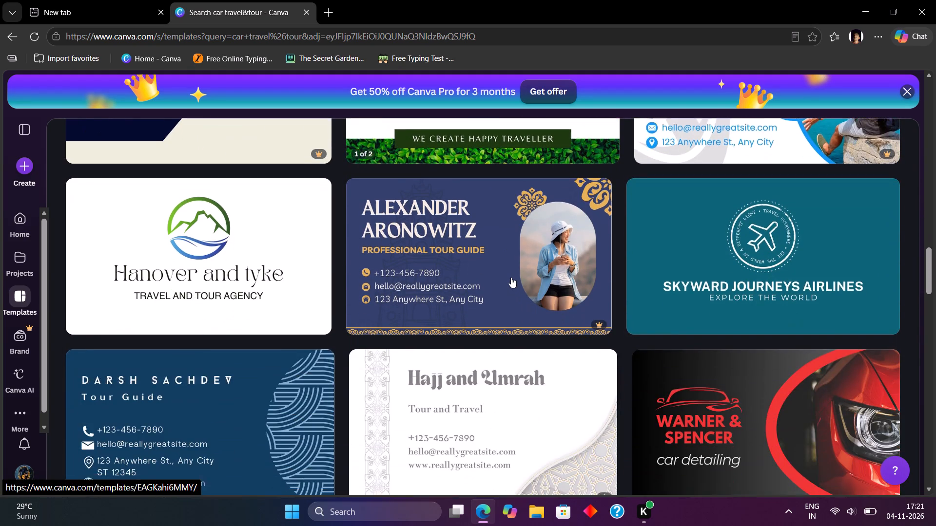
{"action": "scroll", "coordinate": [511, 277], "scroll_direction": "down", "scroll_amount": 2}
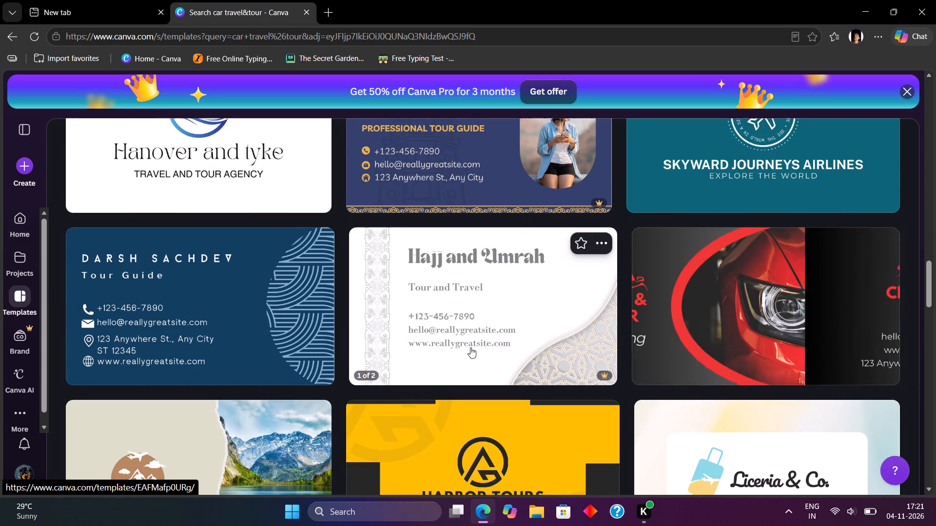
{"action": "scroll", "coordinate": [470, 347], "scroll_direction": "down", "scroll_amount": 5}
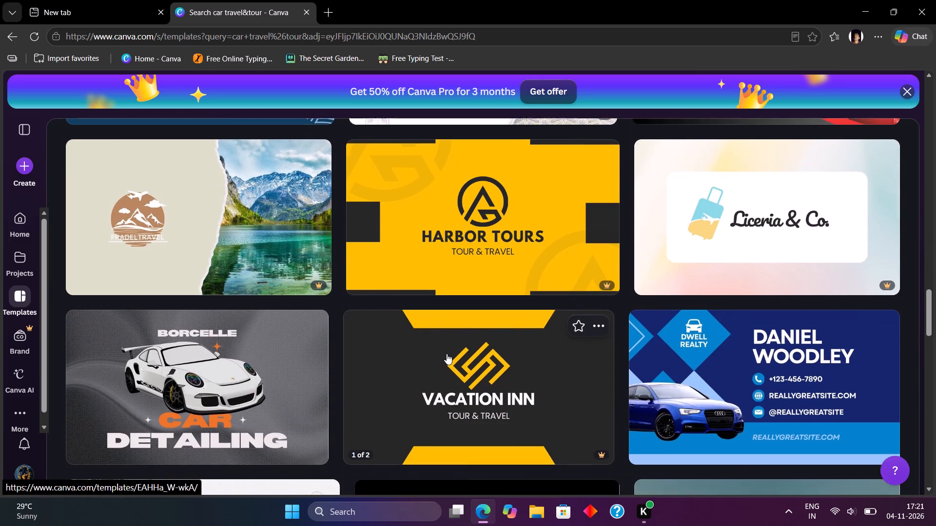
{"action": "scroll", "coordinate": [463, 325], "scroll_direction": "down", "scroll_amount": 3}
{"action": "scroll", "coordinate": [535, 293], "scroll_direction": "down", "scroll_amount": 1}
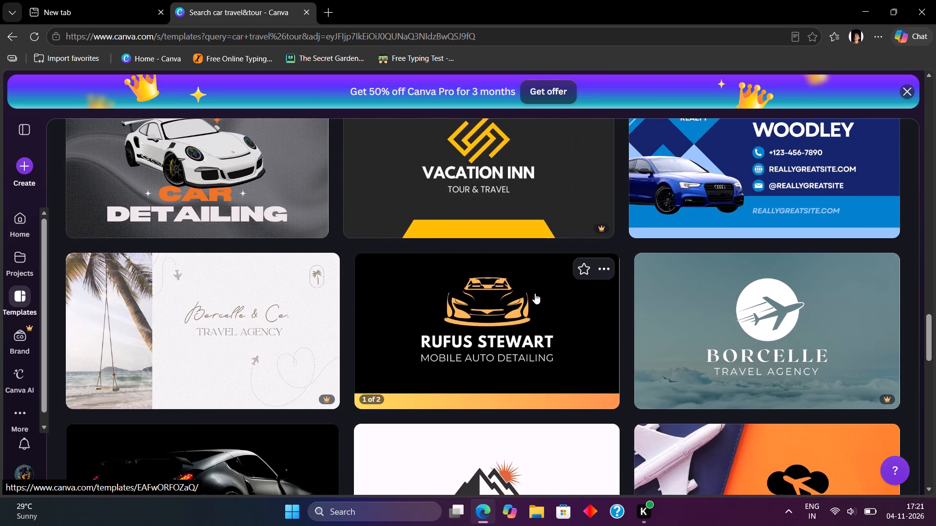
{"action": "scroll", "coordinate": [535, 293], "scroll_direction": "down", "scroll_amount": 5}
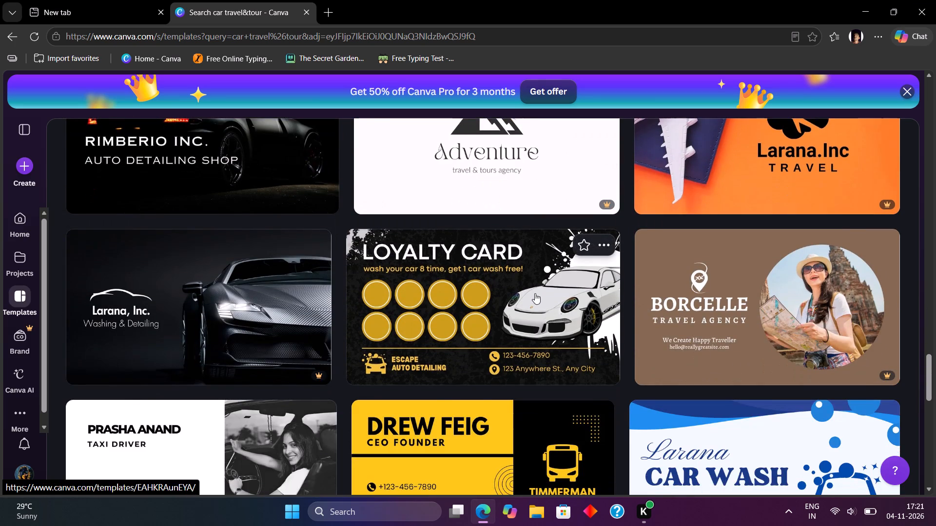
{"action": "scroll", "coordinate": [535, 293], "scroll_direction": "down", "scroll_amount": 4}
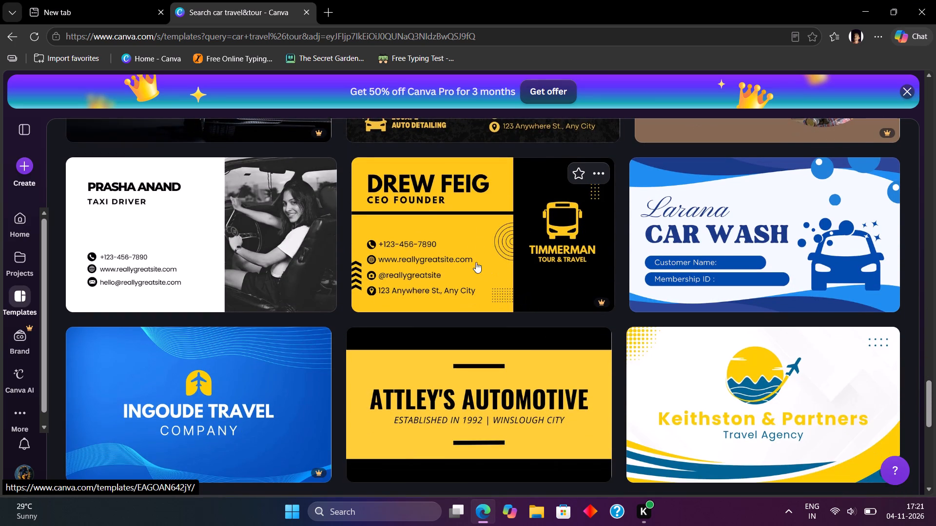
{"action": "scroll", "coordinate": [688, 267], "scroll_direction": "down", "scroll_amount": 5}
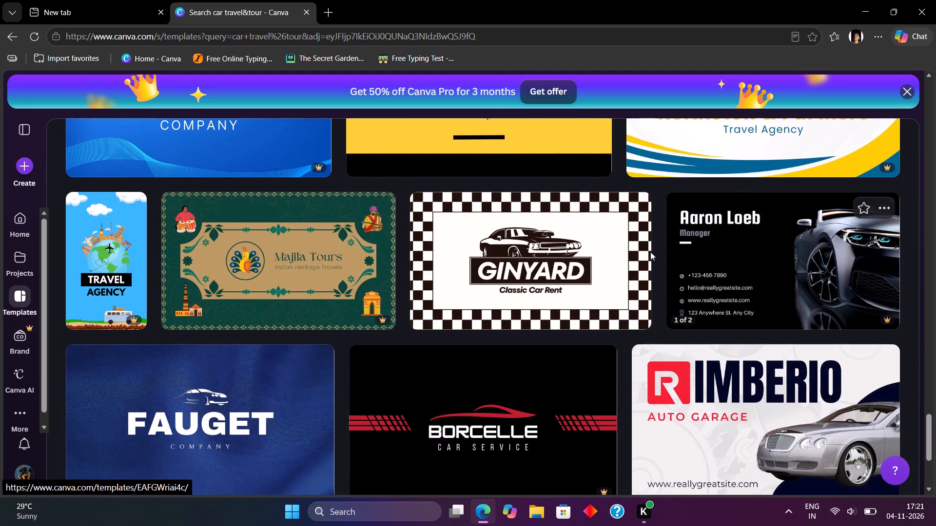
{"action": "scroll", "coordinate": [560, 200], "scroll_direction": "down", "scroll_amount": 2}
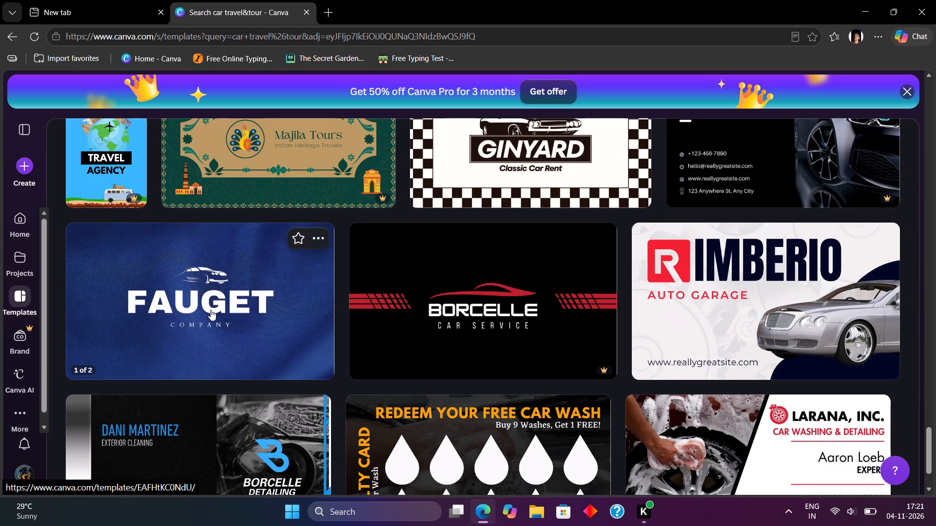
Open the "White and Navy Modern Company Business Cards" template with the Fauget car logo for customizing.
{"action": "left_click", "coordinate": [211, 310]}
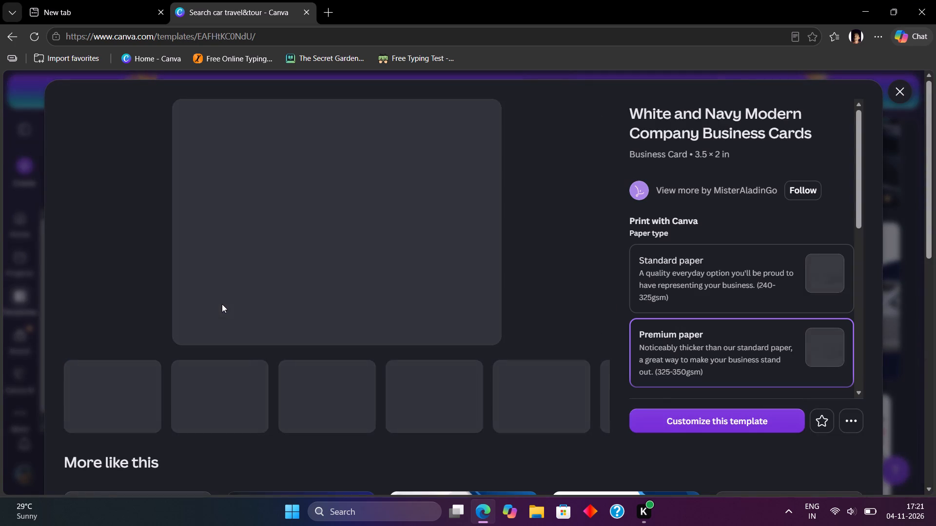
{"action": "left_click", "coordinate": [670, 426]}
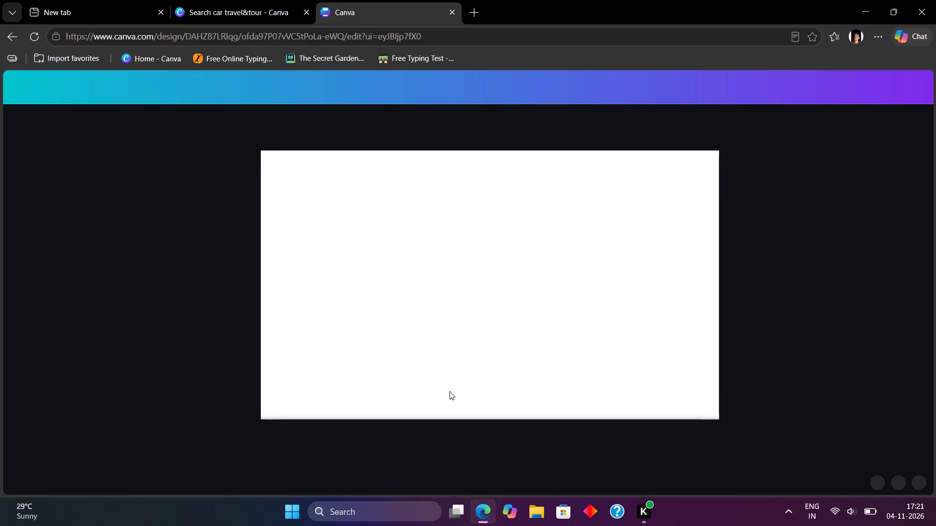
Replace the "FAUGET" heading on the card's first page with the business owner's full name.
{"action": "double_click", "coordinate": [445, 282]}
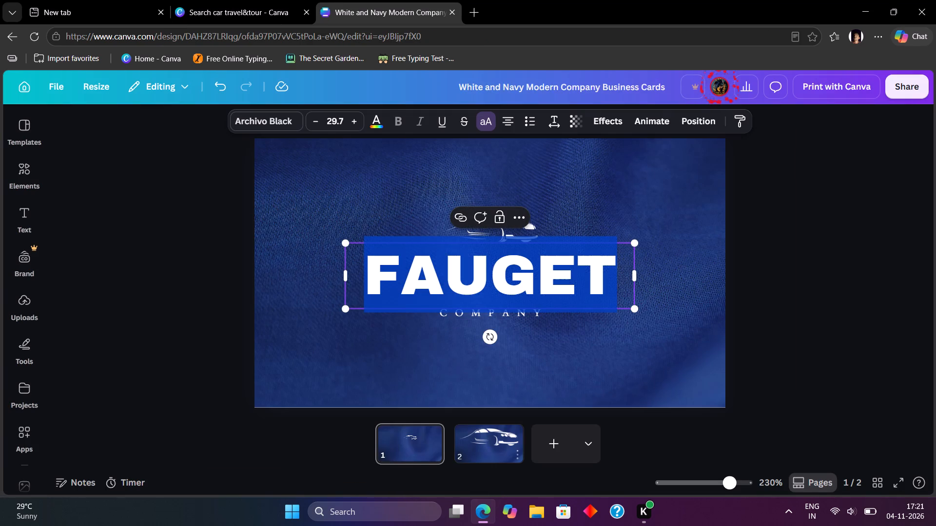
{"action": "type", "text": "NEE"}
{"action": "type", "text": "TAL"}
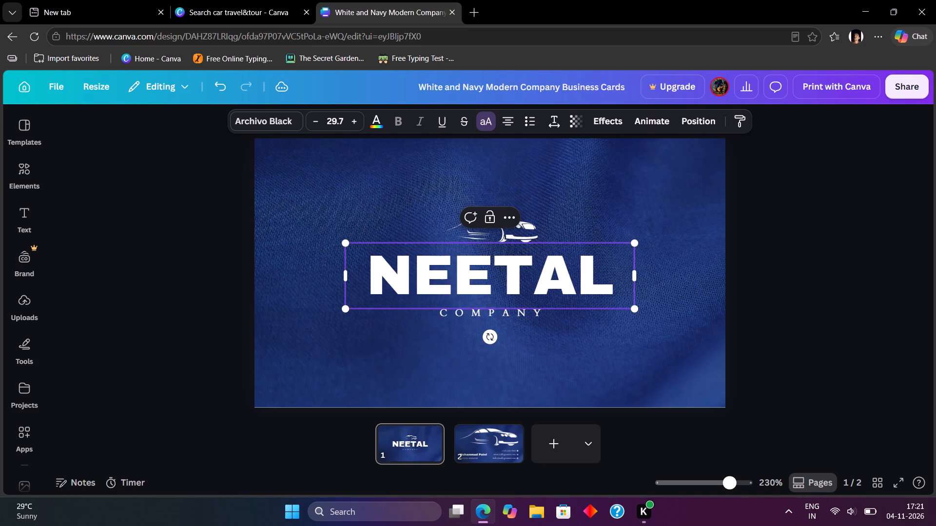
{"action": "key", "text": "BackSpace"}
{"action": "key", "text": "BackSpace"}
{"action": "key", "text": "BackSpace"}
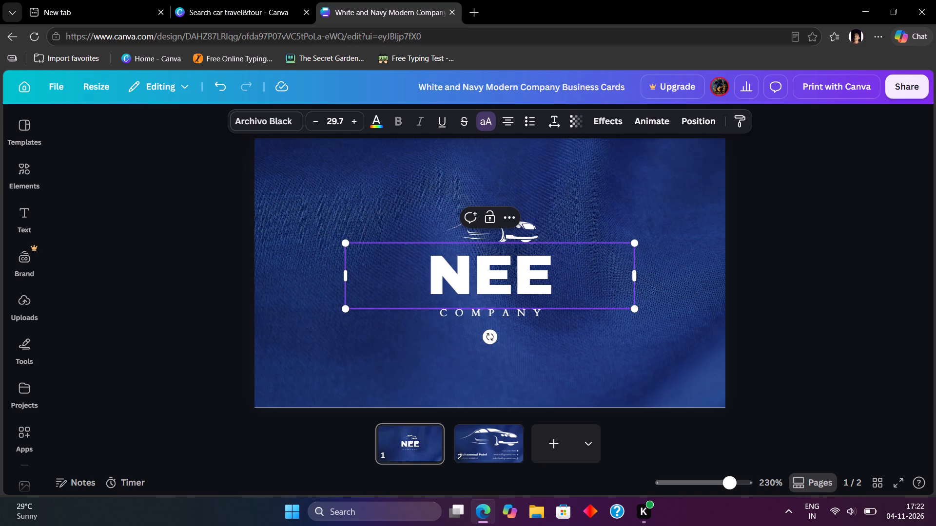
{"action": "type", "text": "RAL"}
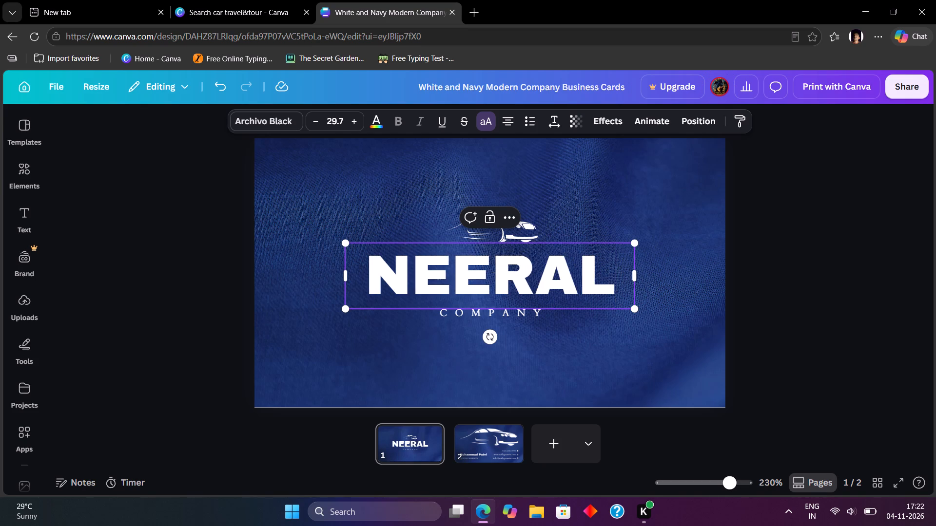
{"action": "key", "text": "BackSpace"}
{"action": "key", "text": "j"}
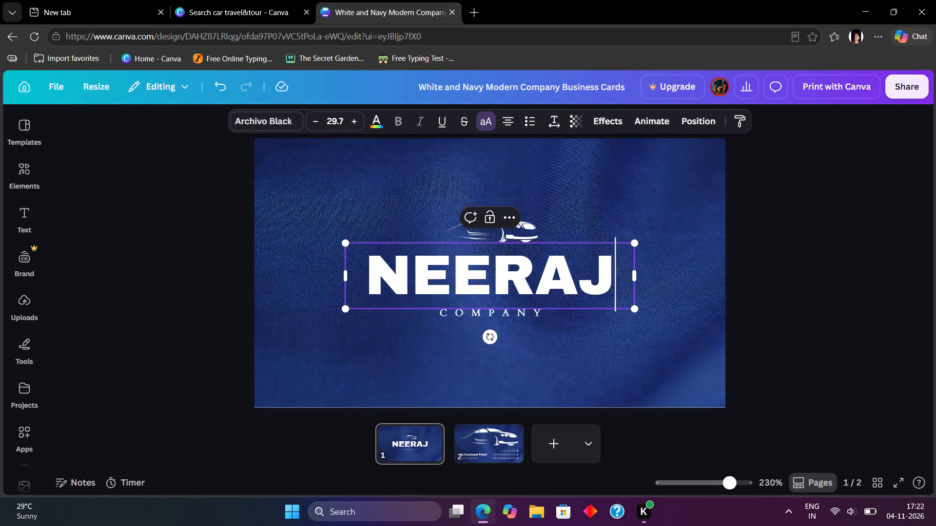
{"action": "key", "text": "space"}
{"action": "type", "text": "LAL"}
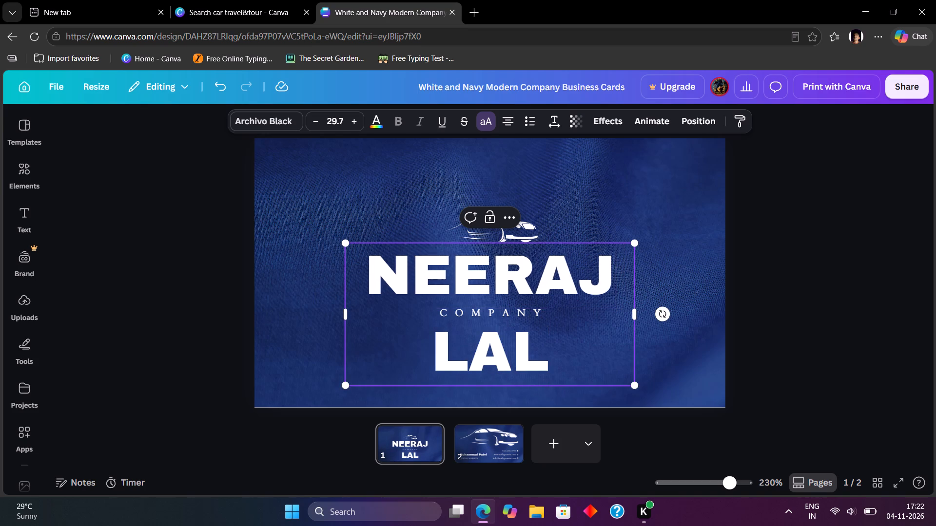
Widen the name heading's text box so the name fits on one line, and scale it down to about size 21.1.
{"action": "left_click_drag", "start_coordinate": [635, 311], "coordinate": [743, 305]}
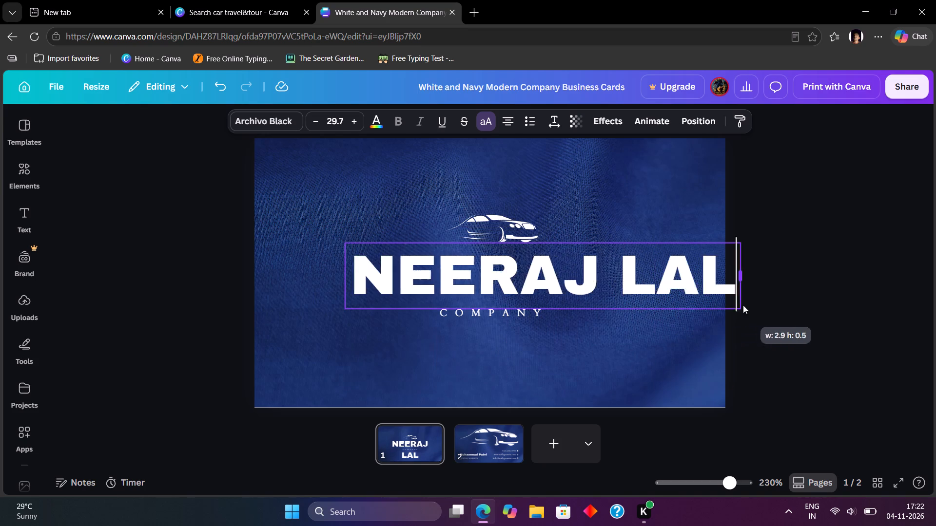
{"action": "left_click_drag", "start_coordinate": [743, 305], "coordinate": [742, 306]}
{"action": "left_click_drag", "start_coordinate": [743, 244], "coordinate": [640, 266]}
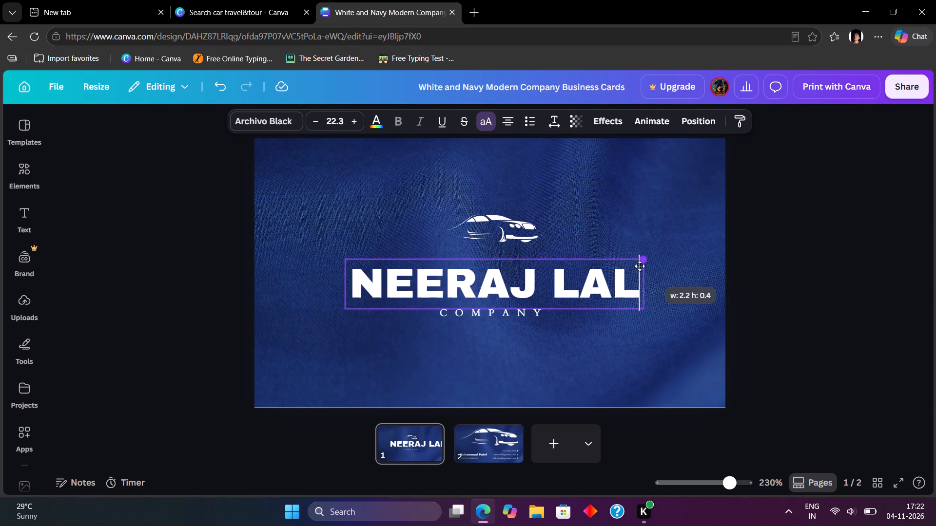
{"action": "left_click_drag", "start_coordinate": [640, 266], "coordinate": [623, 274]}
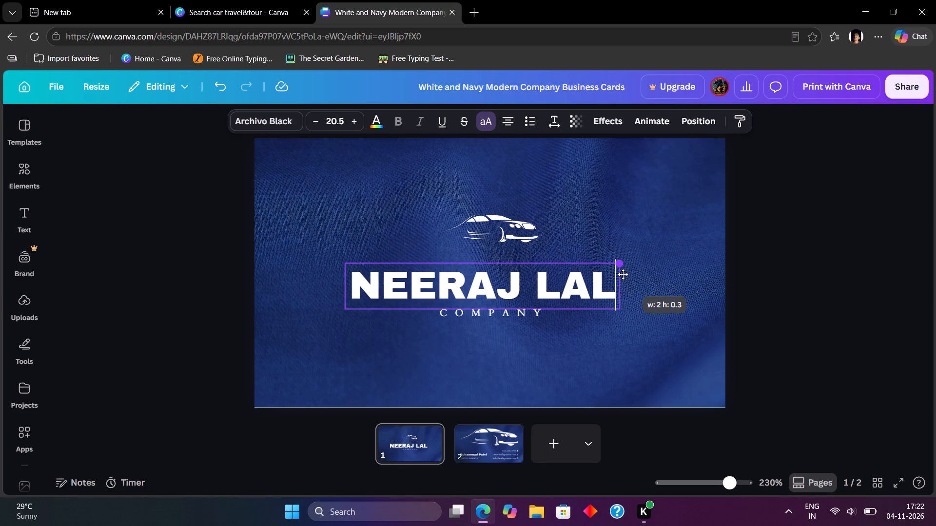
{"action": "left_click_drag", "start_coordinate": [623, 274], "coordinate": [630, 273]}
{"action": "left_click", "coordinate": [517, 354]}
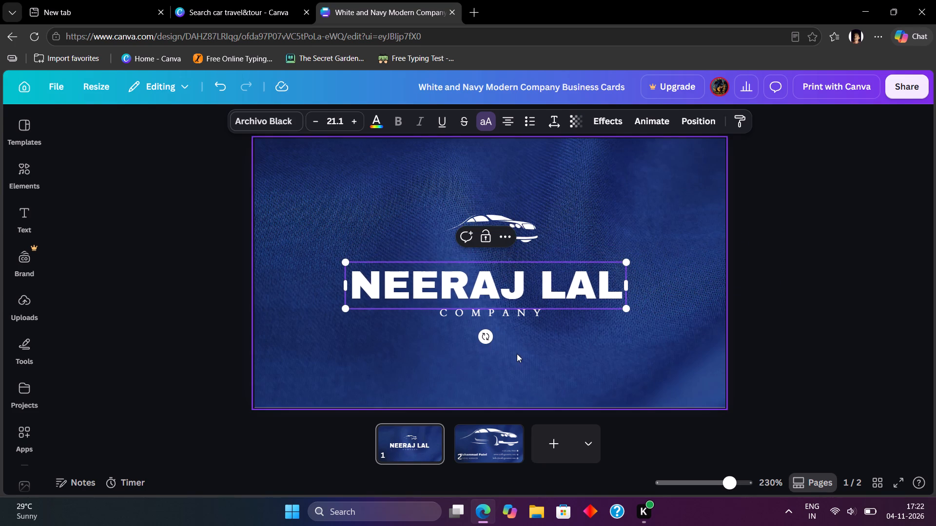
Position the name heading midway between the car graphic and the "COMPANY" line, near the card's horizontal centre.
{"action": "left_click_drag", "start_coordinate": [513, 274], "coordinate": [509, 265]}
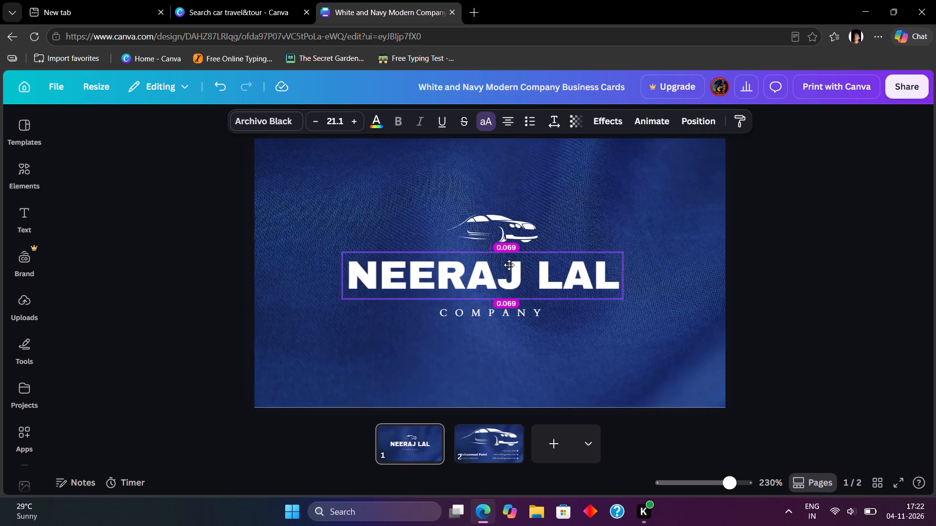
{"action": "left_click_drag", "start_coordinate": [509, 265], "coordinate": [517, 268]}
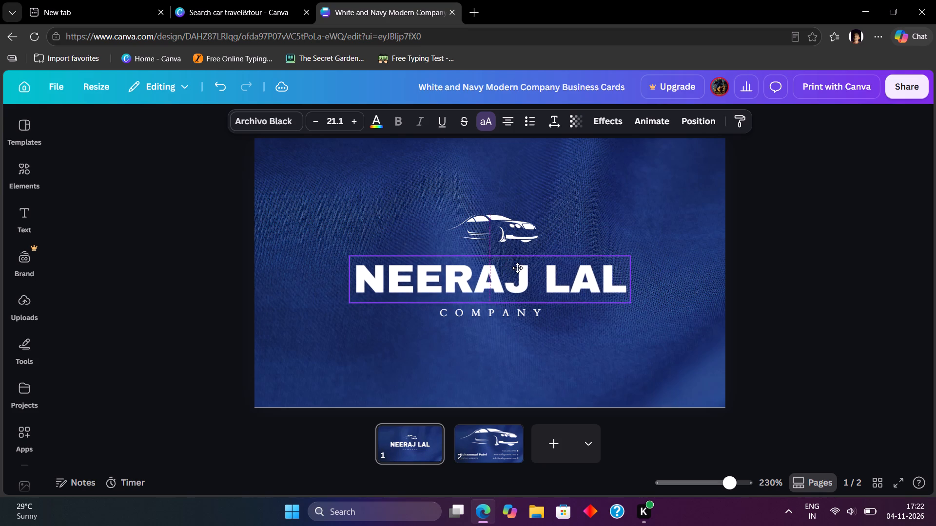
{"action": "left_click_drag", "start_coordinate": [517, 268], "coordinate": [512, 265]}
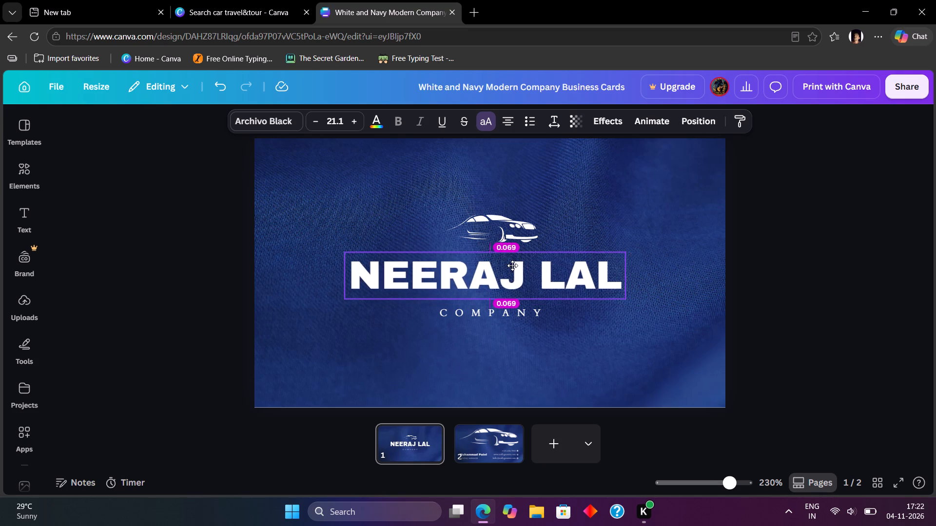
{"action": "left_click_drag", "start_coordinate": [512, 265], "coordinate": [511, 265]}
Enlarge the car graphic to about 0.9 in wide and move it slightly up above the name heading.
{"action": "left_click", "coordinate": [492, 239]}
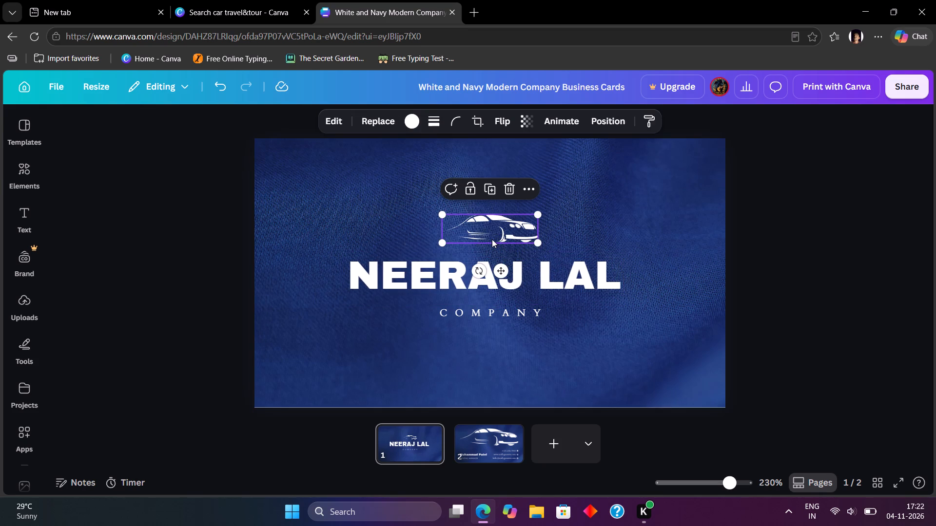
{"action": "left_click_drag", "start_coordinate": [446, 241], "coordinate": [418, 248]}
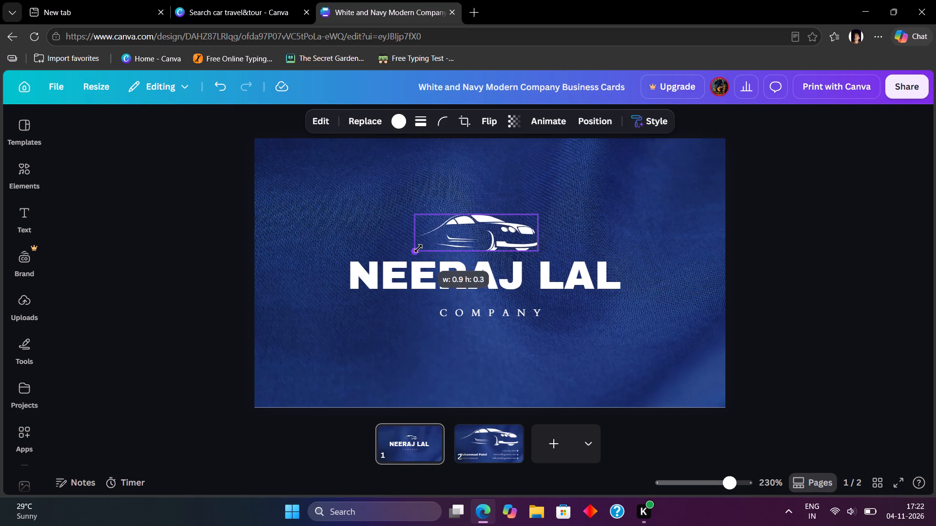
{"action": "left_click_drag", "start_coordinate": [418, 248], "coordinate": [415, 250]}
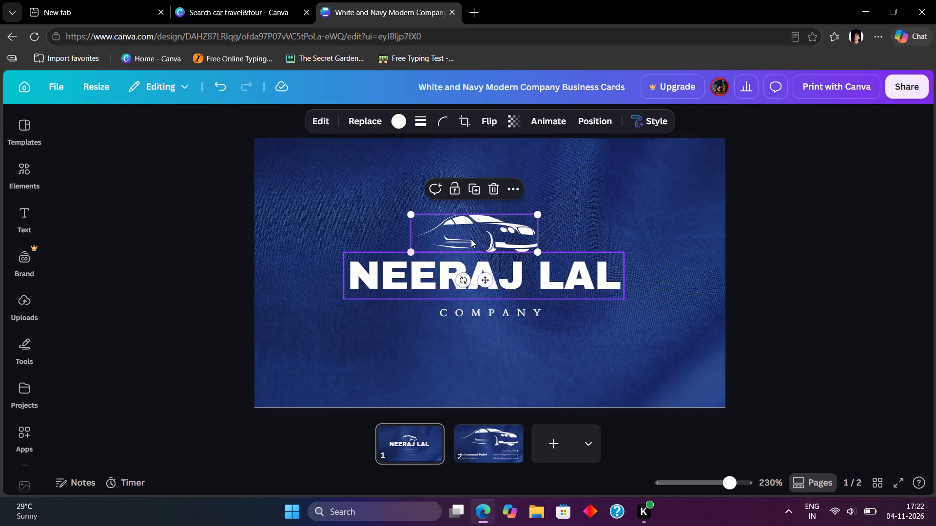
{"action": "left_click_drag", "start_coordinate": [471, 239], "coordinate": [472, 230]}
Replace the "COMPANY" line beneath the name with "TRAVEL & TOUR SERVICE'S".
{"action": "double_click", "coordinate": [500, 311]}
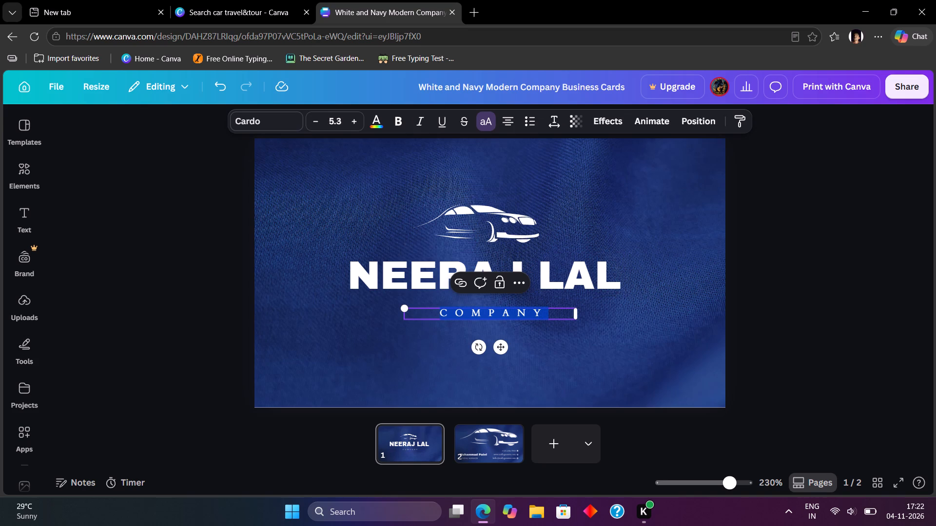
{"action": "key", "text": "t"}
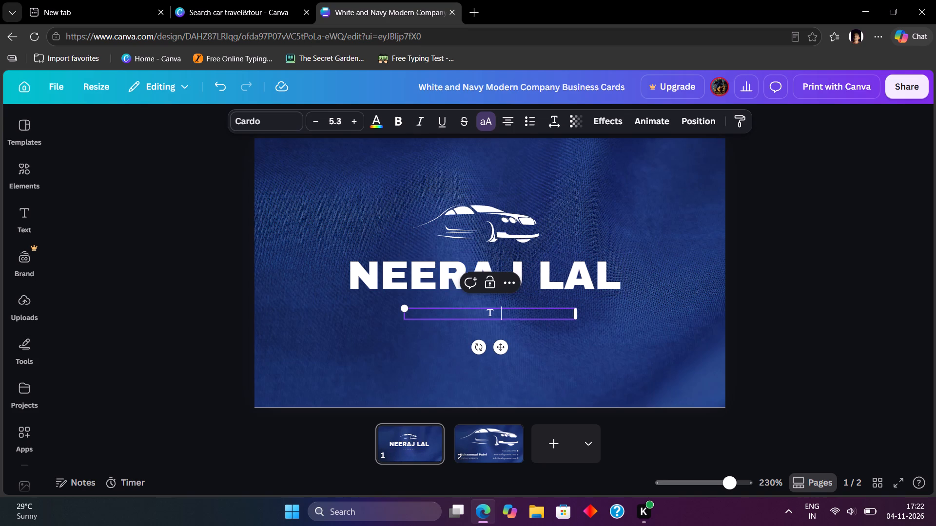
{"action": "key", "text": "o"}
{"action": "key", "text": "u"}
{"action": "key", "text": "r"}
{"action": "key", "text": "BackSpace"}
{"action": "key", "text": "BackSpace"}
{"action": "key", "text": "BackSpace"}
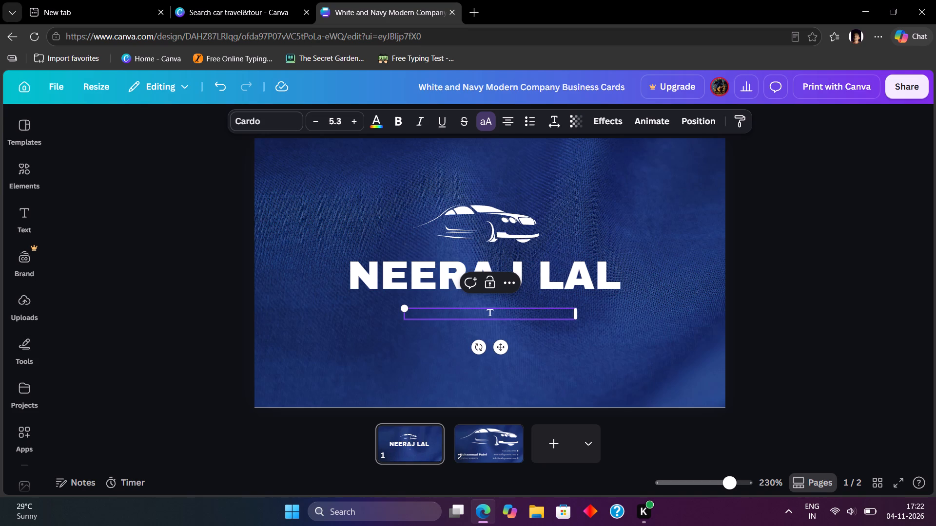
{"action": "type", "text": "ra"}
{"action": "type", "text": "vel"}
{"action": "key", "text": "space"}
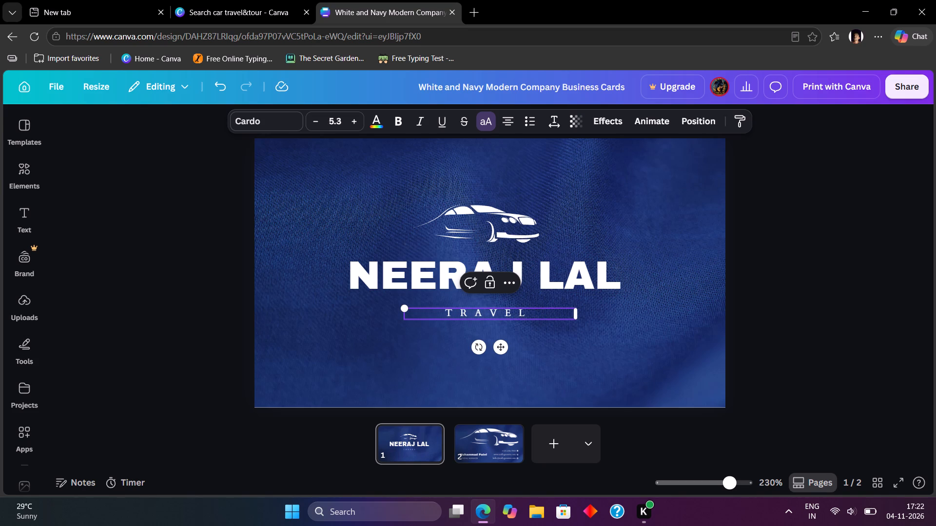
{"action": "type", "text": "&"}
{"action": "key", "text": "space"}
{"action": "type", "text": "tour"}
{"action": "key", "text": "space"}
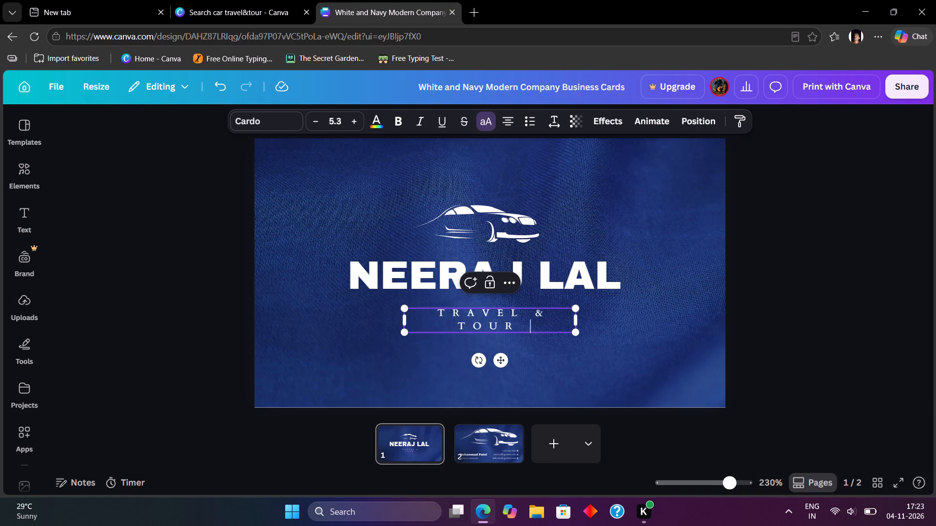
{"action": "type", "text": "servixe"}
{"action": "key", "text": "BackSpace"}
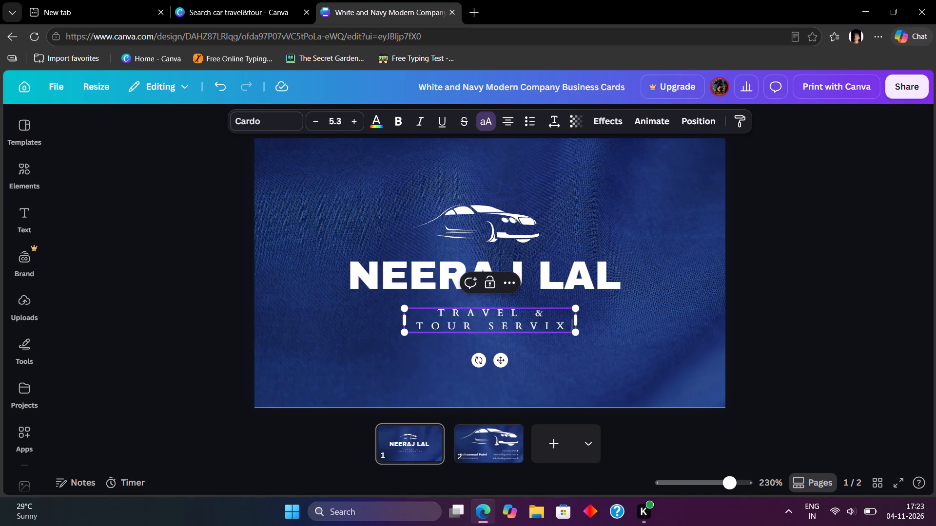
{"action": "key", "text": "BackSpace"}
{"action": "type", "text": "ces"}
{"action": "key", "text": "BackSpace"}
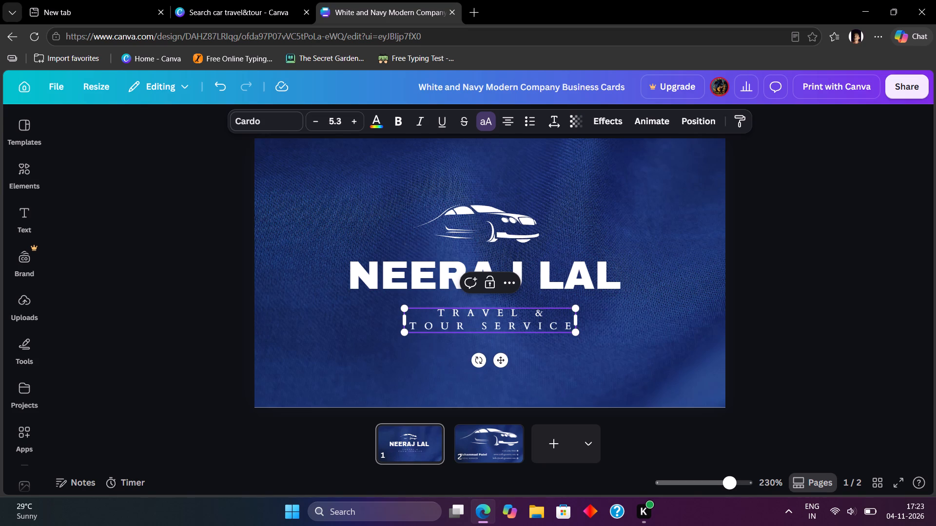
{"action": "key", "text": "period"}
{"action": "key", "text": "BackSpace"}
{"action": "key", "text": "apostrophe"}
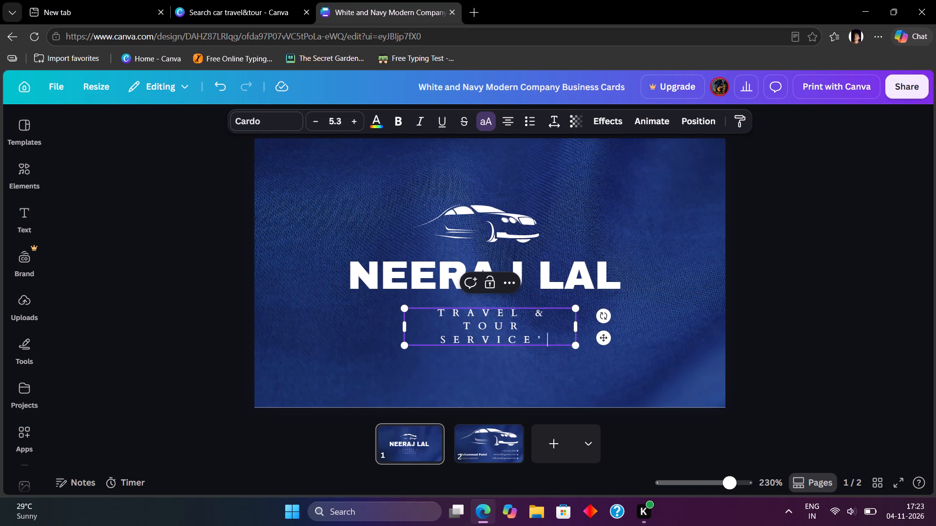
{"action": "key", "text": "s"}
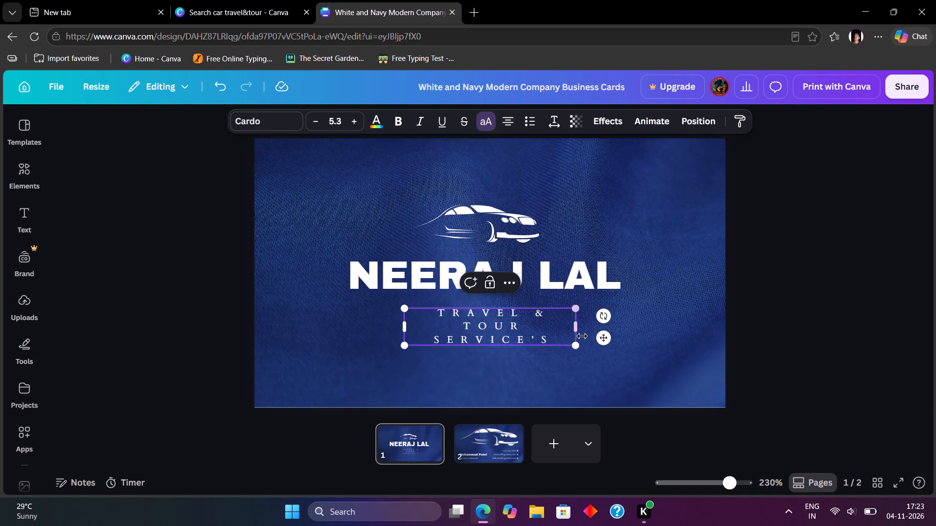
Widen the tagline's text box to about 1.9 in and place it directly beneath the name heading, roughly centred.
{"action": "left_click_drag", "start_coordinate": [580, 326], "coordinate": [669, 323]}
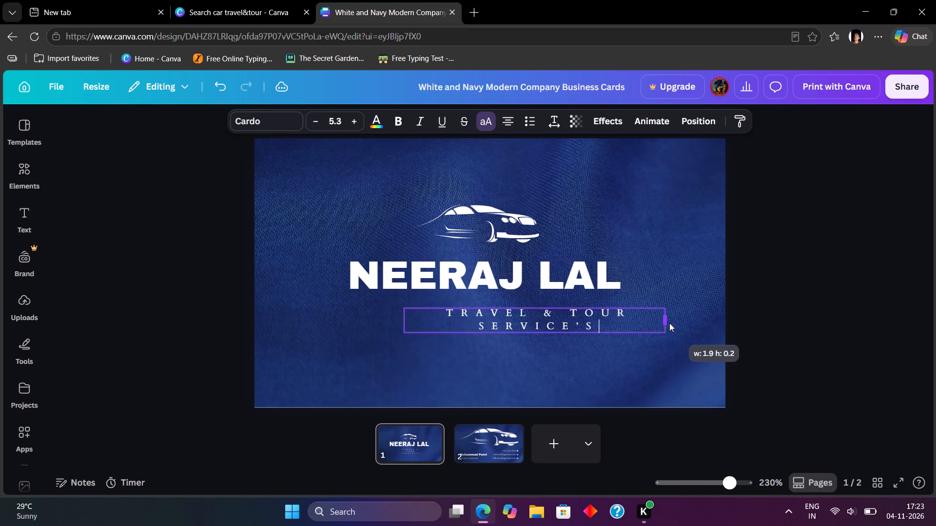
{"action": "left_click_drag", "start_coordinate": [669, 323], "coordinate": [666, 323]}
{"action": "left_click_drag", "start_coordinate": [545, 358], "coordinate": [489, 351]}
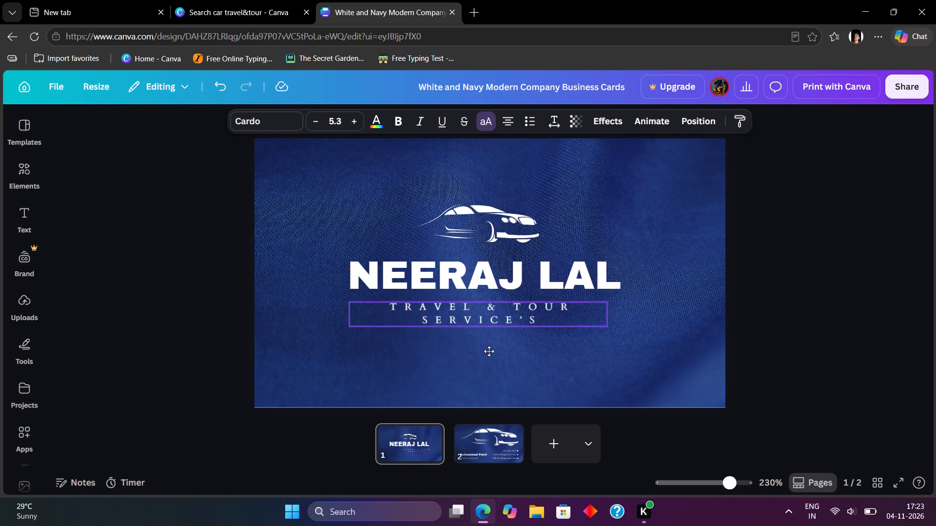
{"action": "left_click_drag", "start_coordinate": [489, 351], "coordinate": [492, 347]}
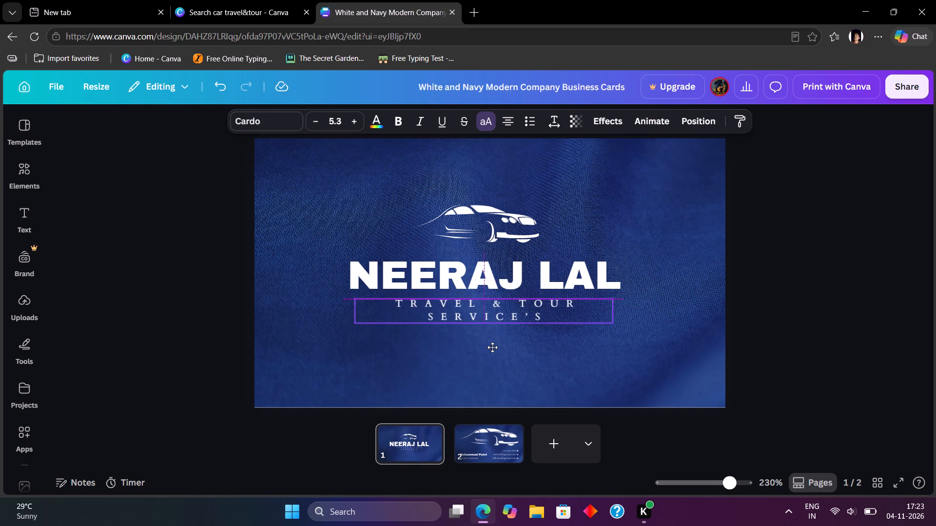
{"action": "left_click_drag", "start_coordinate": [492, 347], "coordinate": [491, 349]}
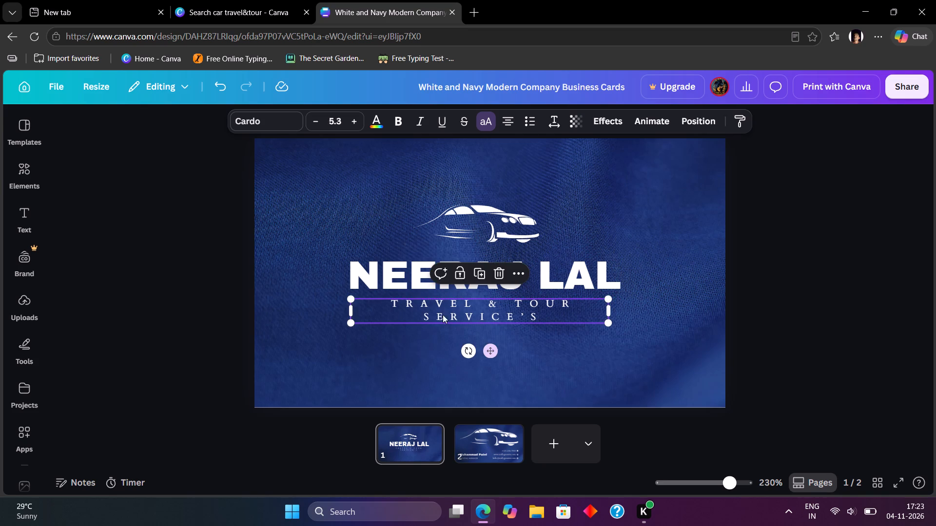
Tighten the tagline's letter spacing to 104 and set its line spacing to 1.65.
{"action": "left_click", "coordinate": [546, 122]}
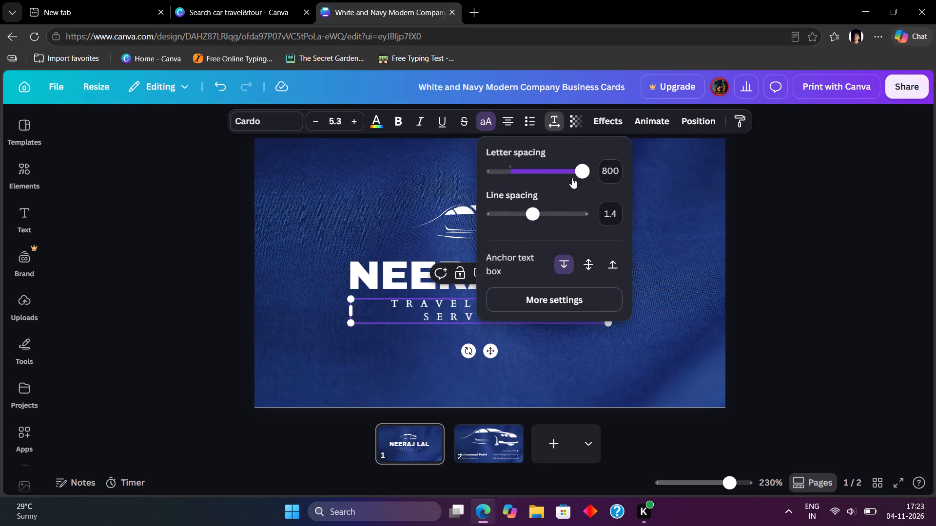
{"action": "left_click_drag", "start_coordinate": [584, 172], "coordinate": [563, 172]}
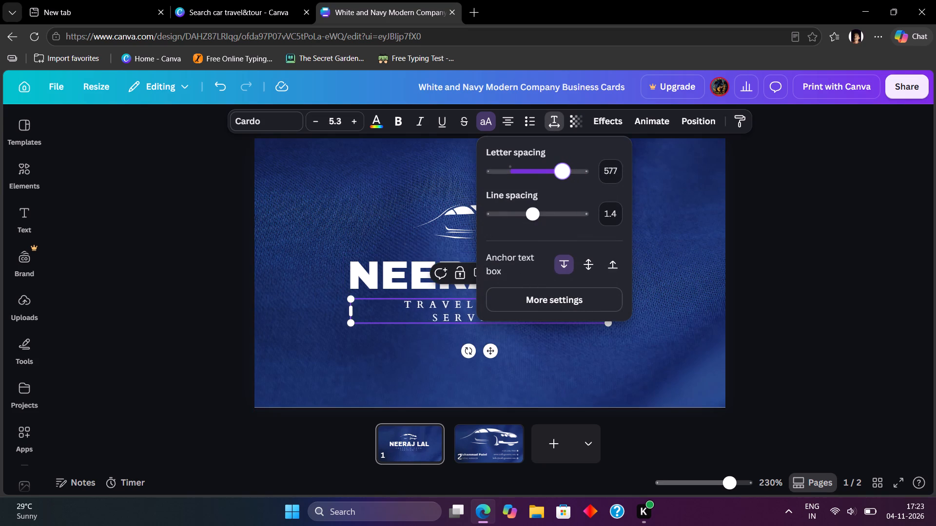
{"action": "left_click_drag", "start_coordinate": [563, 172], "coordinate": [539, 174]}
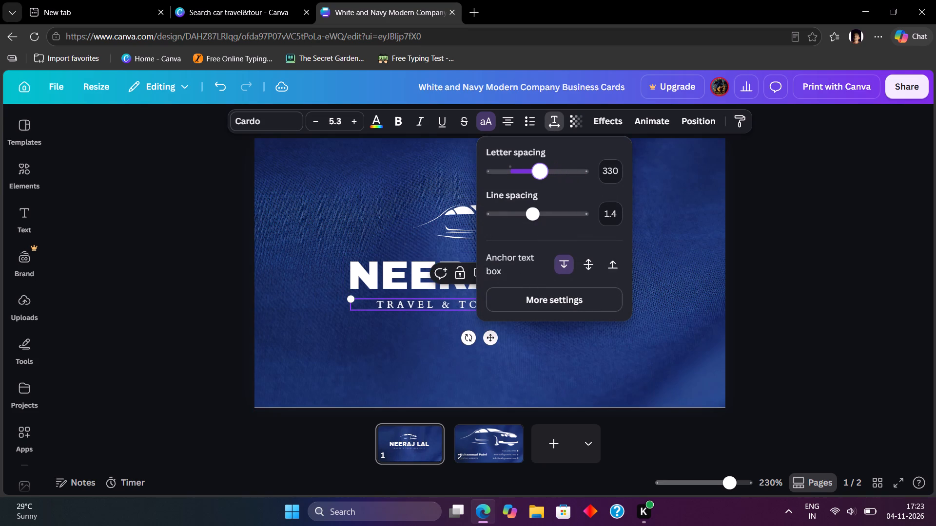
{"action": "left_click_drag", "start_coordinate": [539, 174], "coordinate": [545, 174]}
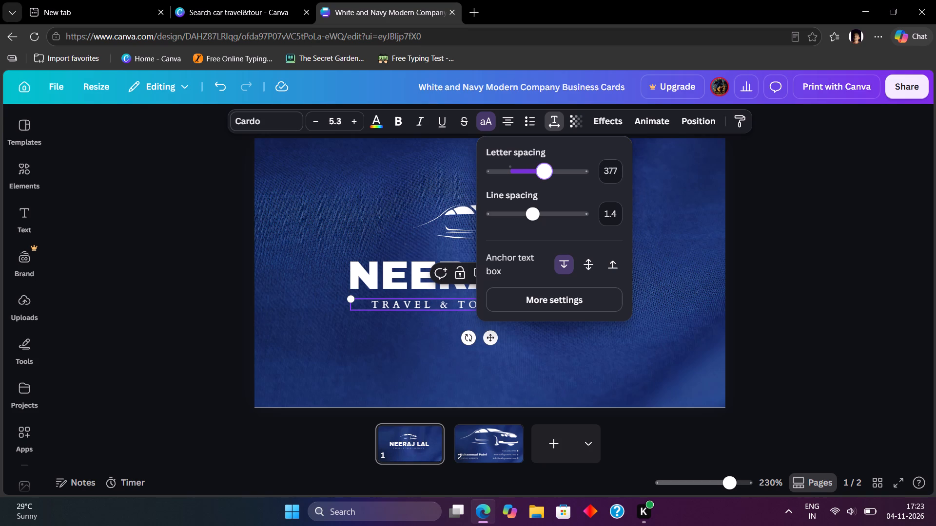
{"action": "left_click_drag", "start_coordinate": [545, 174], "coordinate": [546, 174]}
{"action": "left_click_drag", "start_coordinate": [546, 174], "coordinate": [557, 174]}
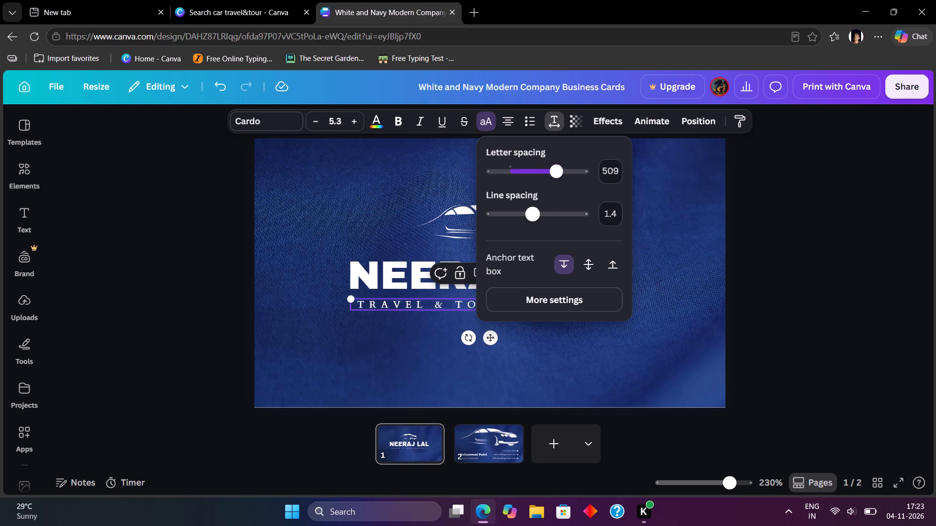
{"action": "left_click_drag", "start_coordinate": [533, 213], "coordinate": [545, 212]}
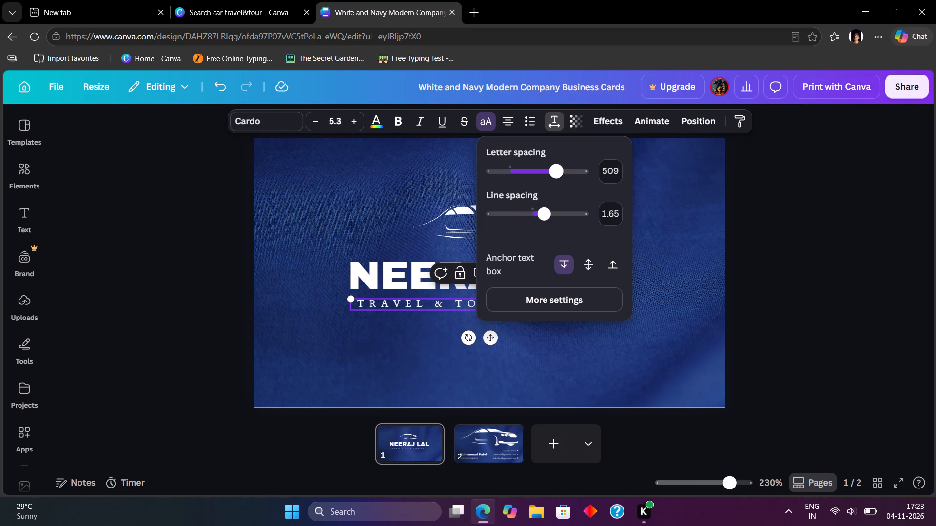
{"action": "left_click_drag", "start_coordinate": [557, 174], "coordinate": [525, 178]}
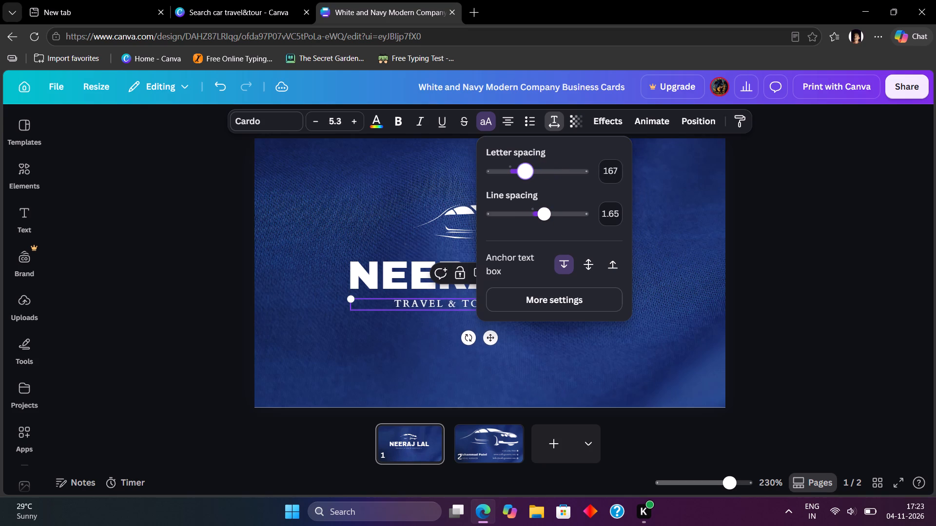
{"action": "left_click_drag", "start_coordinate": [525, 178], "coordinate": [512, 178]}
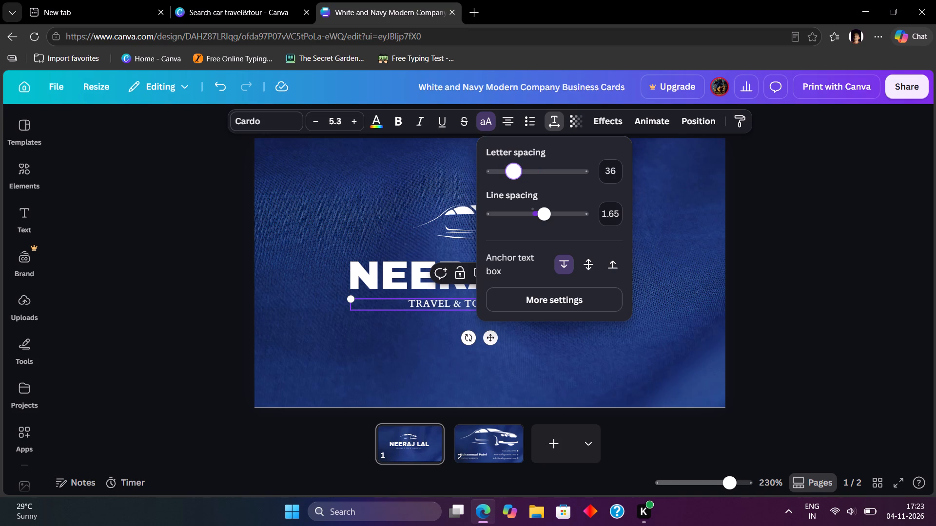
{"action": "left_click_drag", "start_coordinate": [512, 178], "coordinate": [511, 179]}
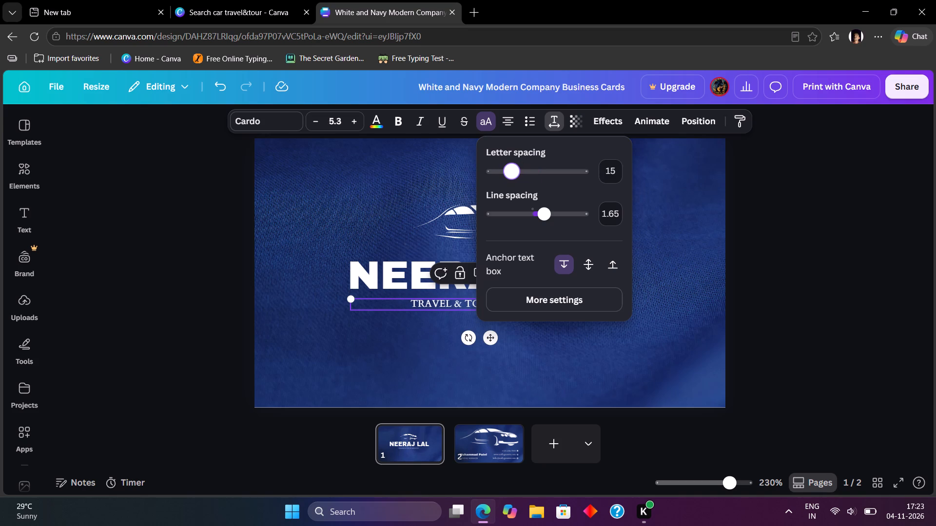
{"action": "left_click_drag", "start_coordinate": [511, 179], "coordinate": [519, 180]}
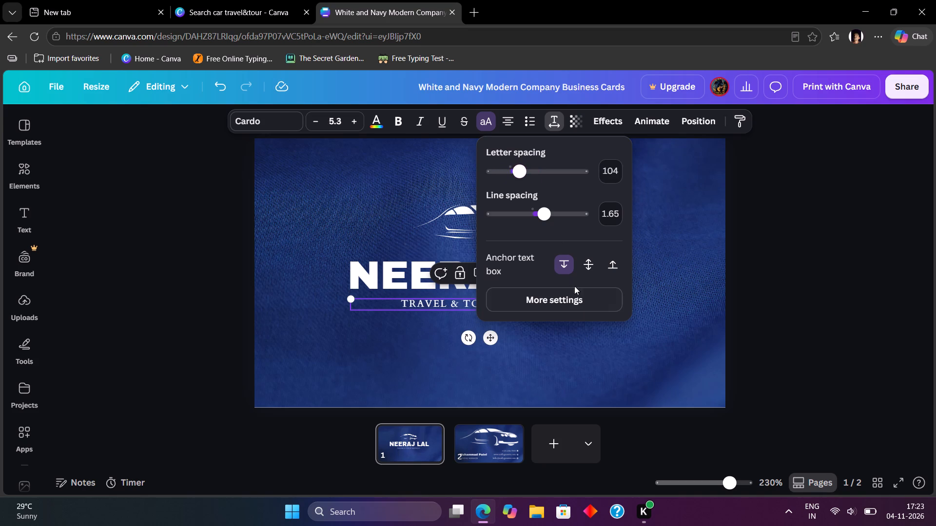
{"action": "left_click", "coordinate": [579, 341]}
{"action": "left_click", "coordinate": [518, 307]}
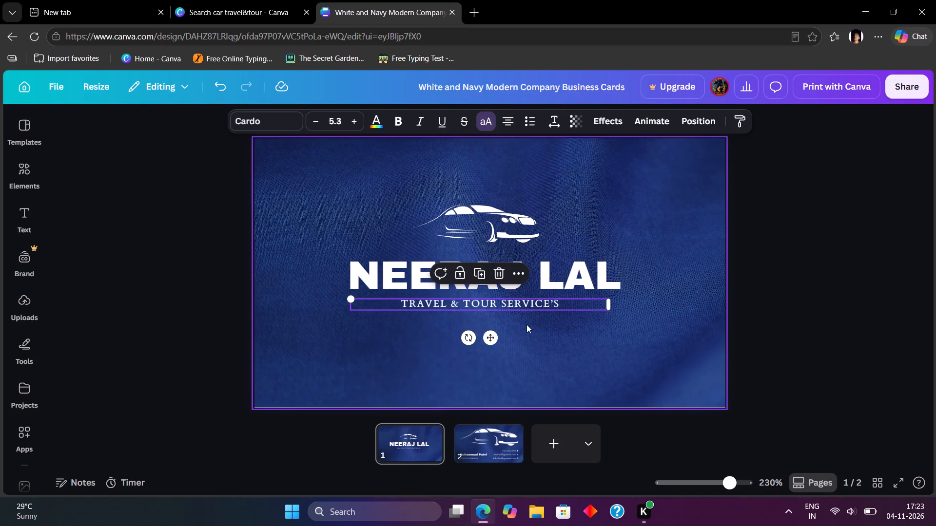
{"action": "left_click", "coordinate": [517, 303]}
{"action": "left_click", "coordinate": [570, 338]}
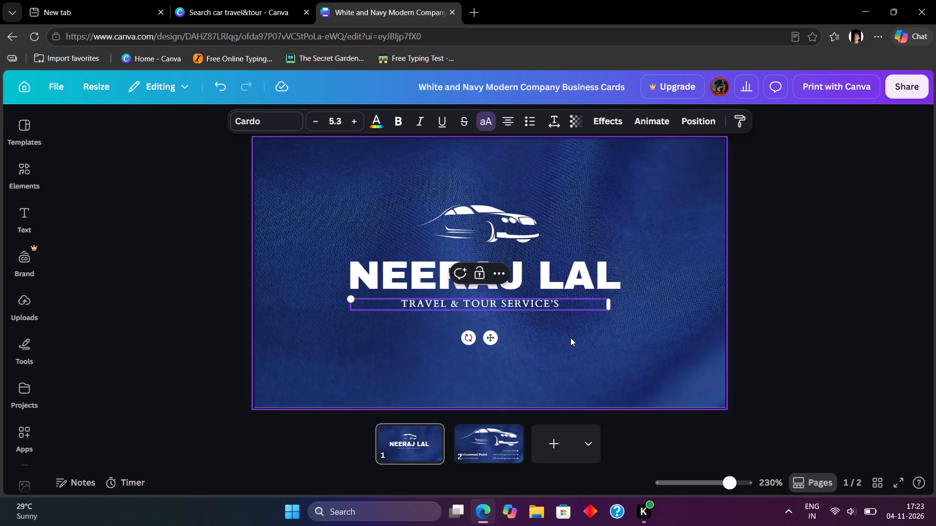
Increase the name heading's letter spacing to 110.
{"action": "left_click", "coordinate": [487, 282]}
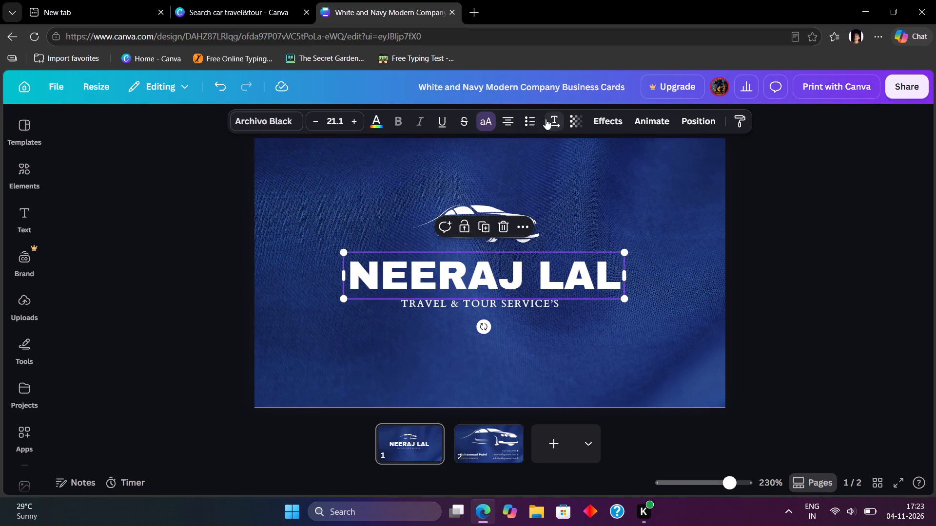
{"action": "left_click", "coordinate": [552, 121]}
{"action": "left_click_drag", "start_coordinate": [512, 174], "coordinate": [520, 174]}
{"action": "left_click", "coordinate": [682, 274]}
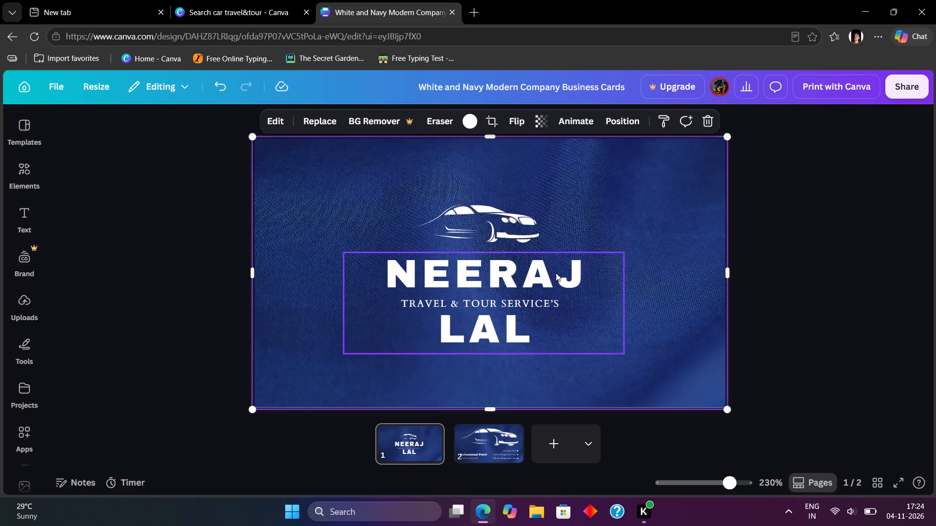
Widen the name heading's text box until the name fits on one line, and recentre it horizontally on the card.
{"action": "left_click", "coordinate": [556, 273]}
{"action": "left_click_drag", "start_coordinate": [626, 302], "coordinate": [677, 290]}
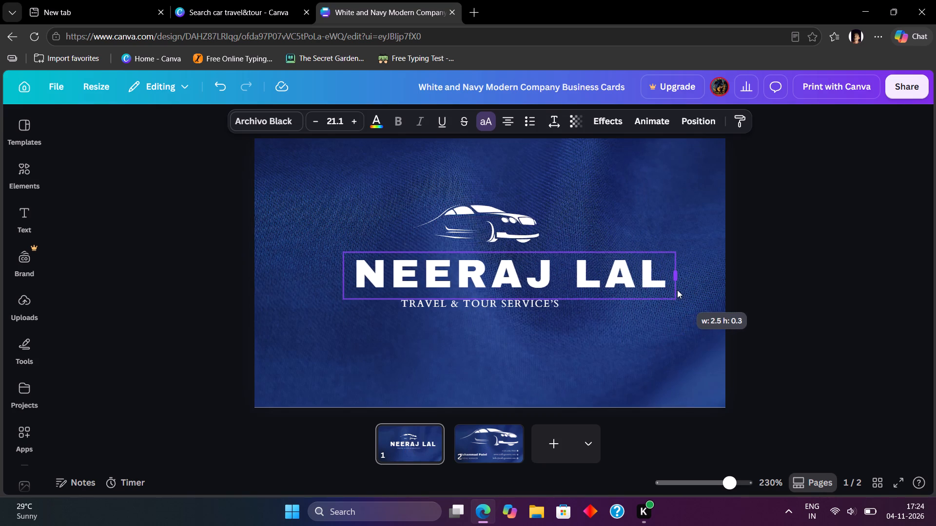
{"action": "left_click_drag", "start_coordinate": [677, 290], "coordinate": [668, 290]}
{"action": "left_click_drag", "start_coordinate": [562, 276], "coordinate": [541, 276]}
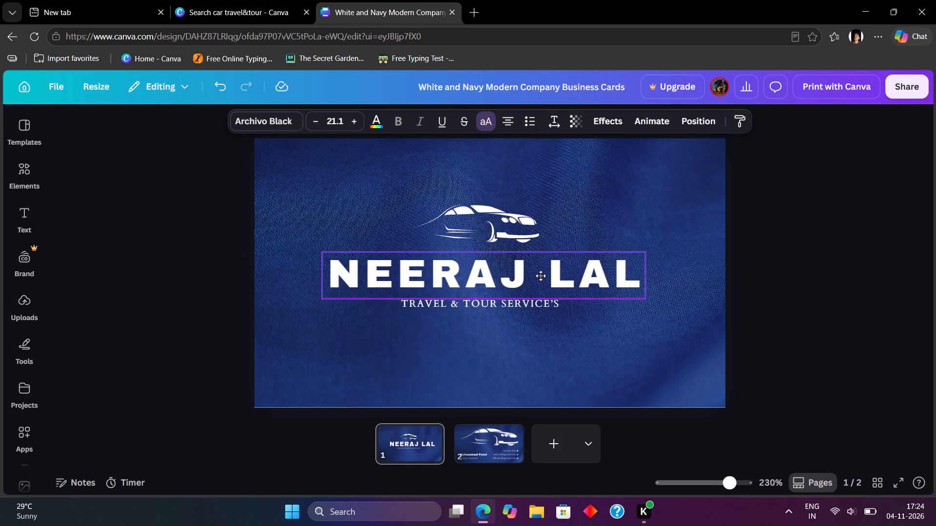
{"action": "left_click_drag", "start_coordinate": [541, 276], "coordinate": [542, 276]}
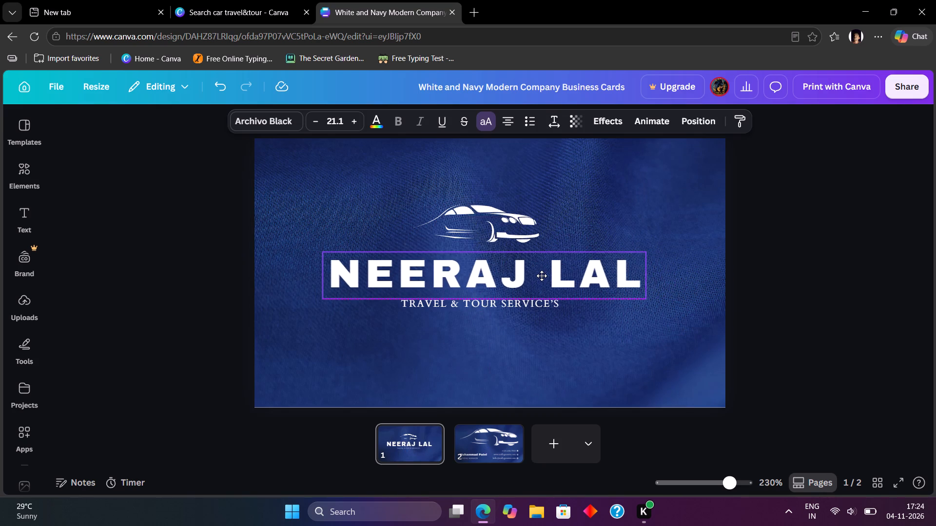
{"action": "left_click_drag", "start_coordinate": [542, 276], "coordinate": [545, 276]}
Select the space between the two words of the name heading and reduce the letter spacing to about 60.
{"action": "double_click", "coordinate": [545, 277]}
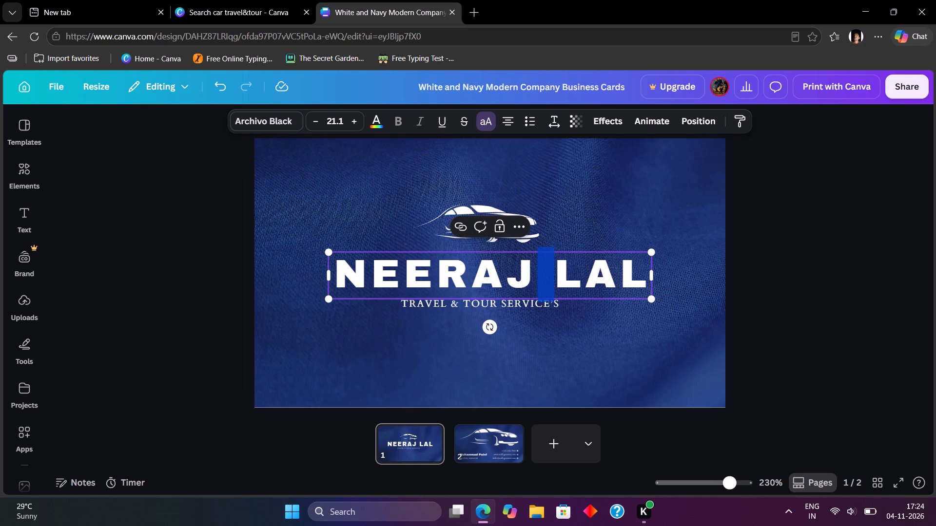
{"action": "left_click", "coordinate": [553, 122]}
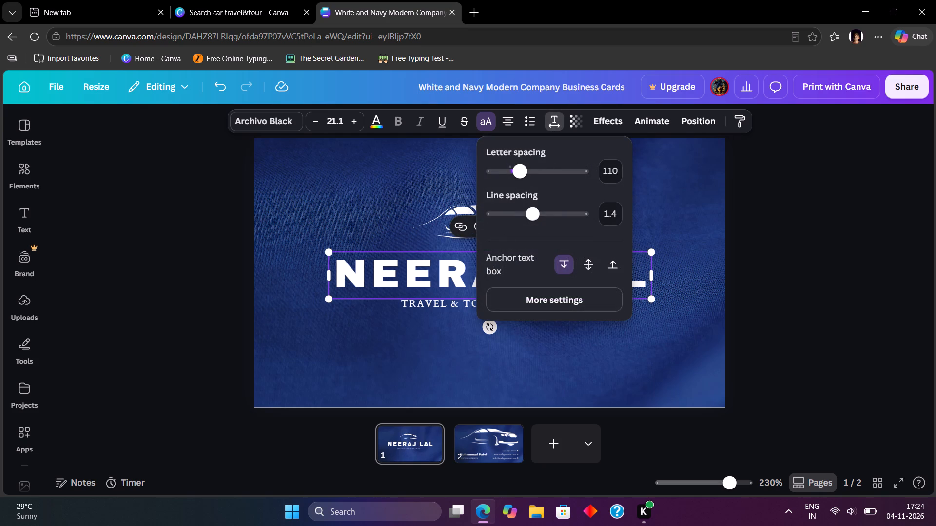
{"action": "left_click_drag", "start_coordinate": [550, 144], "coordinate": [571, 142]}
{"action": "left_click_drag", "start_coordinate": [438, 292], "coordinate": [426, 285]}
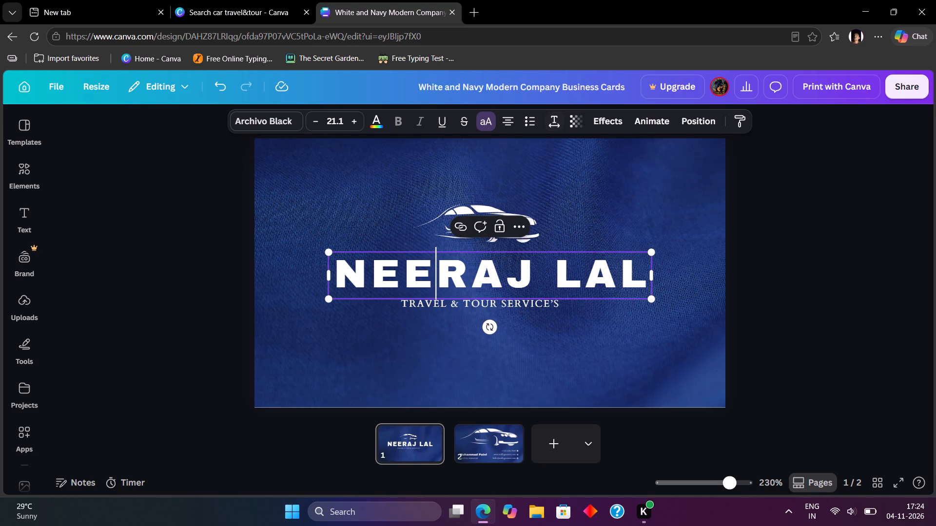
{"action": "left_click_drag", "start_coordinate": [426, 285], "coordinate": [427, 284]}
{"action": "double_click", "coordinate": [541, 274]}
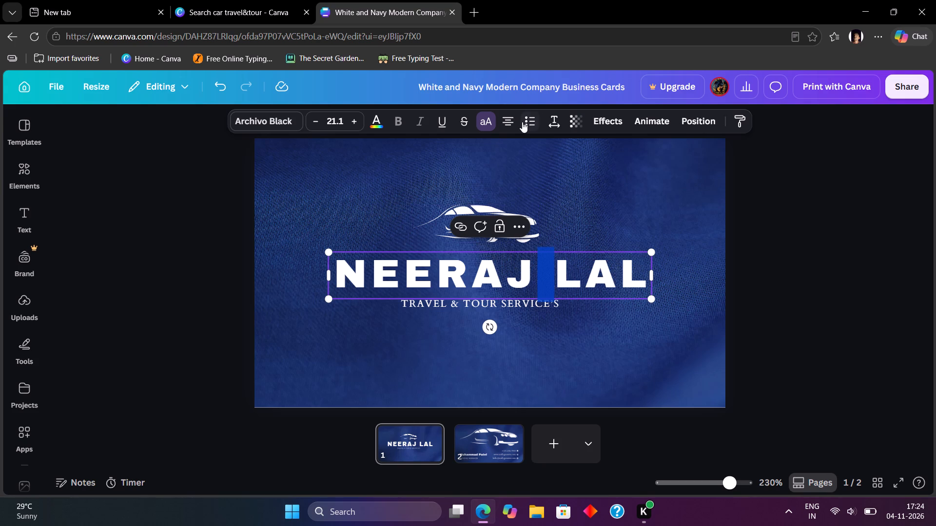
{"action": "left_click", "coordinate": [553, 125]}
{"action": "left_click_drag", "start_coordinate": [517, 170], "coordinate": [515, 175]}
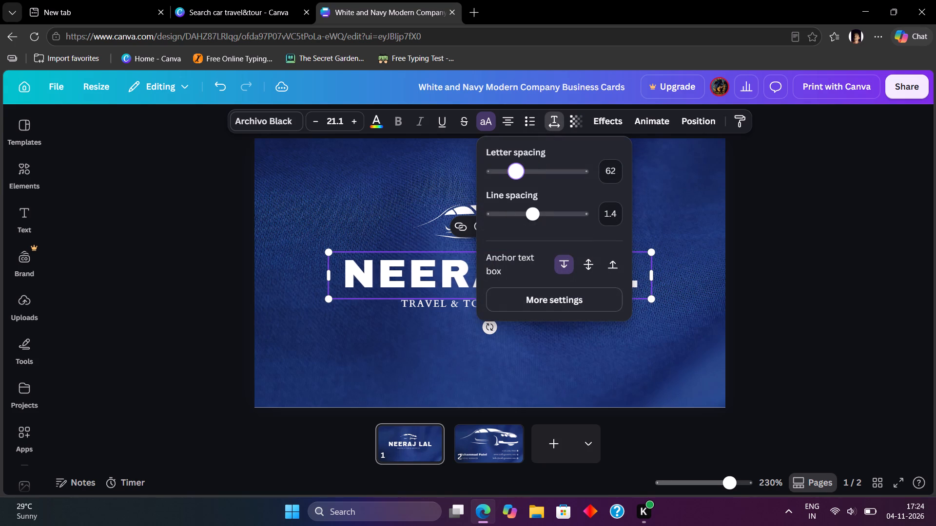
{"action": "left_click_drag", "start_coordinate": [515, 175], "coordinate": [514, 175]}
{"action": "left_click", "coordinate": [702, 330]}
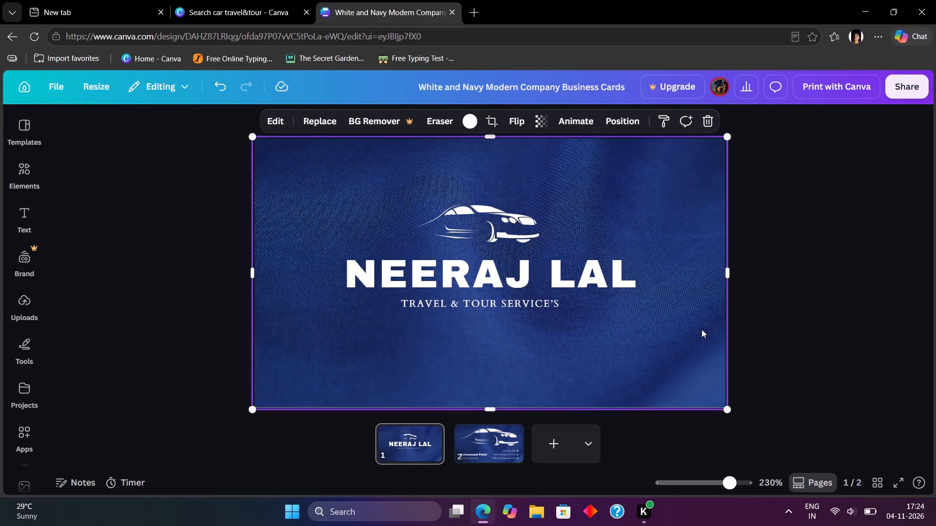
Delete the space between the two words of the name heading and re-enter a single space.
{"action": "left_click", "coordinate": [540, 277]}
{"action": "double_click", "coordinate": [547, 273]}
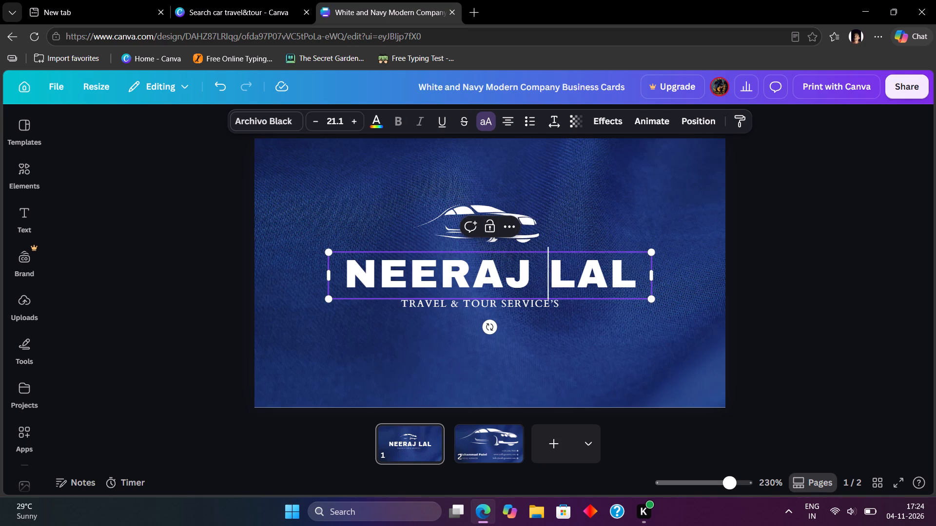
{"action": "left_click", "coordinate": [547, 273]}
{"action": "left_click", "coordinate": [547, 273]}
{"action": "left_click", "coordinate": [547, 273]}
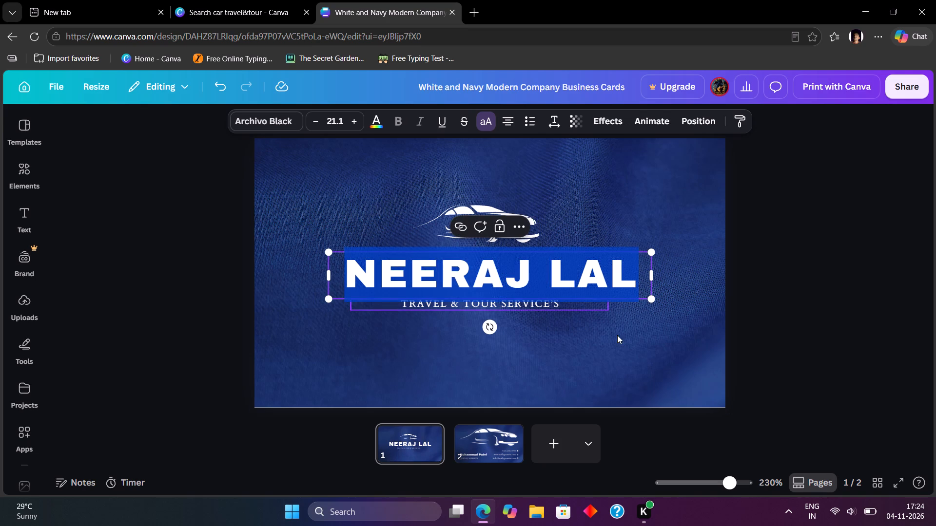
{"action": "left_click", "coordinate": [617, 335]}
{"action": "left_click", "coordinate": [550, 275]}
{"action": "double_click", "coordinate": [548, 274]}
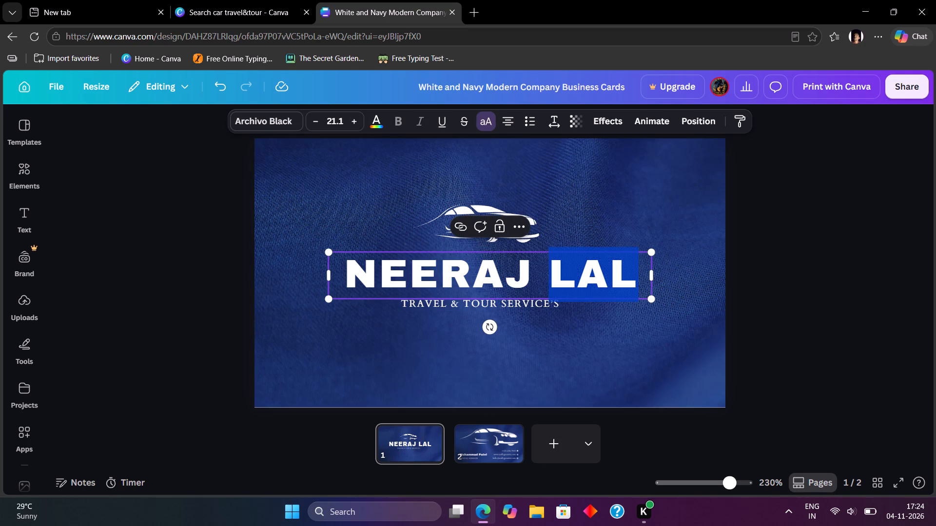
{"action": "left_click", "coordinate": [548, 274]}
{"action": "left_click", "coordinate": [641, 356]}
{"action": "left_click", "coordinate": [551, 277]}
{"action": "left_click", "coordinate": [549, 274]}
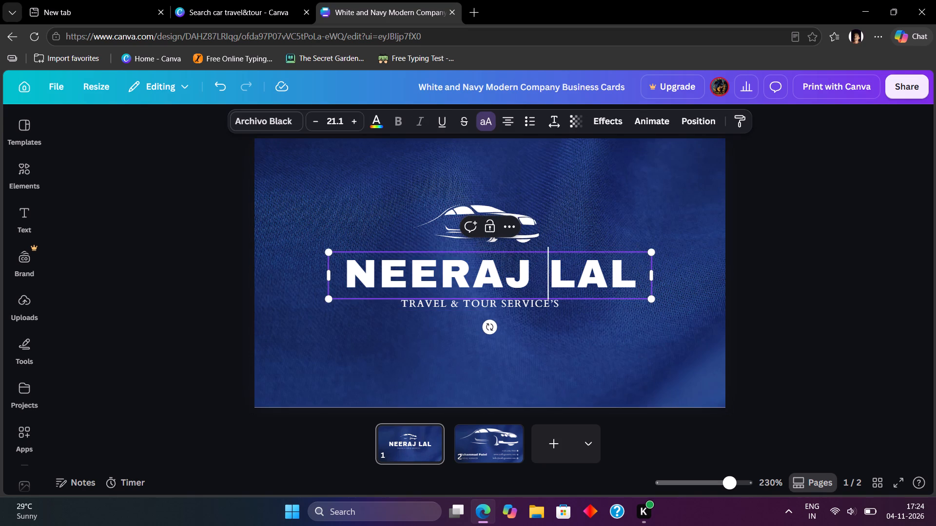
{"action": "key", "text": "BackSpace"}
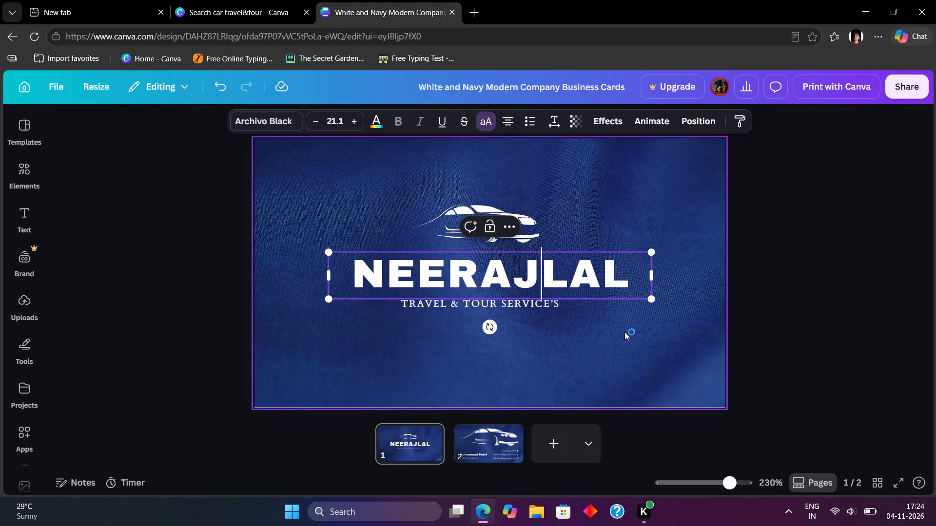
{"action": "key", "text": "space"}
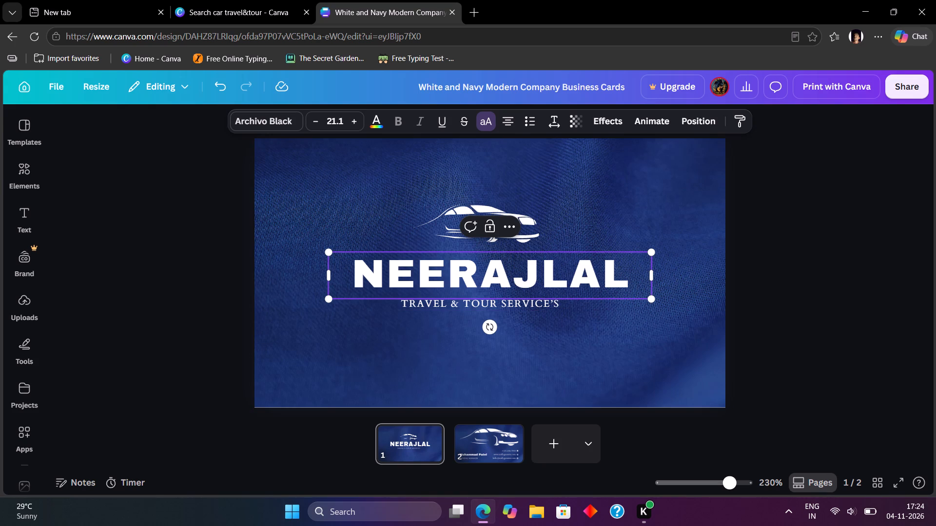
Reduce the name heading's letter spacing to about -40.
{"action": "left_click", "coordinate": [557, 123]}
{"action": "left_click_drag", "start_coordinate": [521, 174], "coordinate": [520, 174]}
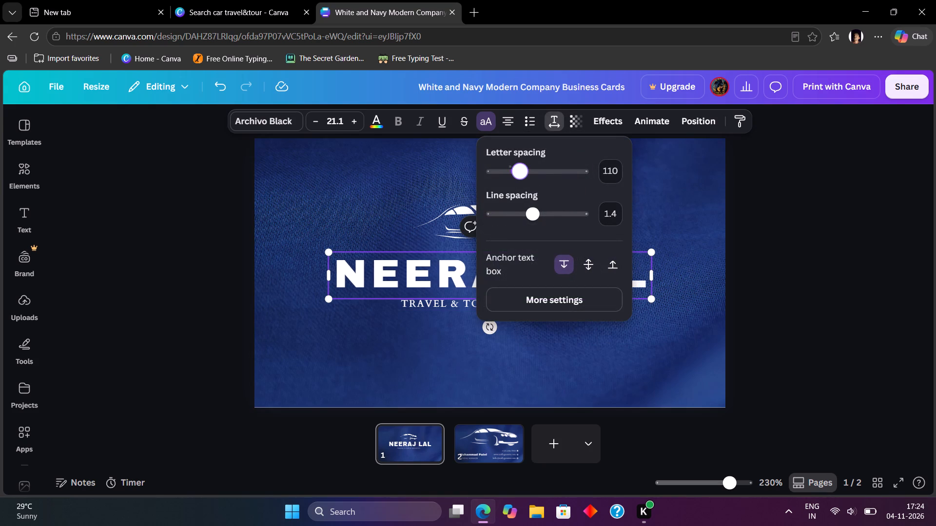
{"action": "left_click_drag", "start_coordinate": [520, 174], "coordinate": [509, 176]}
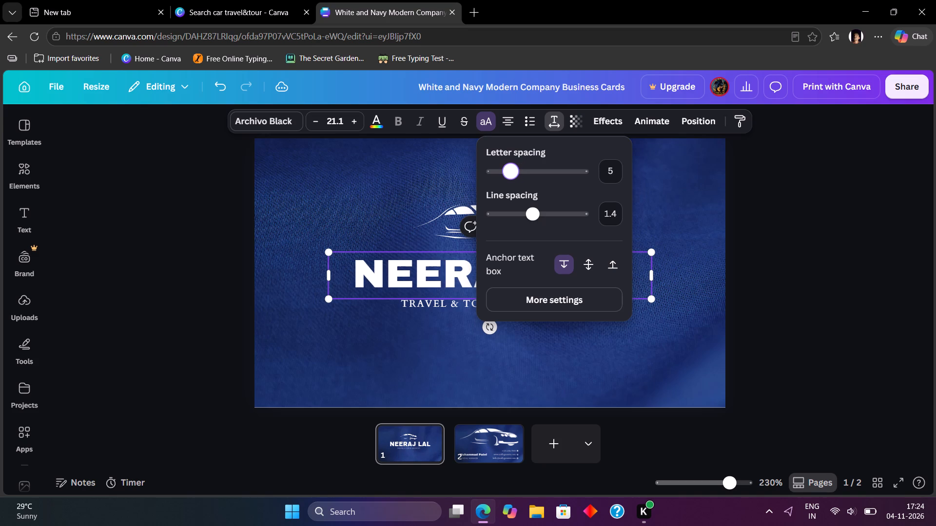
{"action": "left_click_drag", "start_coordinate": [509, 176], "coordinate": [507, 178]}
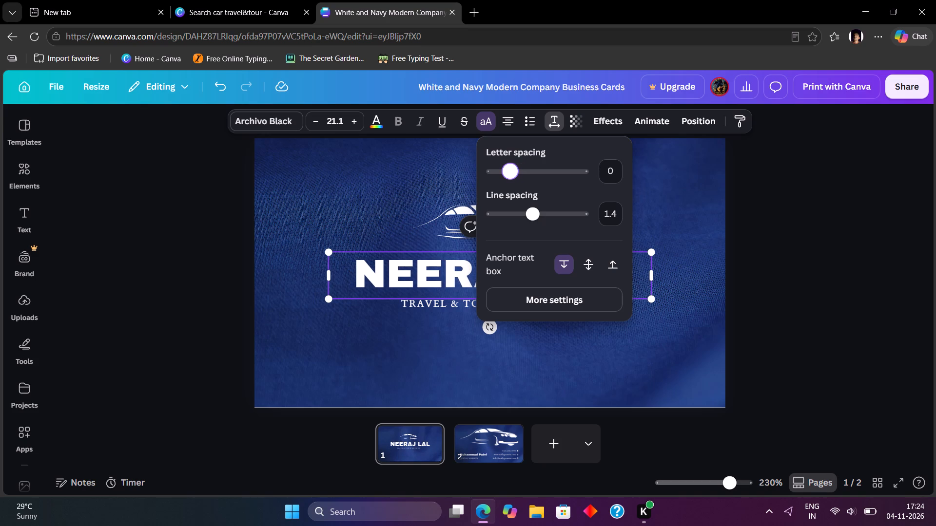
{"action": "left_click_drag", "start_coordinate": [507, 178], "coordinate": [506, 180]}
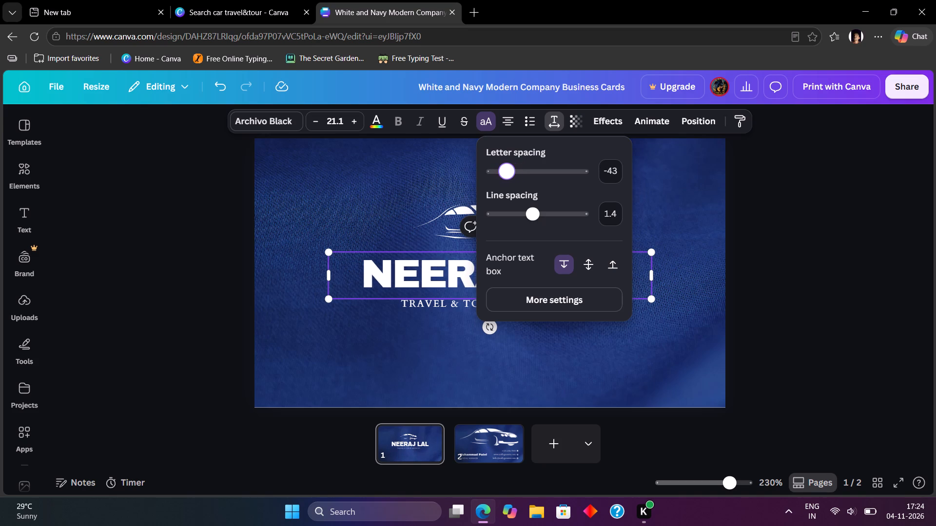
{"action": "left_click_drag", "start_coordinate": [506, 180], "coordinate": [507, 179]}
{"action": "left_click", "coordinate": [703, 281]}
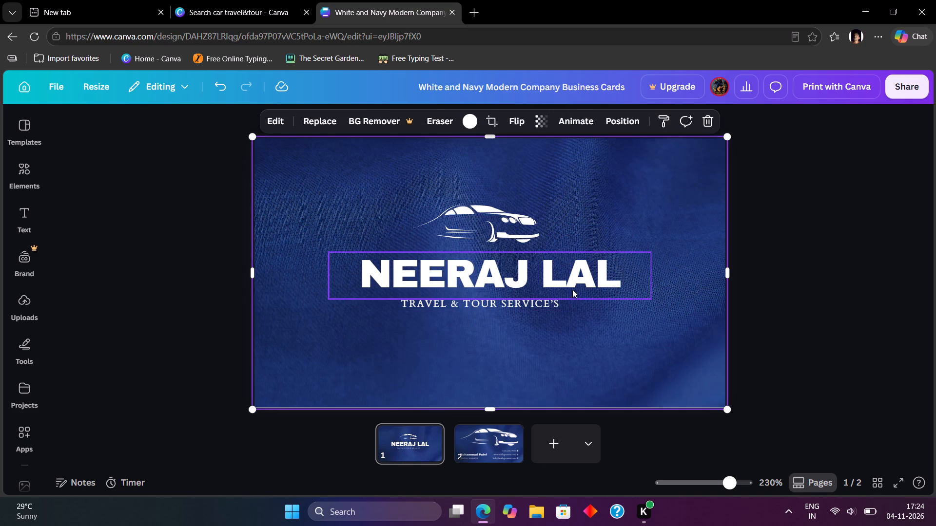
Shift the name heading slightly left so it is centred above the tagline.
{"action": "left_click_drag", "start_coordinate": [573, 283], "coordinate": [562, 285]}
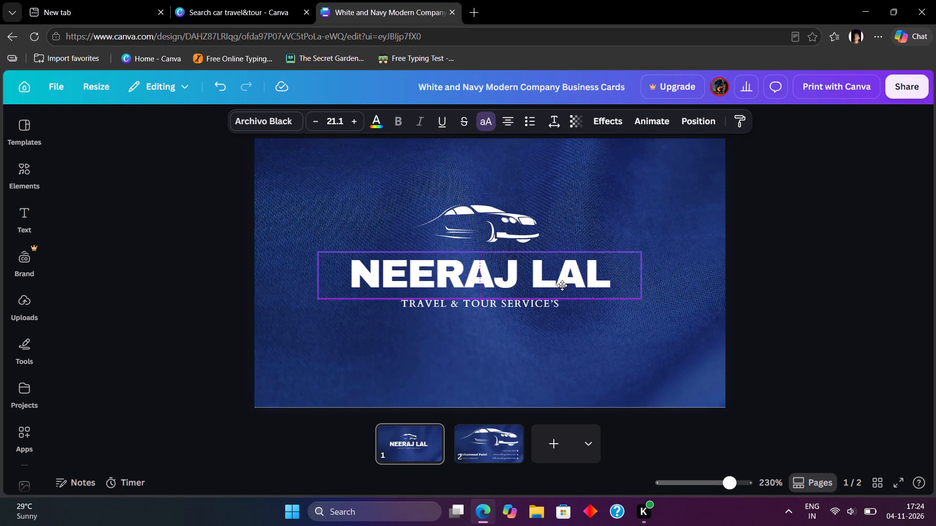
{"action": "left_click_drag", "start_coordinate": [562, 285], "coordinate": [562, 285]}
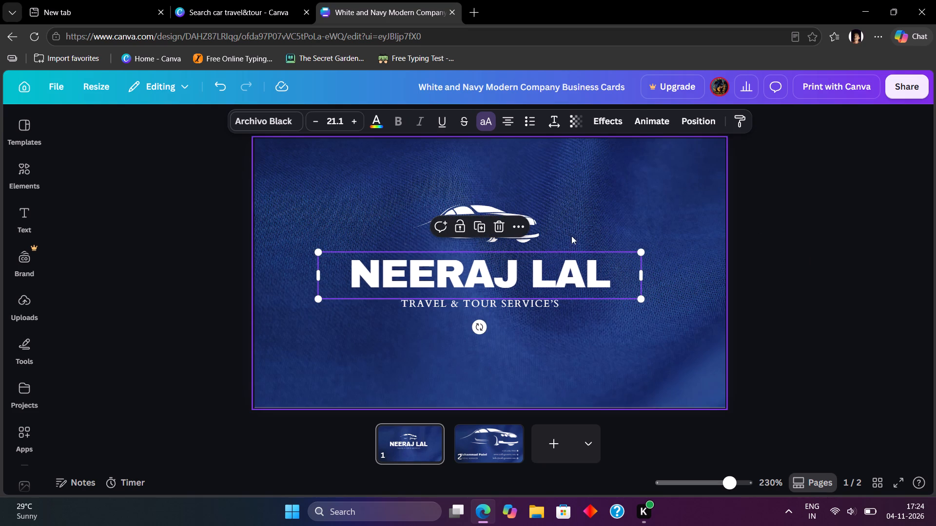
Move the car graphic down so it sits directly on top of the name heading's text box.
{"action": "left_click_drag", "start_coordinate": [537, 232], "coordinate": [537, 239]}
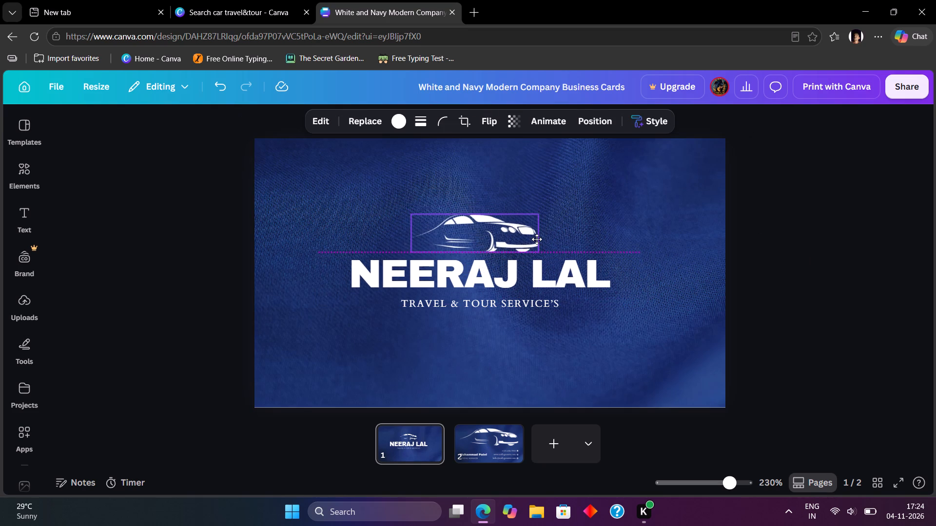
{"action": "left_click_drag", "start_coordinate": [537, 239], "coordinate": [538, 238]}
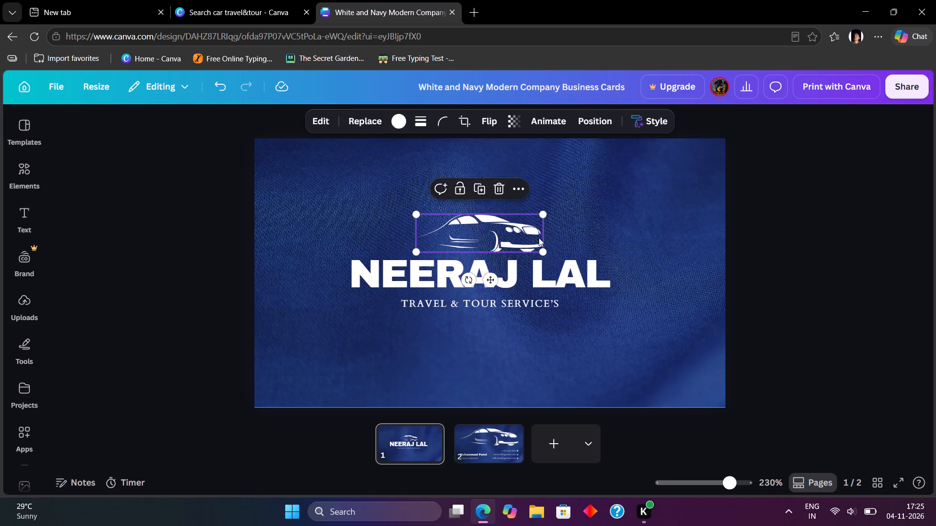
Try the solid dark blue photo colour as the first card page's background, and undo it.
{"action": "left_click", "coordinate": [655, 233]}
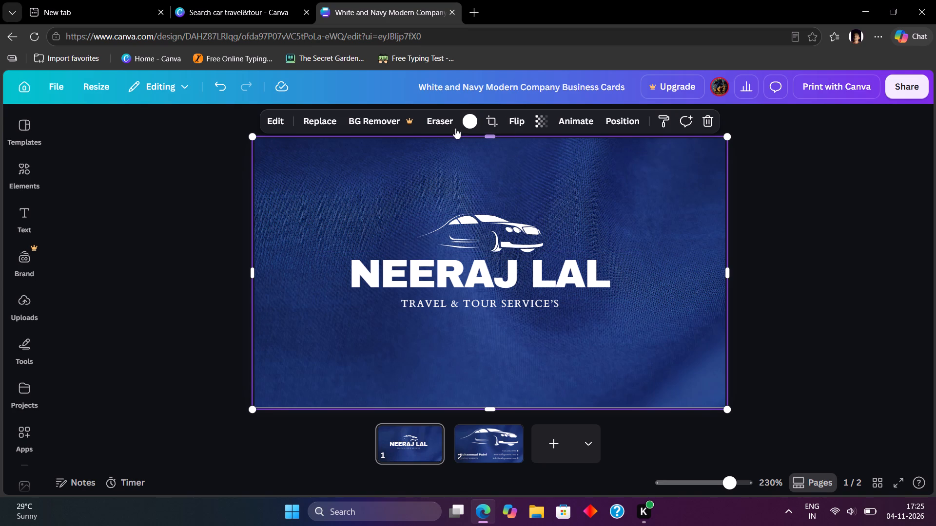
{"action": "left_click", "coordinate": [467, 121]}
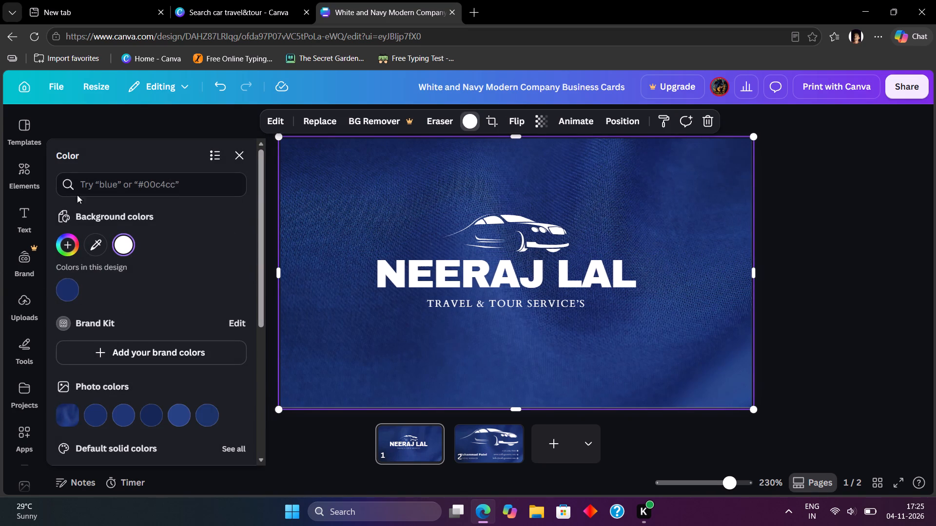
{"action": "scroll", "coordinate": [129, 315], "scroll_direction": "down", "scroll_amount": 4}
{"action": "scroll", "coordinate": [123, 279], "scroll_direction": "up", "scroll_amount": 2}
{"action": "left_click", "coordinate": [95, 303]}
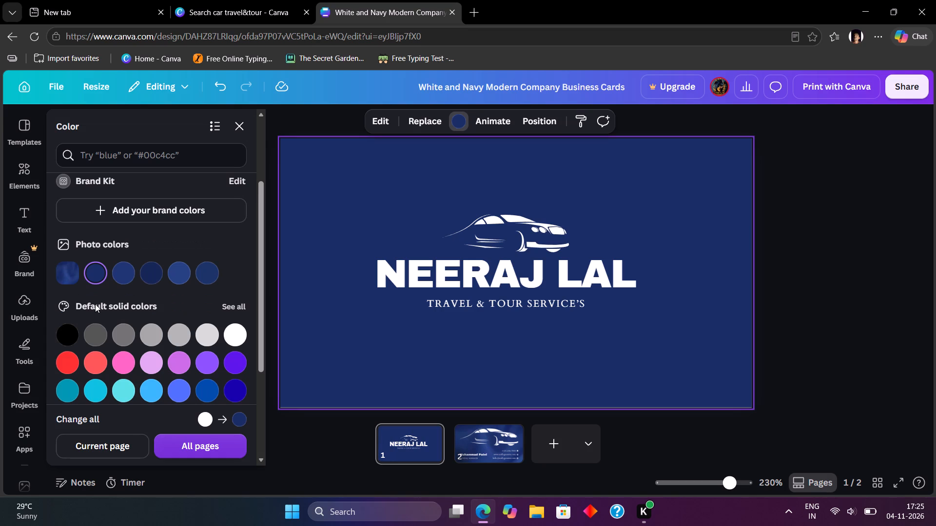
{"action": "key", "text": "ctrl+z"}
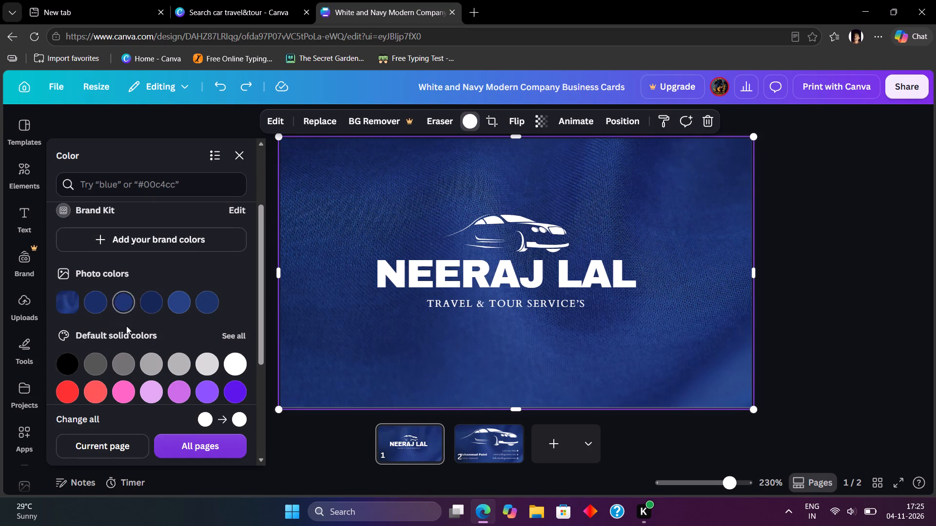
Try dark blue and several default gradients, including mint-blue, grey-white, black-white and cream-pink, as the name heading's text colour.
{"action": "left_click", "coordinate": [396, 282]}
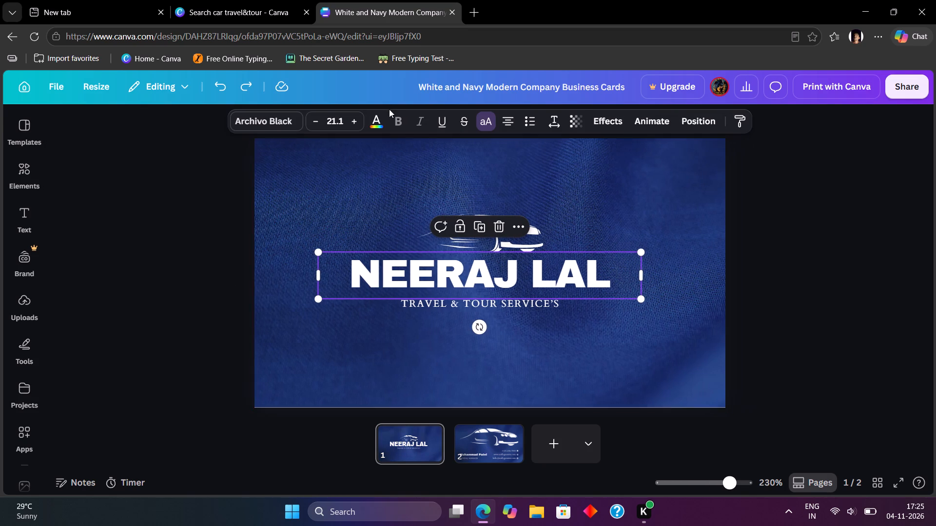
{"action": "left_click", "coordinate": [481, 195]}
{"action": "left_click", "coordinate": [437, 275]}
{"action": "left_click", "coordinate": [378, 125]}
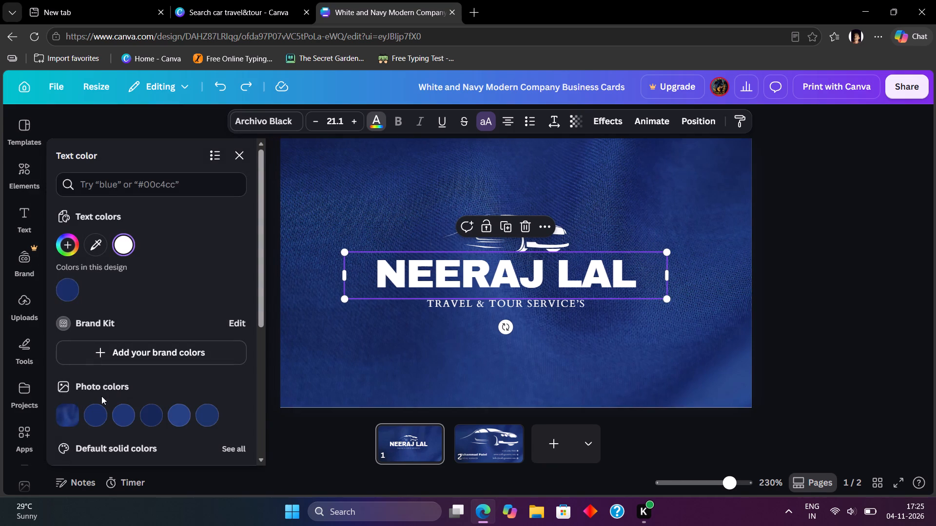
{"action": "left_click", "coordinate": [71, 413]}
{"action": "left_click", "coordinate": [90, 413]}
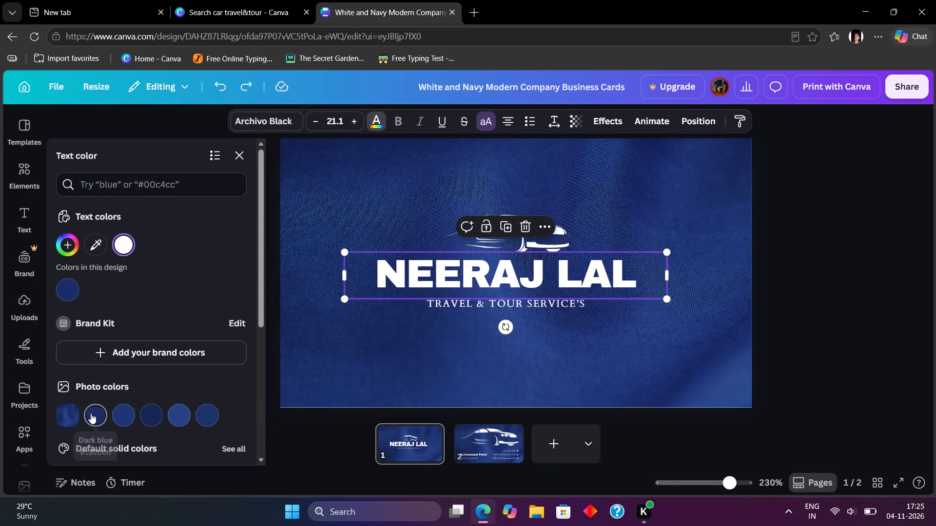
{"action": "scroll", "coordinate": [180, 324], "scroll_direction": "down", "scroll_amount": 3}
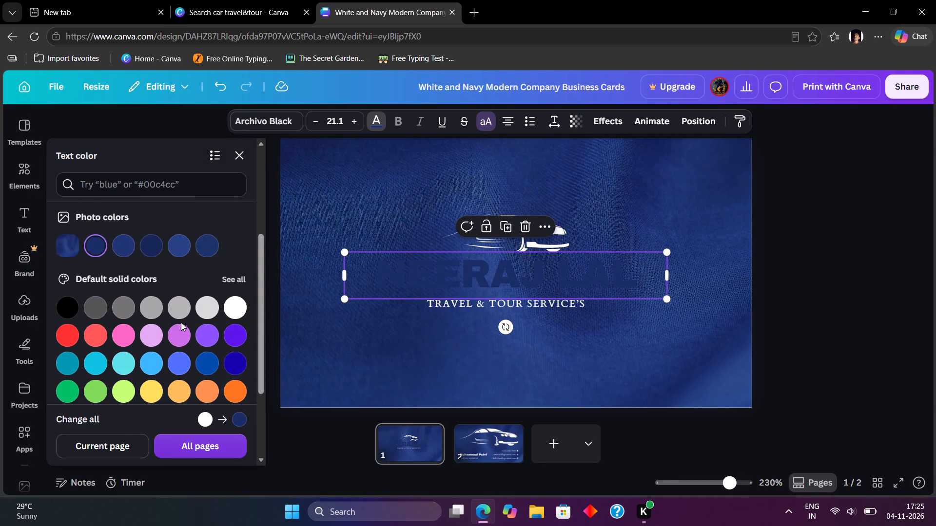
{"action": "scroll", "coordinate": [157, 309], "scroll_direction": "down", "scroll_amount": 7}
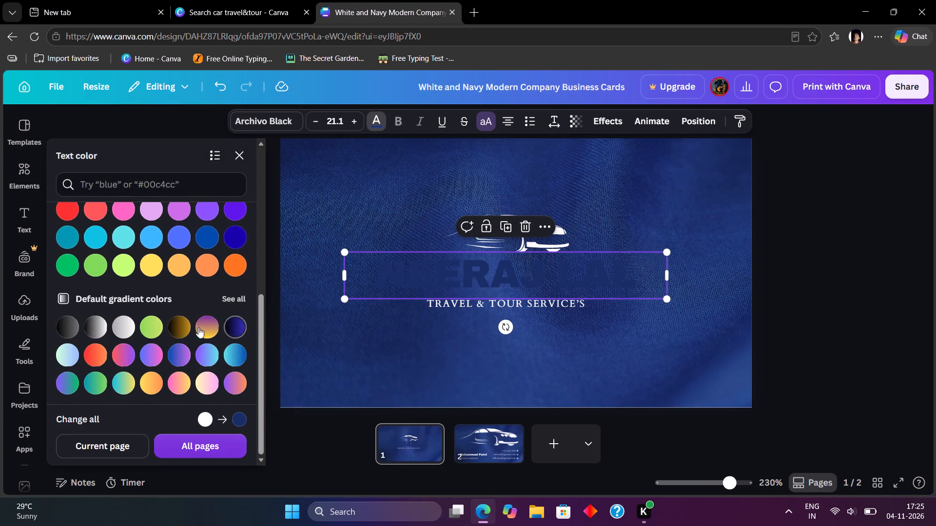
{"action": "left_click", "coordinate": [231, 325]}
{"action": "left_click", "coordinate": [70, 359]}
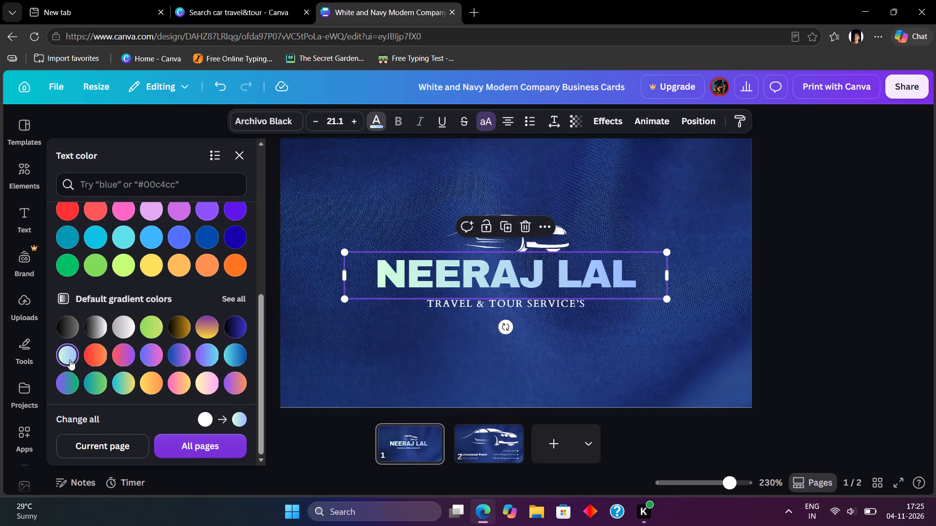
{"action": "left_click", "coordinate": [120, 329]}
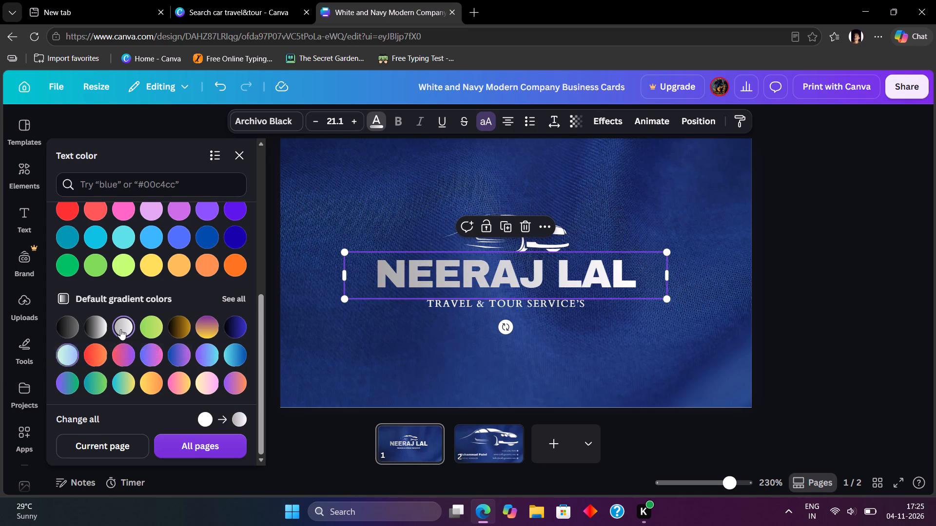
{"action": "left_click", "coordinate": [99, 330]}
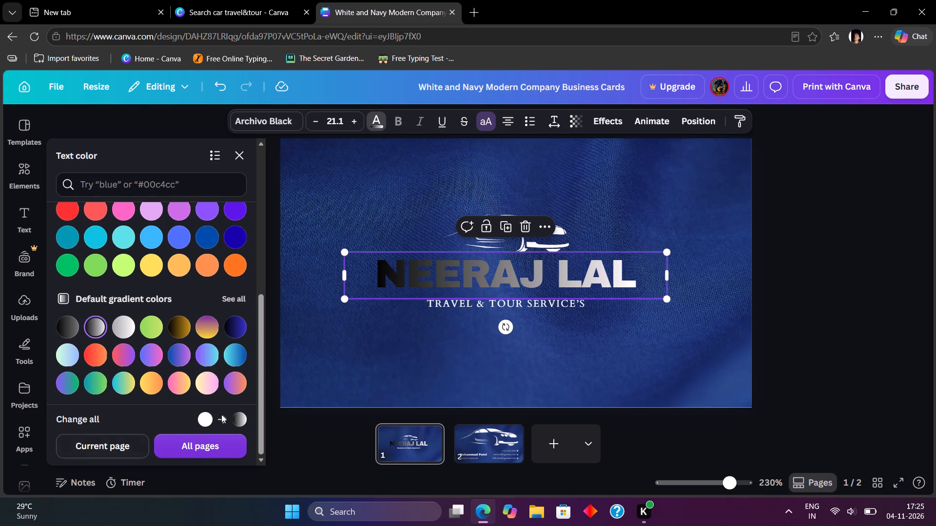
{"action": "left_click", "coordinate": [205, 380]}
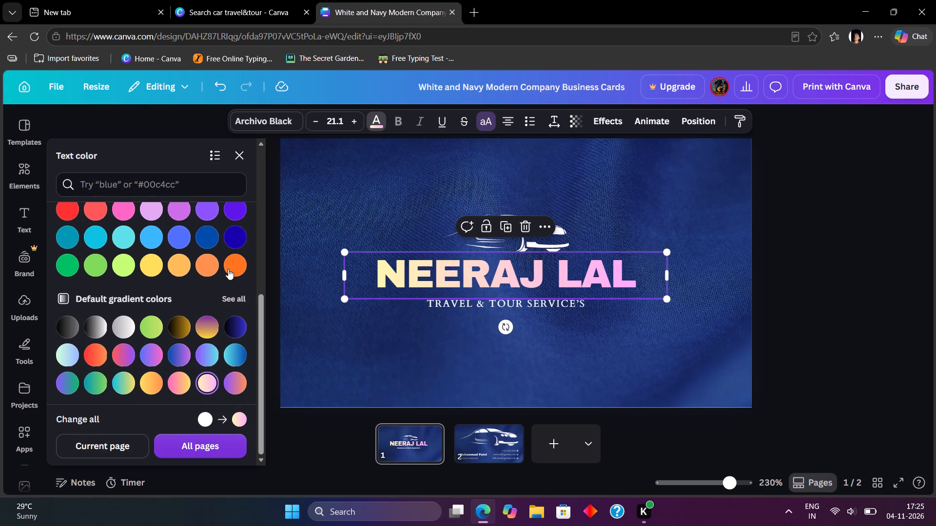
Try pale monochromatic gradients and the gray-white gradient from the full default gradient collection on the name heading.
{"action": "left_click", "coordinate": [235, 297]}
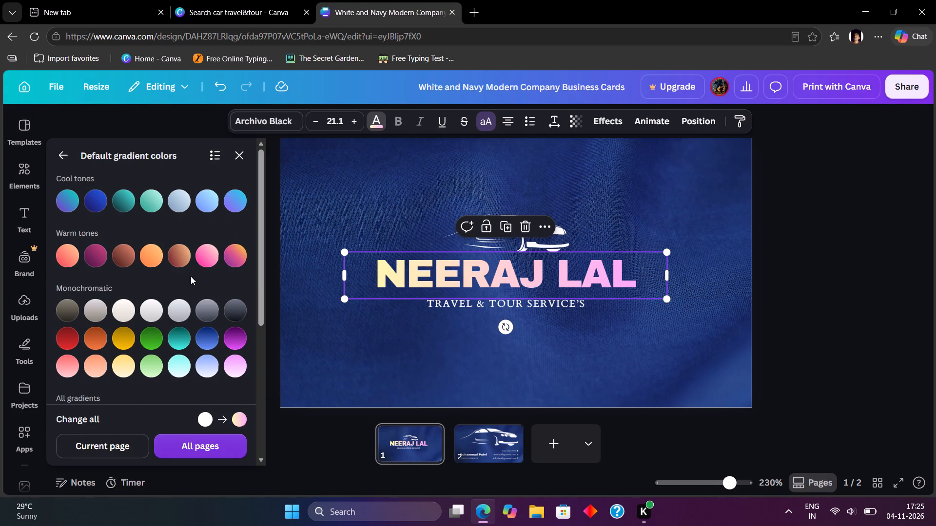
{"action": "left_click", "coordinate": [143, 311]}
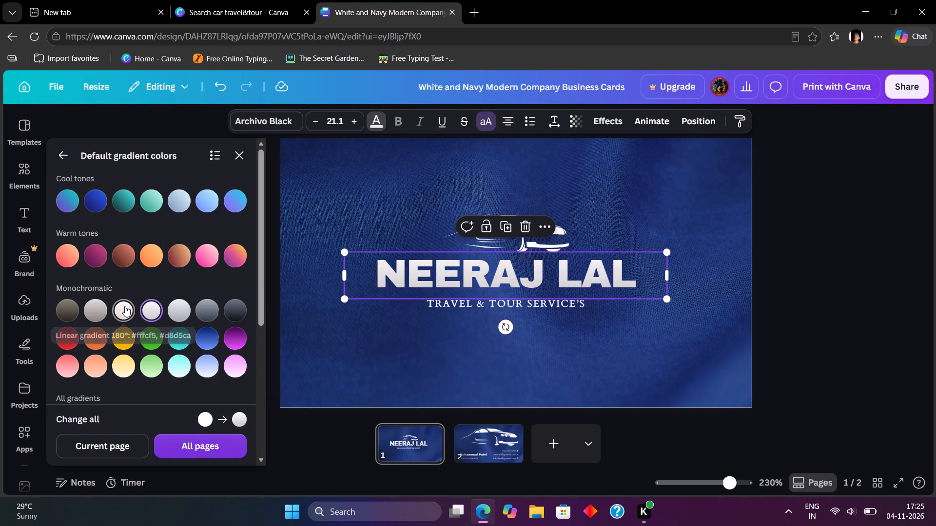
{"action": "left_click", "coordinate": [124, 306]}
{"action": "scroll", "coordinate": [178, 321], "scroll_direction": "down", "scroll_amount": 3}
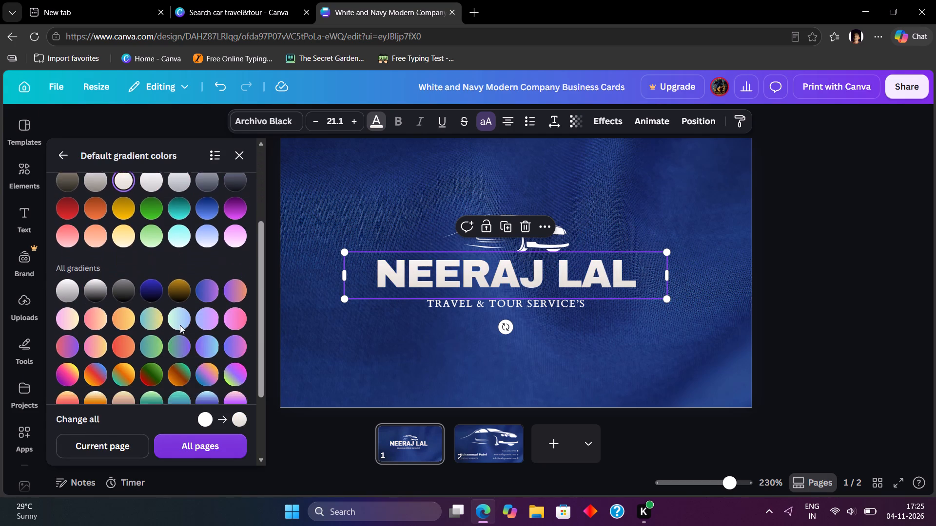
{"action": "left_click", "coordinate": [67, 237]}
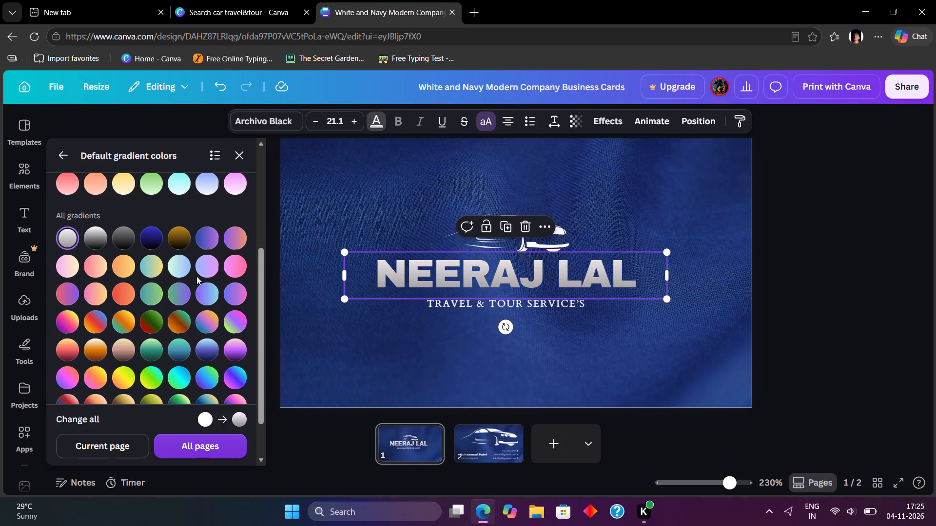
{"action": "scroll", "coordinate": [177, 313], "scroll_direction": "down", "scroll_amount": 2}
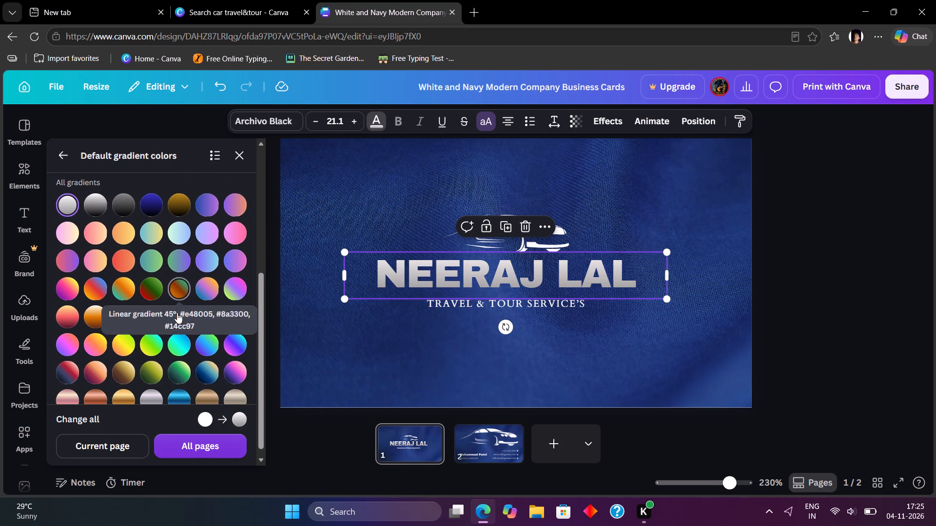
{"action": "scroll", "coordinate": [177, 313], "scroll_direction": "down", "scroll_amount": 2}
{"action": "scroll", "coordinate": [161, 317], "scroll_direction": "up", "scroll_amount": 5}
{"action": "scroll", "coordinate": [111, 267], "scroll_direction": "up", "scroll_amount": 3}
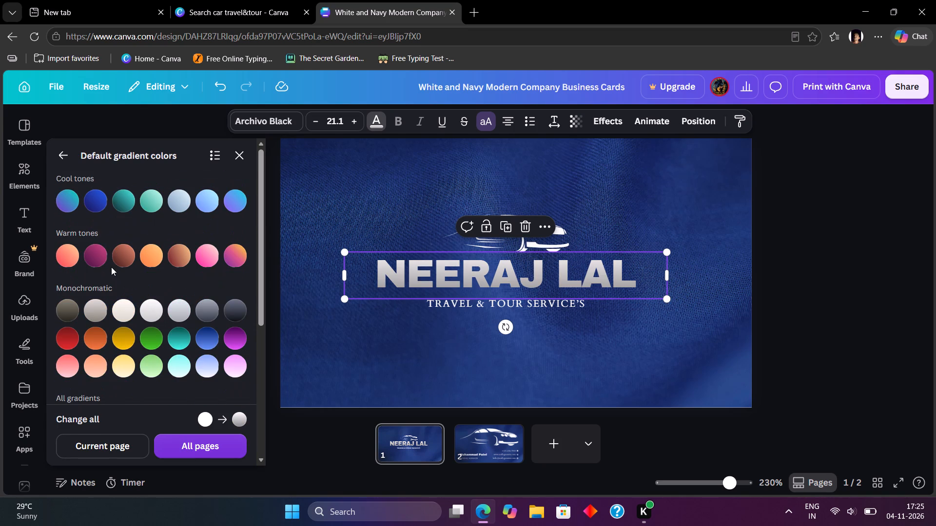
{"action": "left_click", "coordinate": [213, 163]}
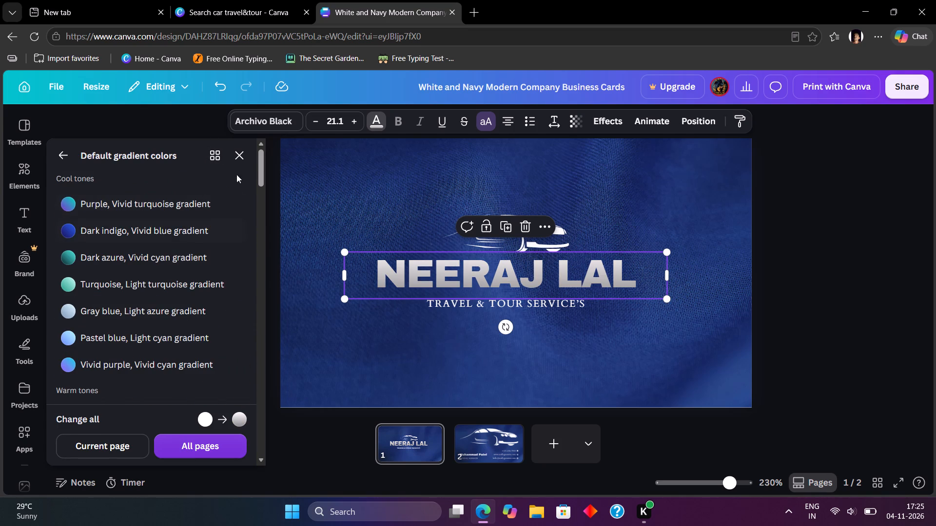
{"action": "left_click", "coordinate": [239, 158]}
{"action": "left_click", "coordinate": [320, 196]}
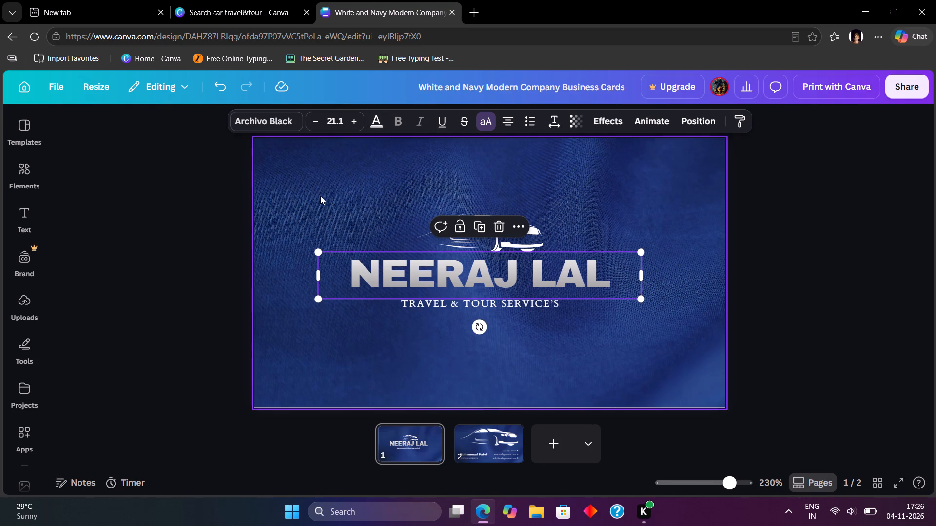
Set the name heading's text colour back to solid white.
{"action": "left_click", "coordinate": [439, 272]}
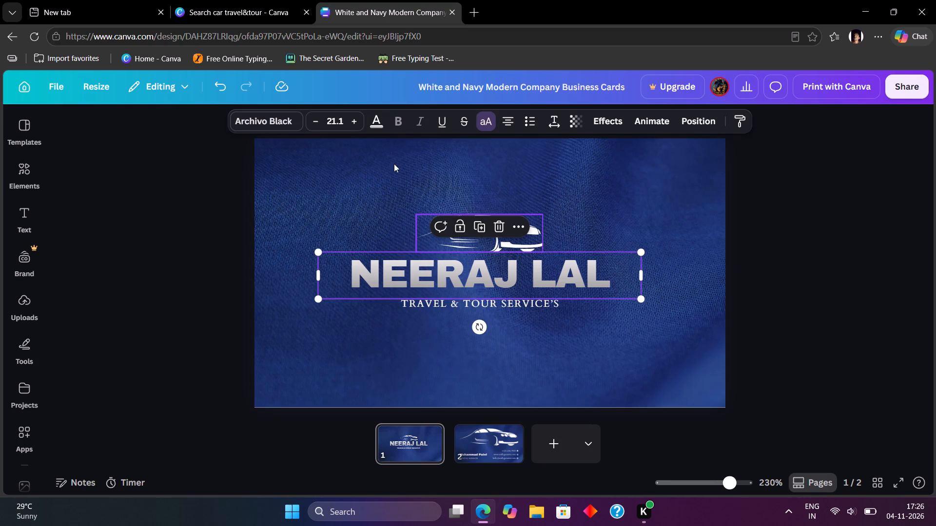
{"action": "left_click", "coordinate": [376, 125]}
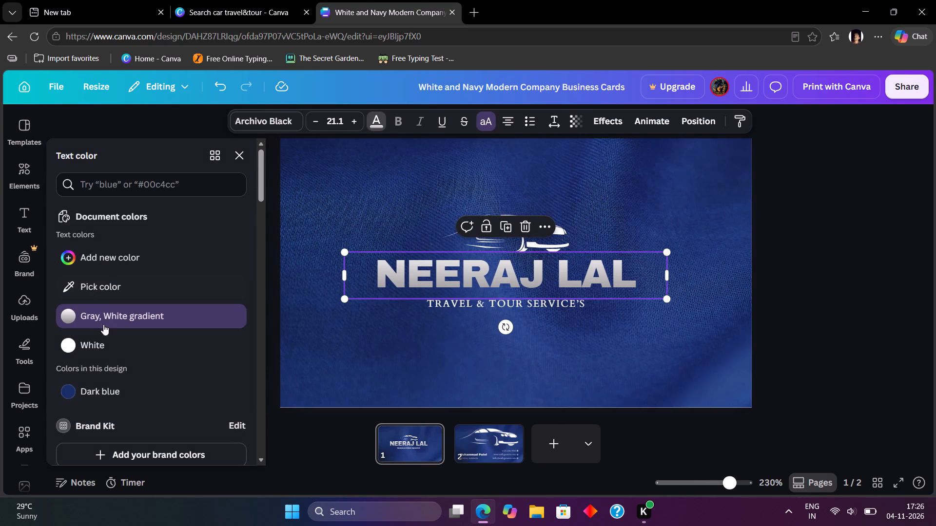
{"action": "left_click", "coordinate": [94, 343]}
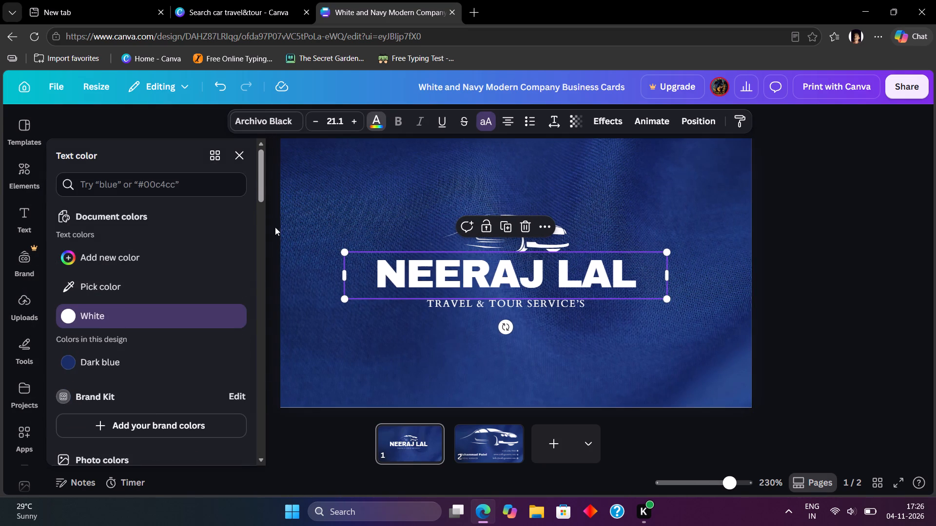
Set the name heading's transparency to 86 on the first card page.
{"action": "left_click", "coordinate": [578, 127]}
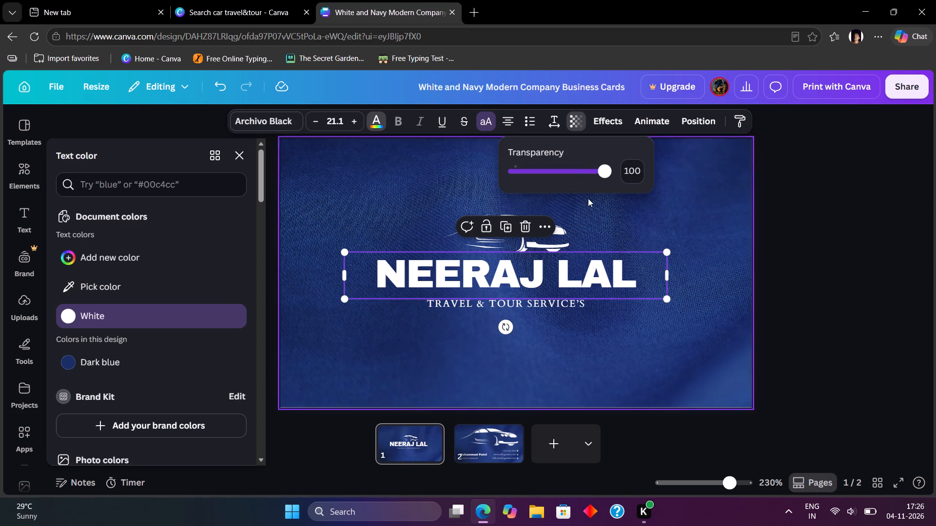
{"action": "left_click_drag", "start_coordinate": [600, 170], "coordinate": [590, 177]}
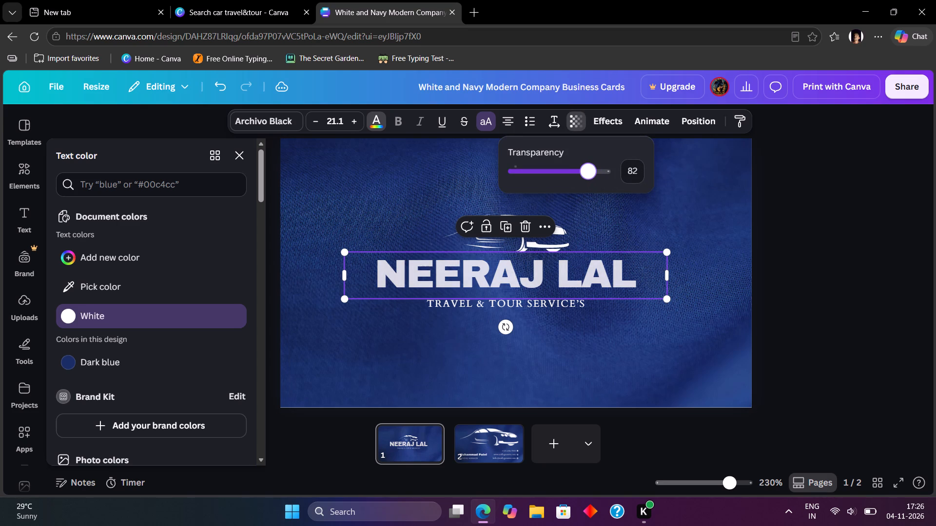
{"action": "left_click_drag", "start_coordinate": [590, 177], "coordinate": [593, 177]}
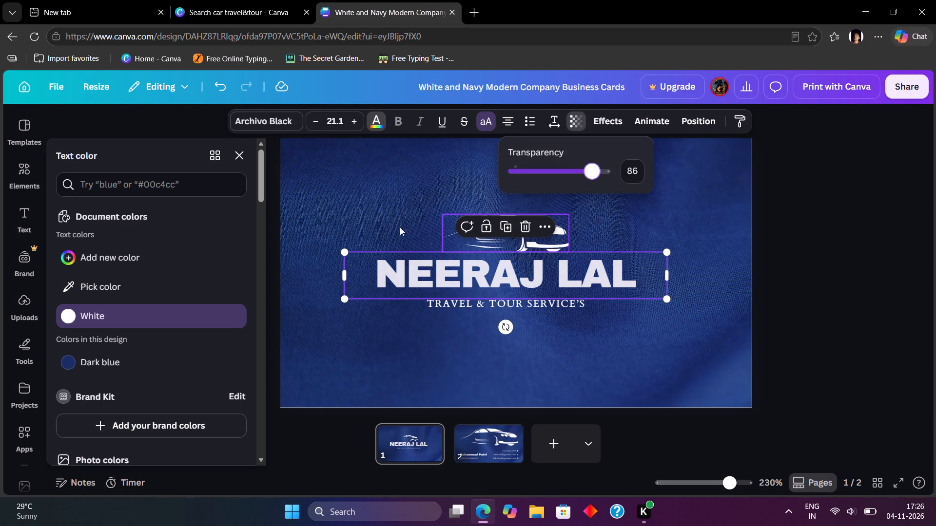
{"action": "left_click", "coordinate": [358, 207]}
Set the transparency of the car graphic above the name heading to 94.
{"action": "left_click", "coordinate": [514, 240]}
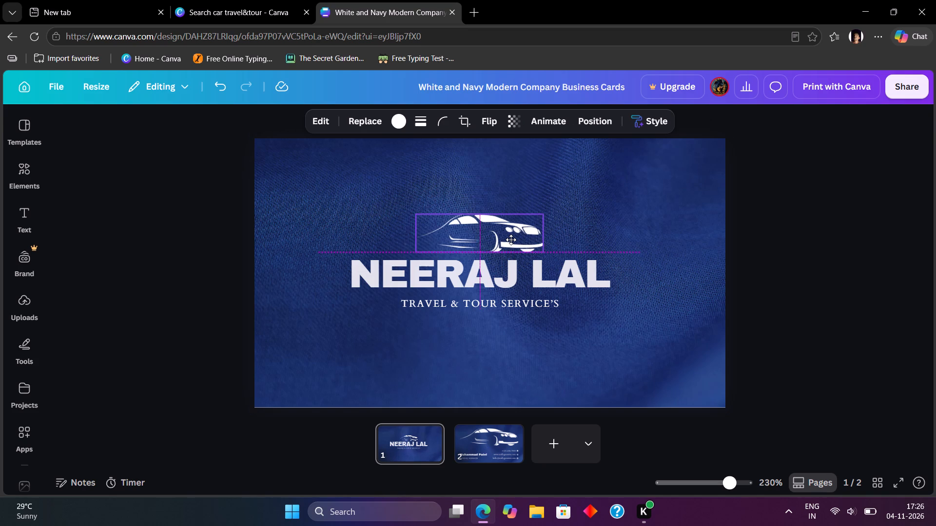
{"action": "left_click", "coordinate": [512, 119]}
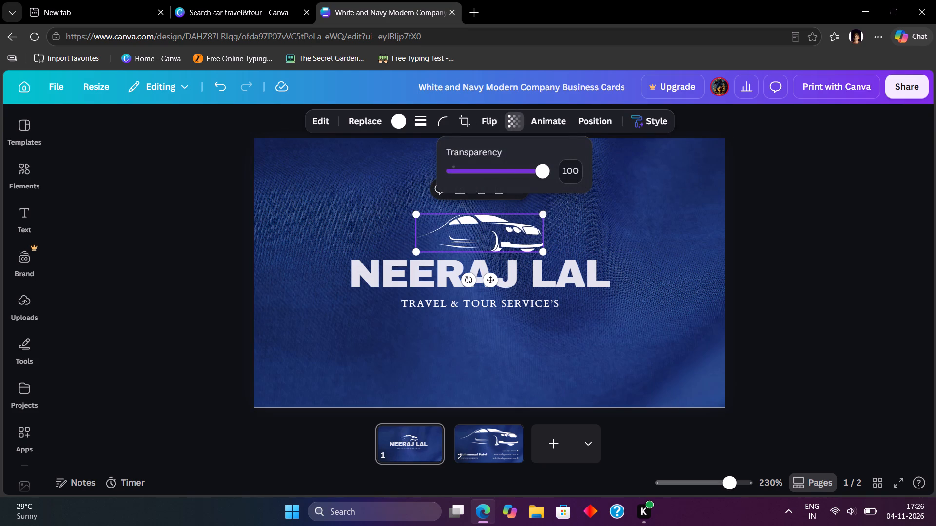
{"action": "left_click", "coordinate": [538, 171]}
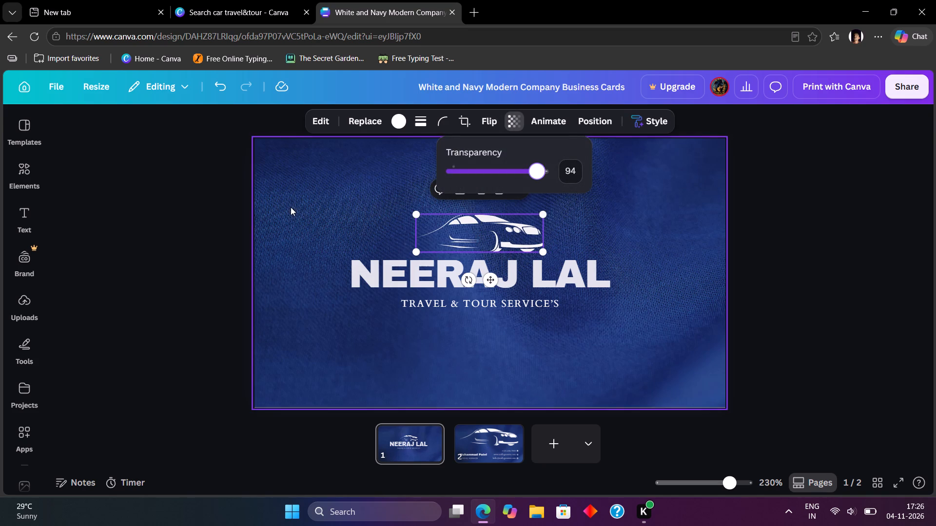
{"action": "left_click", "coordinate": [291, 207]}
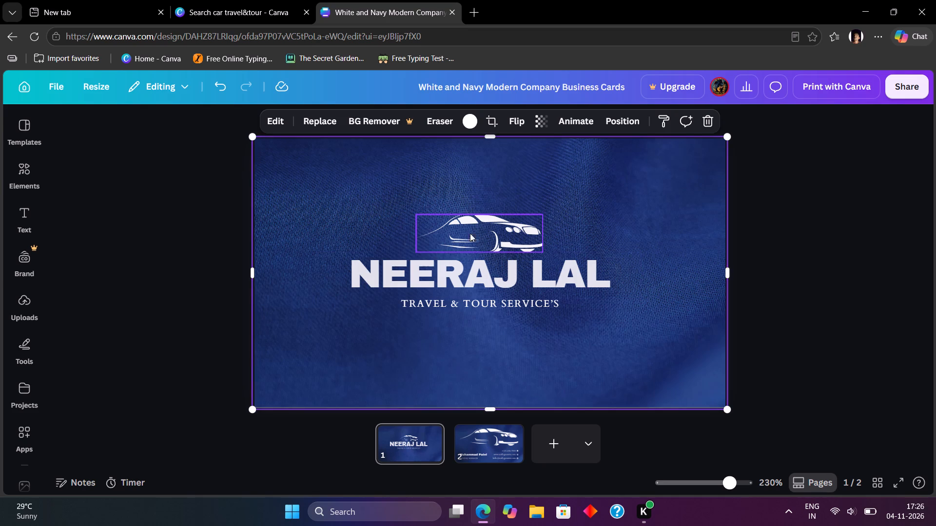
Duplicate the car graphic, name heading and tagline together, and shrink the copy to a small logo near the card's top edge.
{"action": "left_click_drag", "start_coordinate": [328, 181], "coordinate": [632, 325]}
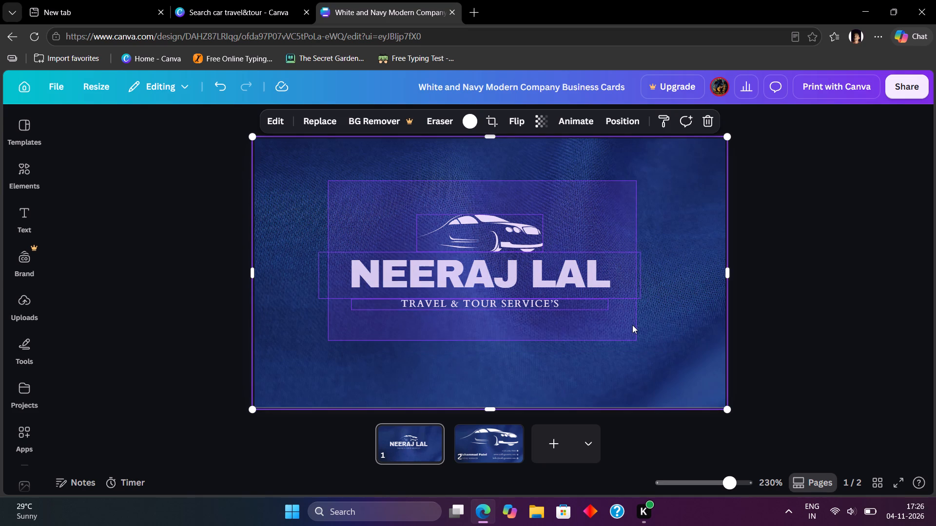
{"action": "left_click_drag", "start_coordinate": [632, 325], "coordinate": [632, 324]}
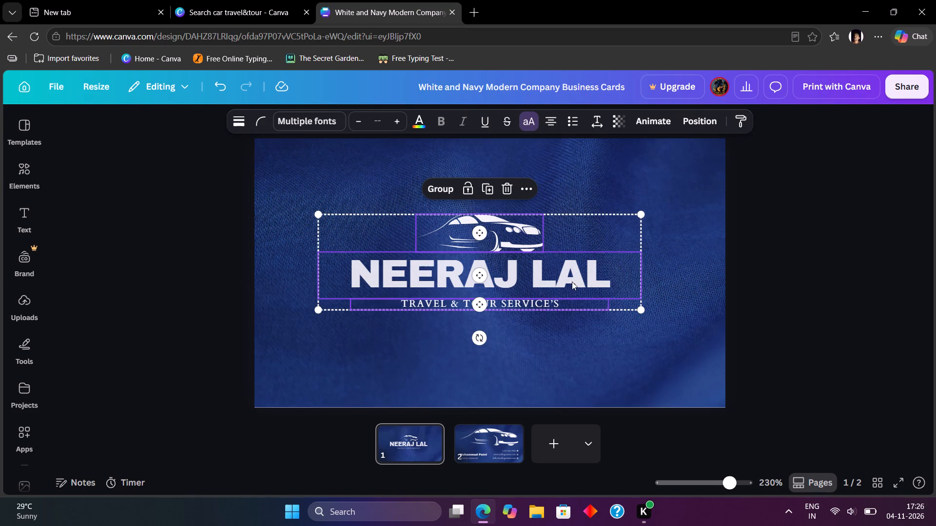
{"action": "key", "text": "ctrl+c"}
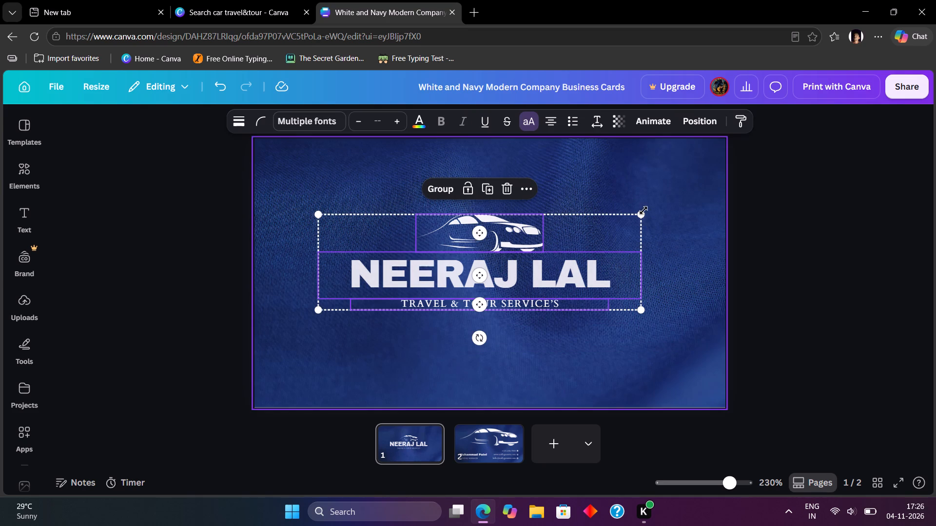
{"action": "left_click_drag", "start_coordinate": [642, 211], "coordinate": [552, 260]}
{"action": "key", "text": "ctrl+z"}
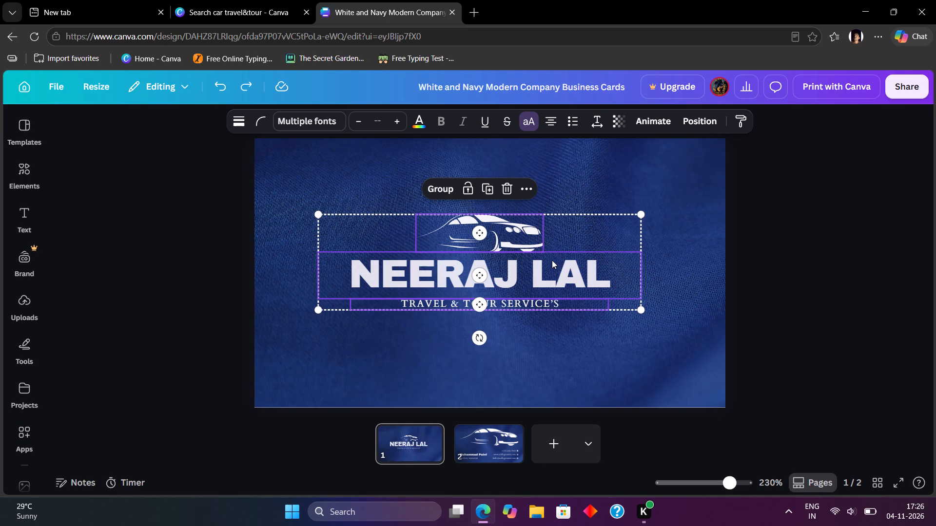
{"action": "left_click", "coordinate": [487, 186]}
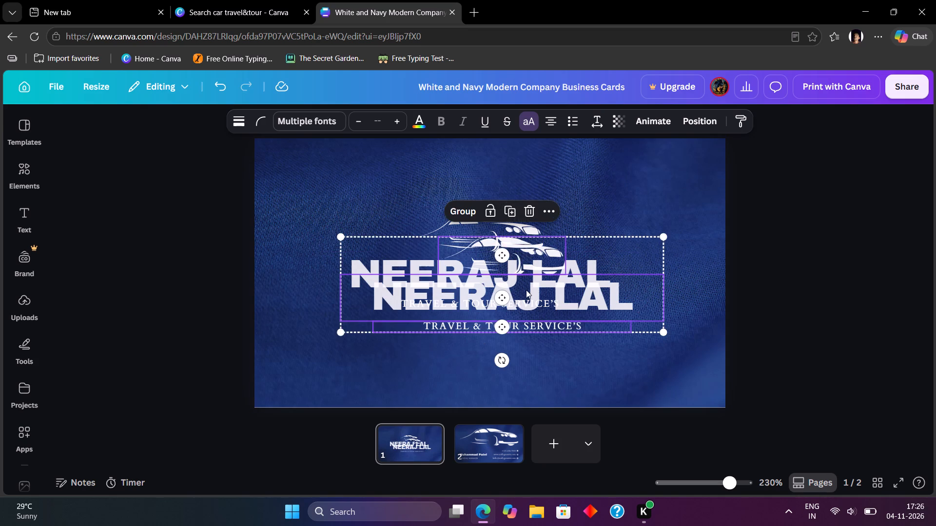
{"action": "left_click_drag", "start_coordinate": [526, 290], "coordinate": [583, 195]}
{"action": "left_click_drag", "start_coordinate": [721, 240], "coordinate": [677, 223]}
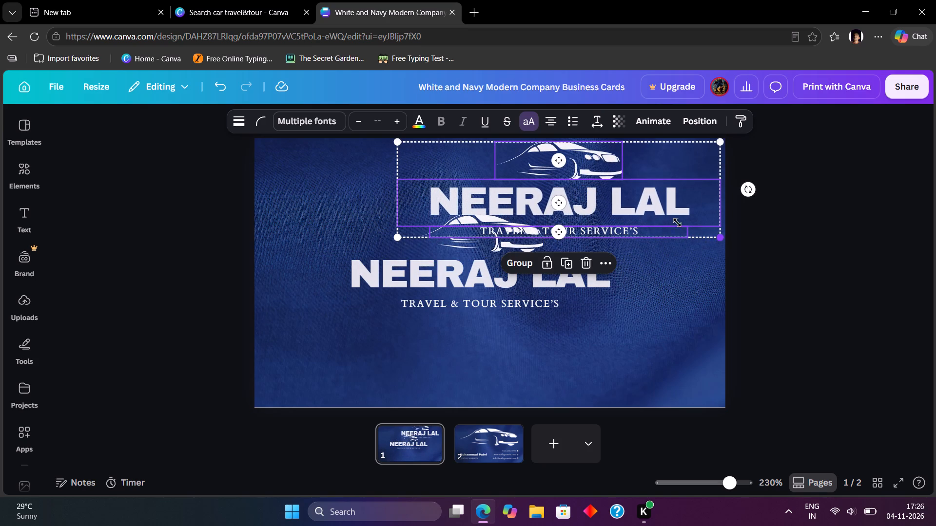
{"action": "left_click_drag", "start_coordinate": [677, 223], "coordinate": [461, 197]}
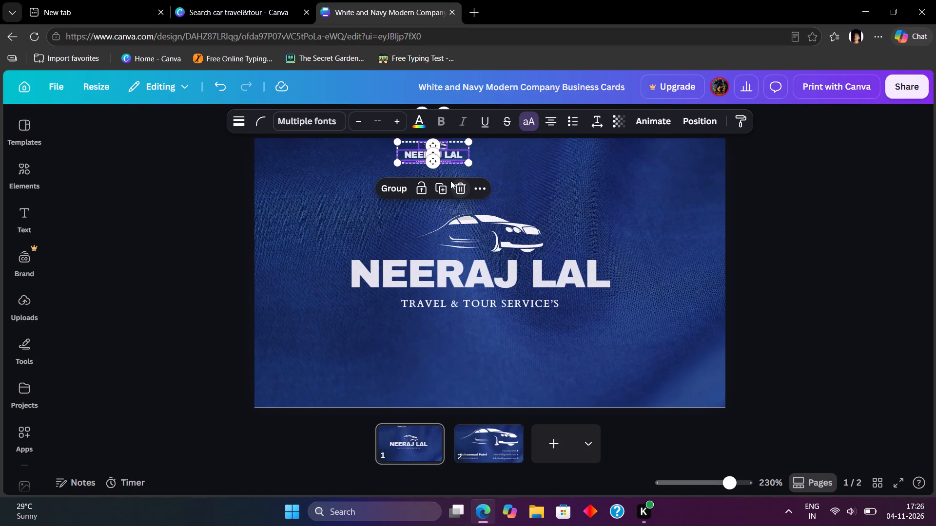
Place the small logo copy in the first card page's upper-right corner and reduce it to about 0.5 wide.
{"action": "left_click_drag", "start_coordinate": [447, 145], "coordinate": [686, 155]}
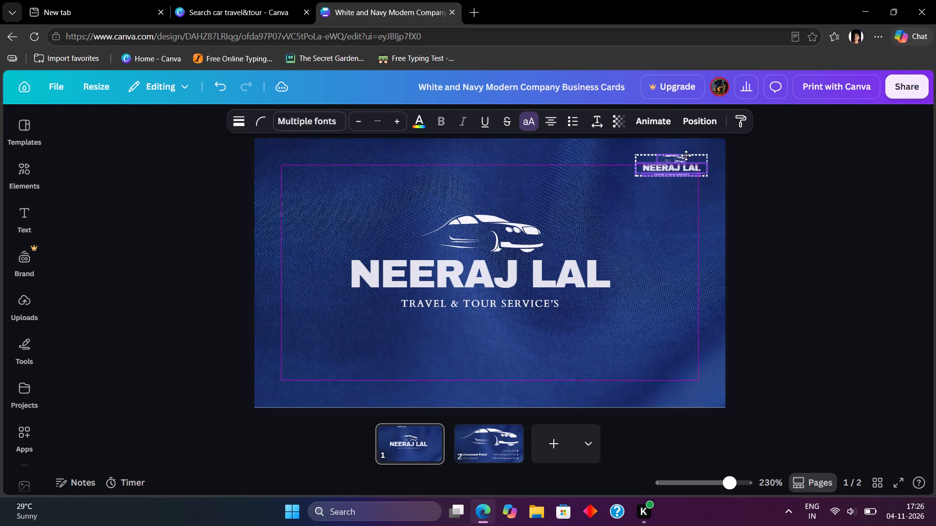
{"action": "left_click_drag", "start_coordinate": [686, 155], "coordinate": [697, 150]}
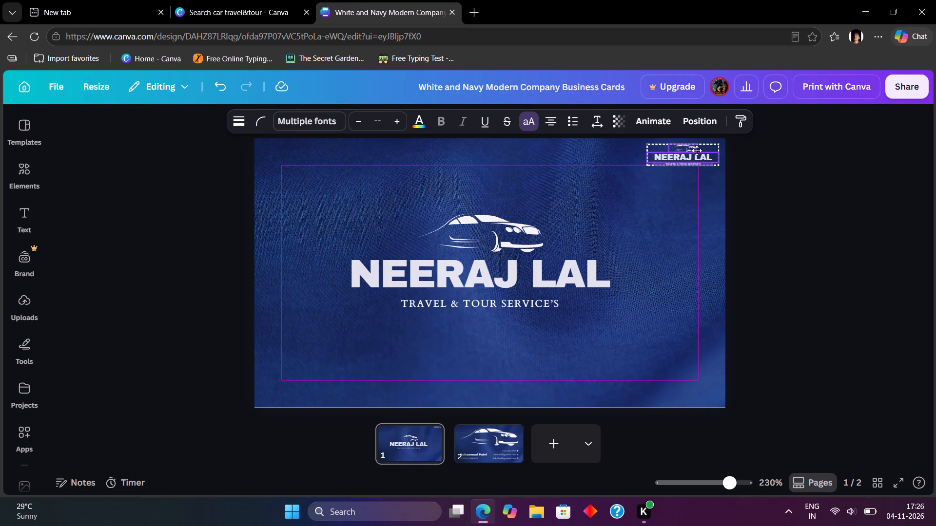
{"action": "left_click_drag", "start_coordinate": [697, 150], "coordinate": [695, 150]}
{"action": "left_click_drag", "start_coordinate": [648, 146], "coordinate": [674, 145]}
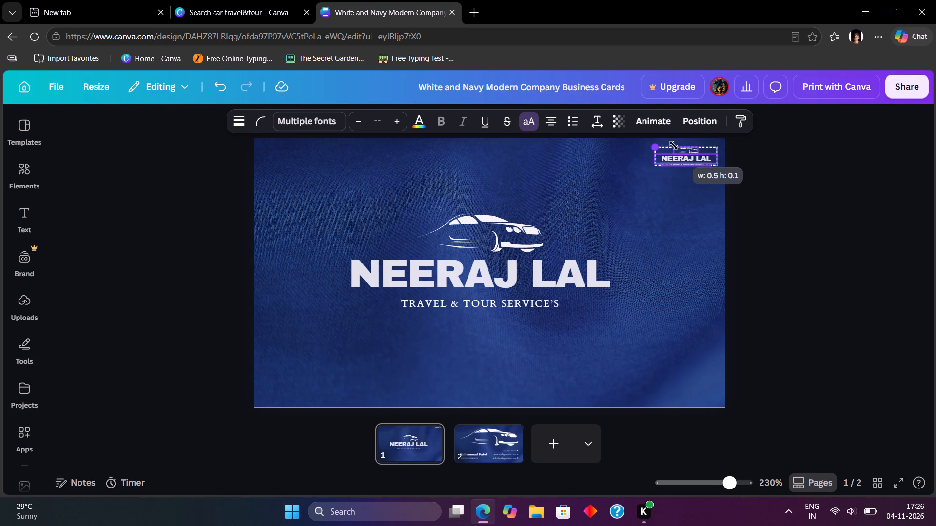
{"action": "left_click_drag", "start_coordinate": [674, 145], "coordinate": [678, 146]}
{"action": "left_click", "coordinate": [702, 157]}
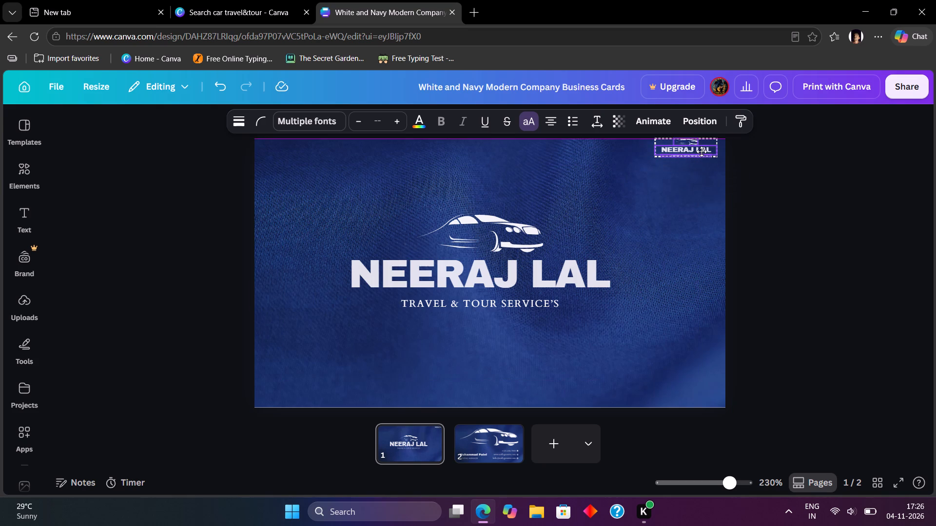
{"action": "left_click", "coordinate": [784, 175]}
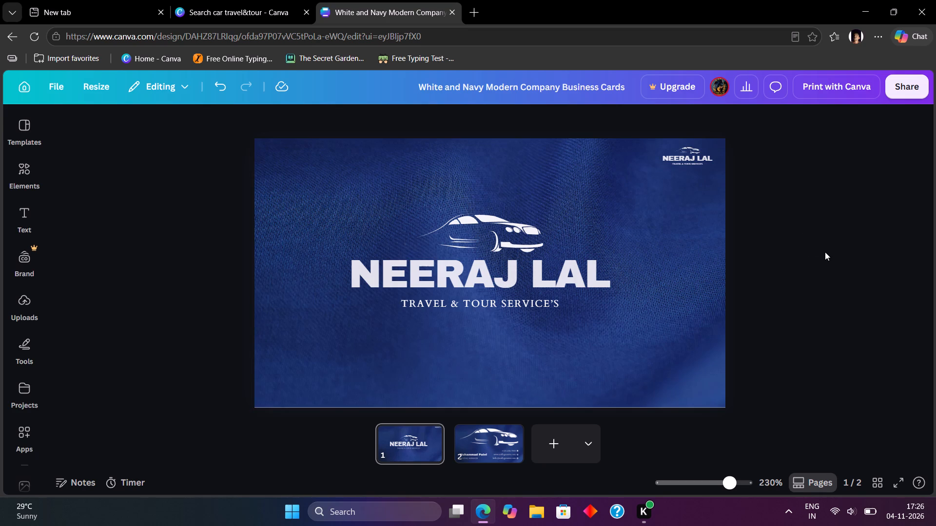
Delete the placeholder person's name from the second card page.
{"action": "left_click", "coordinate": [489, 447]}
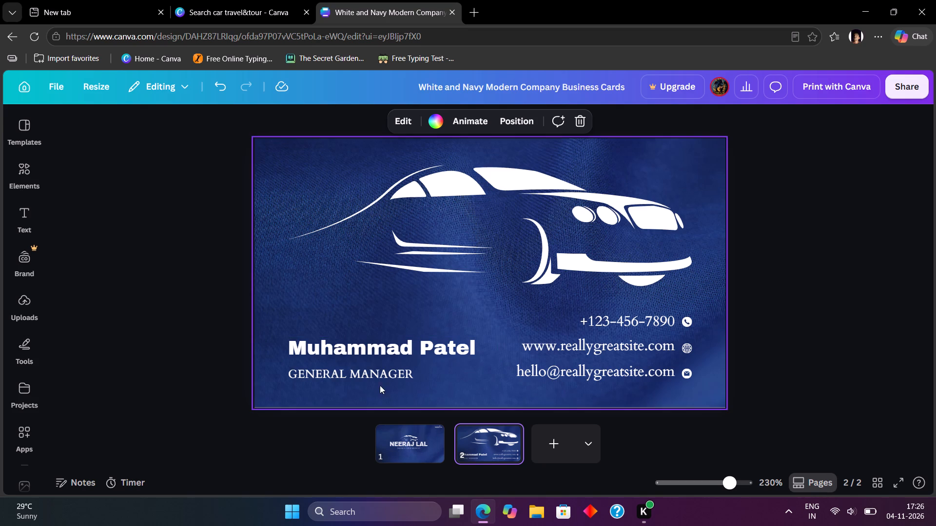
{"action": "left_click", "coordinate": [365, 357]}
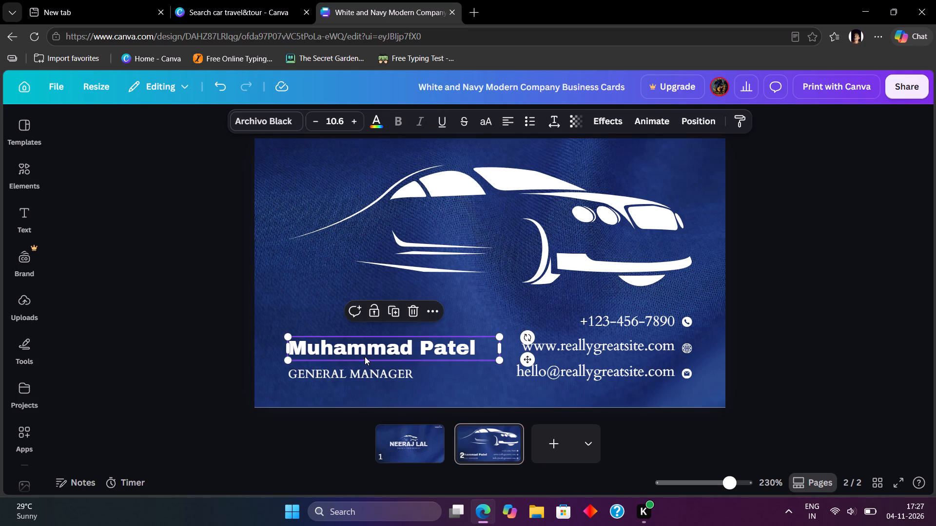
{"action": "left_click", "coordinate": [413, 314]}
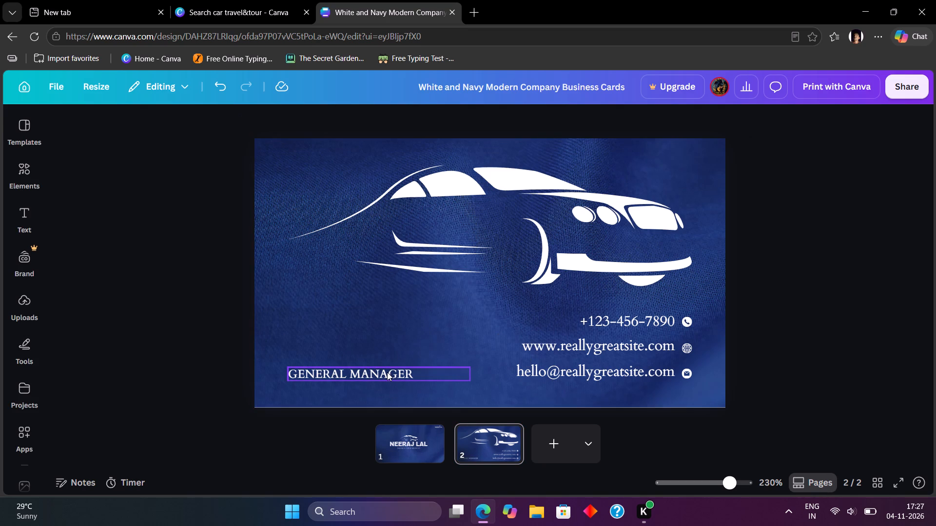
Replace the GENERAL MANAGER job title with OWNER on the text box's second line, and shift it to the card's left margin.
{"action": "left_click", "coordinate": [383, 372]}
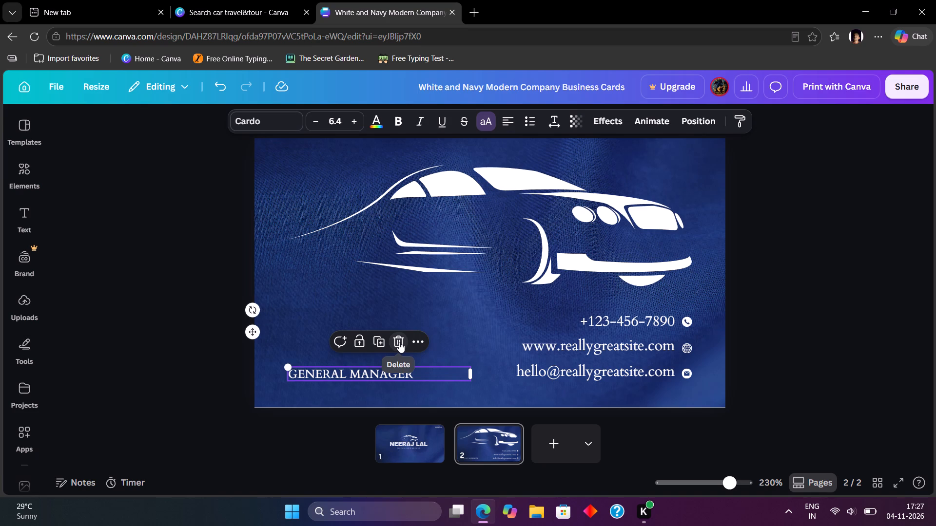
{"action": "double_click", "coordinate": [366, 373]}
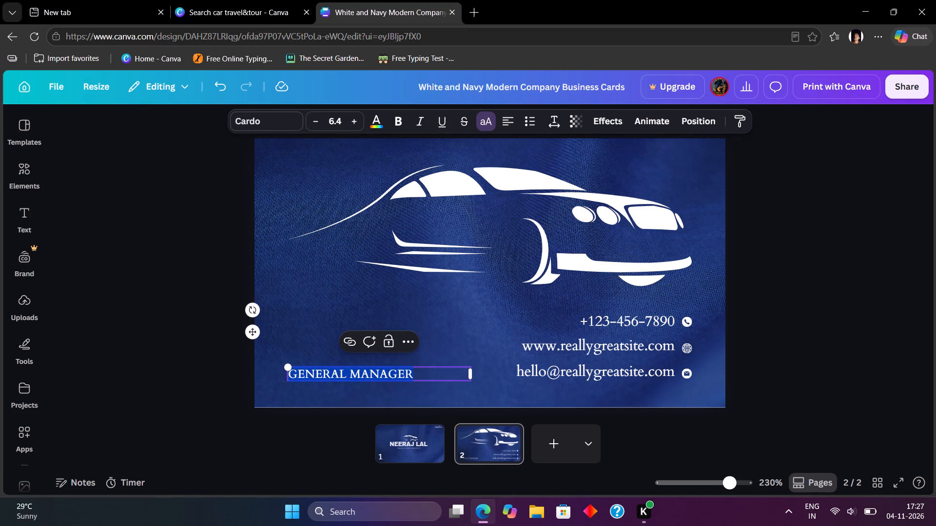
{"action": "key", "text": "Return"}
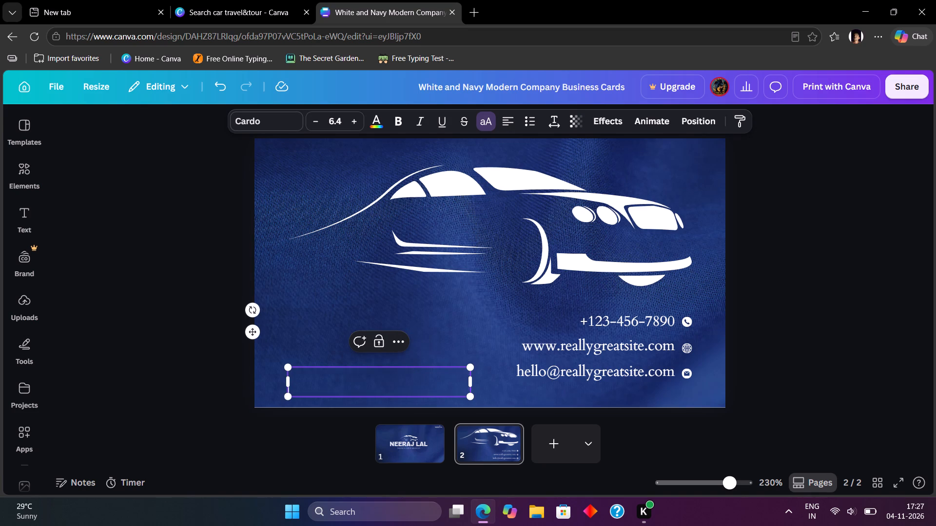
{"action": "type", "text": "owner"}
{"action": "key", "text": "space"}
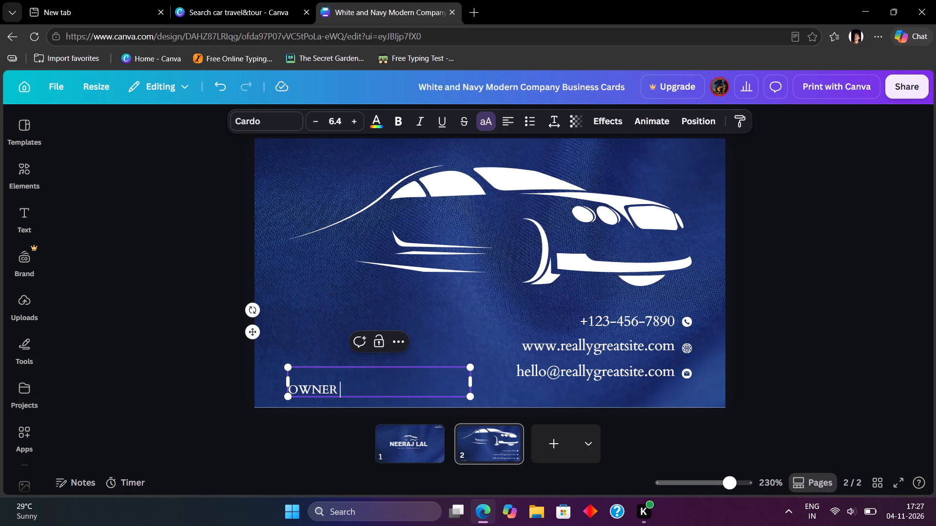
{"action": "left_click", "coordinate": [219, 371]}
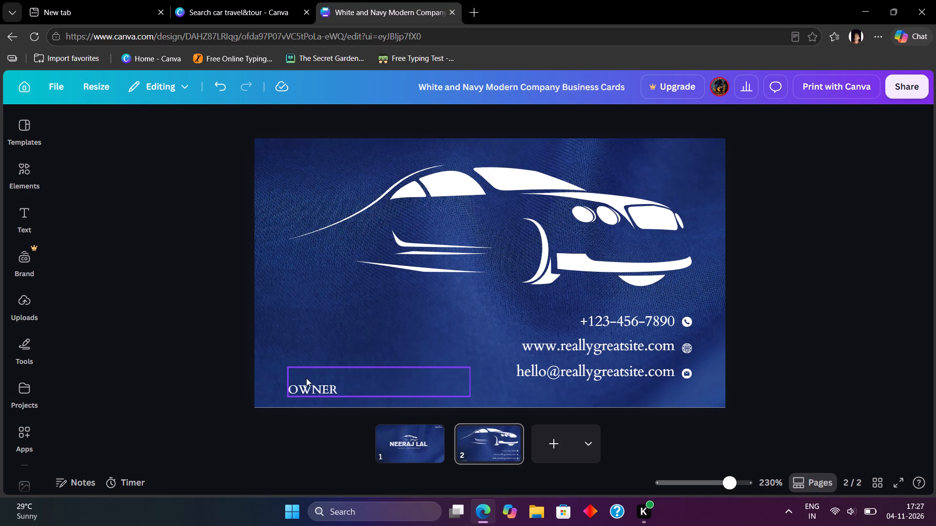
{"action": "left_click", "coordinate": [306, 391]}
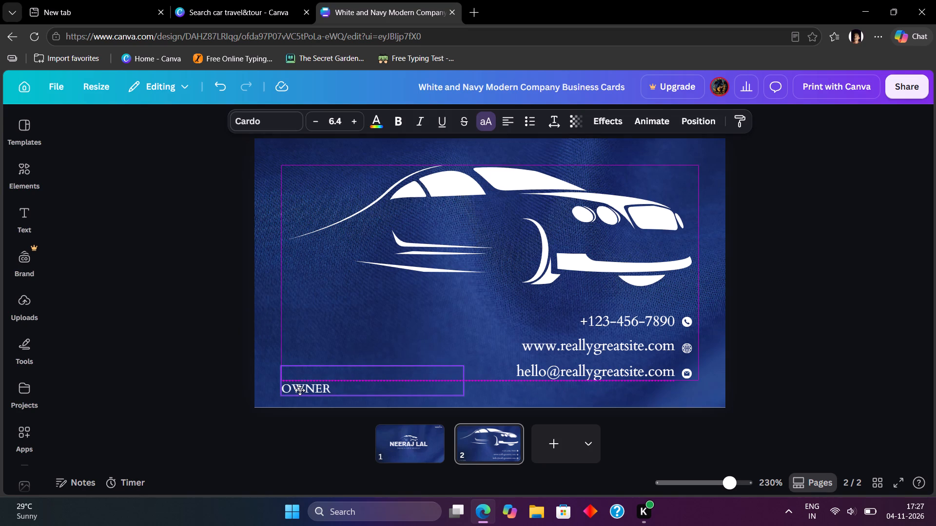
Copy the large car graphic, name heading and tagline from the first card page onto the second page.
{"action": "left_click", "coordinate": [420, 443]}
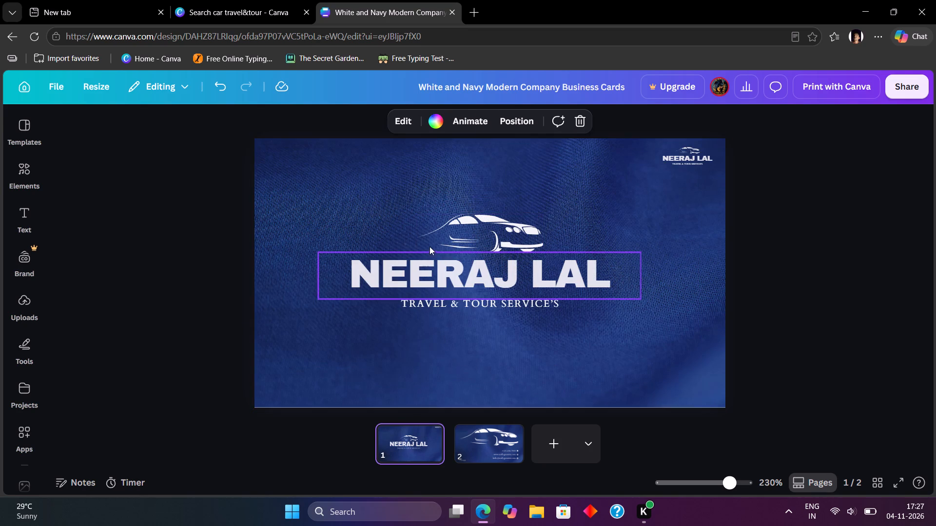
{"action": "left_click_drag", "start_coordinate": [365, 217], "coordinate": [613, 316]}
{"action": "key", "text": "ctrl+c"}
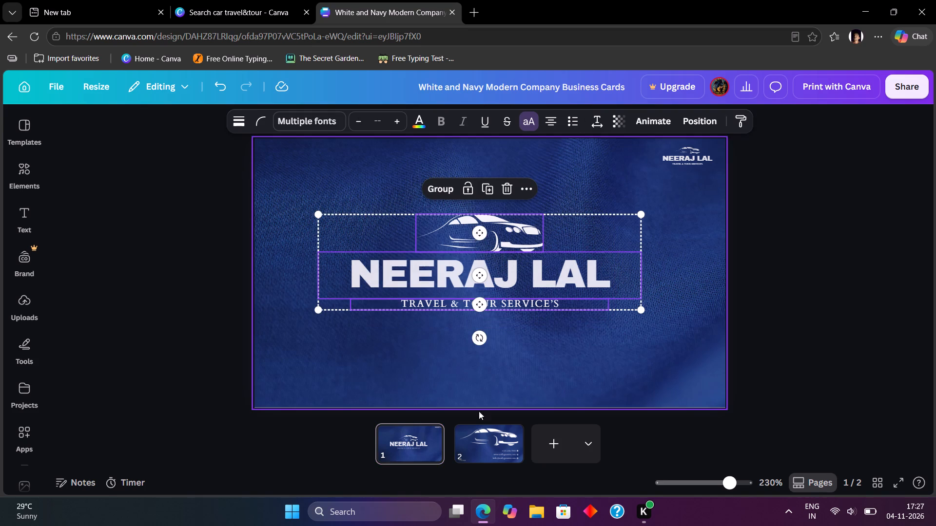
{"action": "left_click", "coordinate": [478, 448]}
{"action": "key", "text": "ctrl+v"}
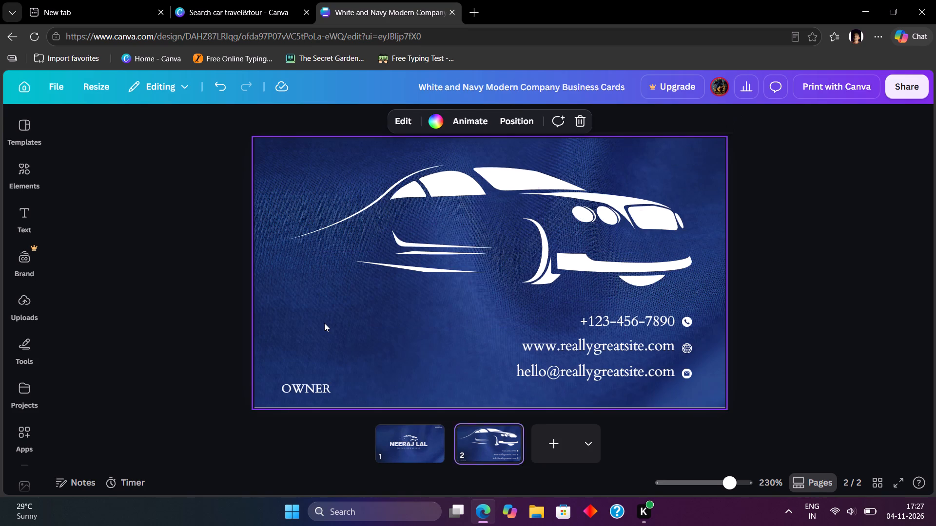
Shrink the pasted logo and place it directly above OWNER, aligned with the card's left margin.
{"action": "left_click_drag", "start_coordinate": [643, 213], "coordinate": [643, 214]}
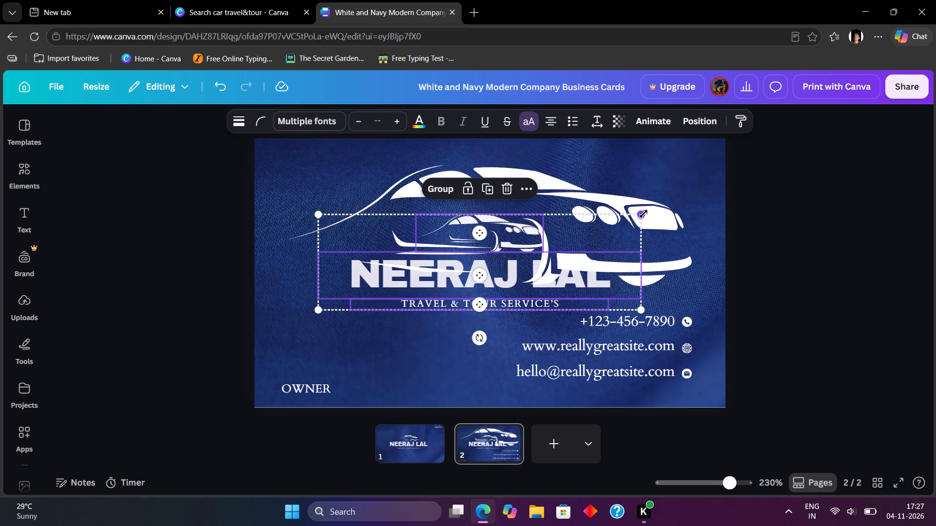
{"action": "left_click_drag", "start_coordinate": [643, 214], "coordinate": [409, 280]}
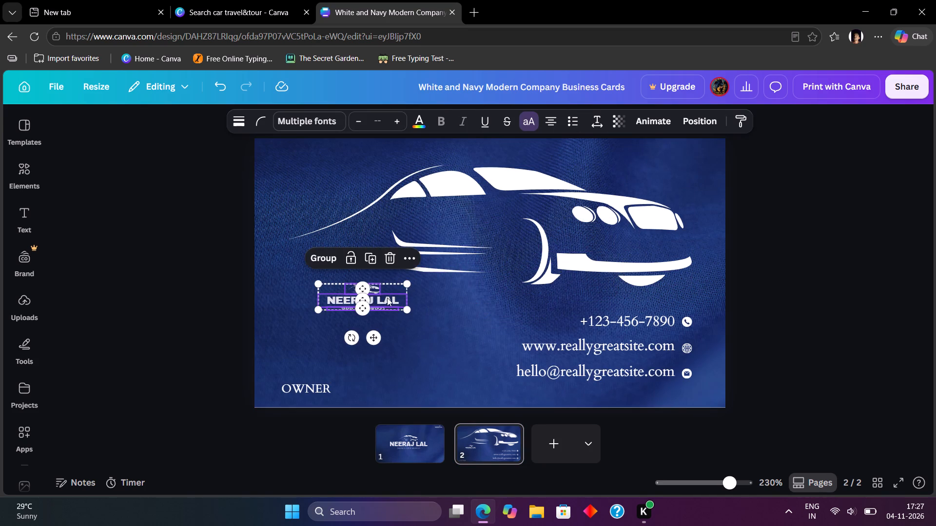
{"action": "left_click_drag", "start_coordinate": [387, 298], "coordinate": [341, 365]}
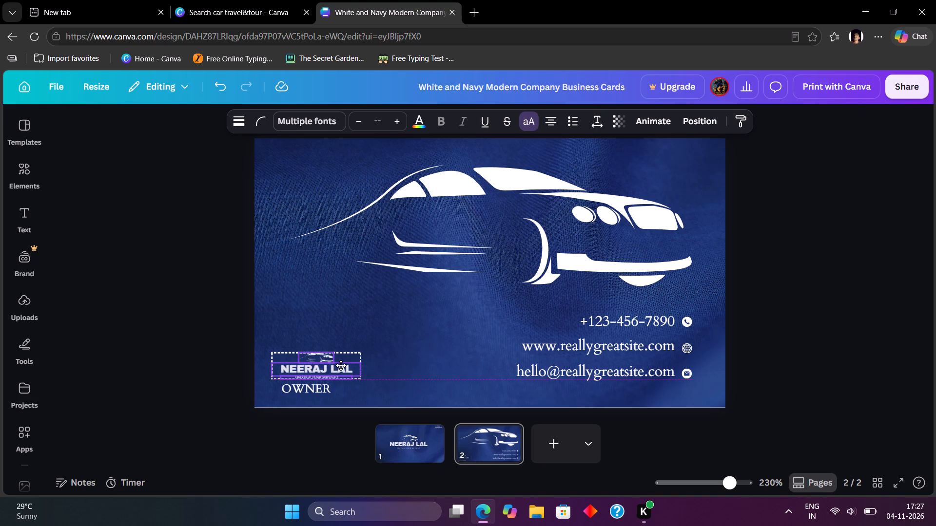
{"action": "left_click_drag", "start_coordinate": [341, 365], "coordinate": [348, 364]}
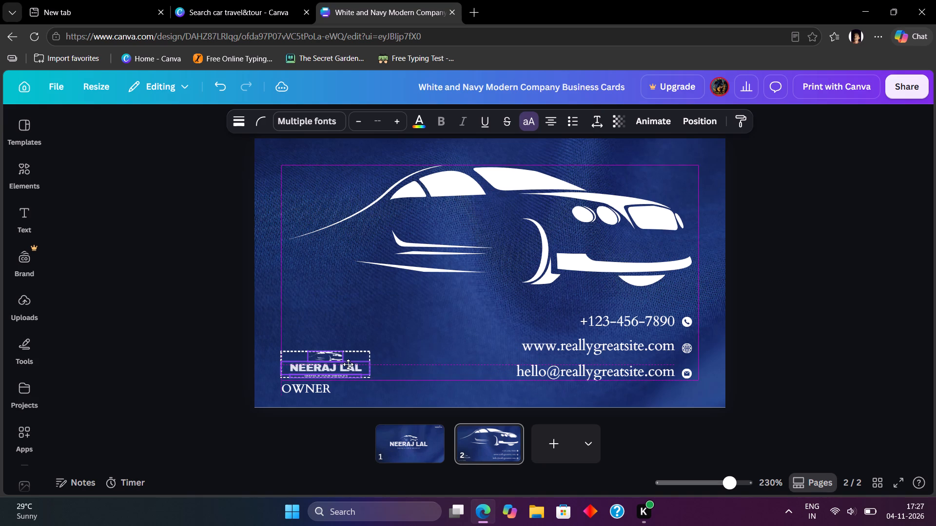
Nudge the small logo on the second page sideways so its name heading lines up with the left edge of OWNER.
{"action": "left_click_drag", "start_coordinate": [348, 364], "coordinate": [340, 364]}
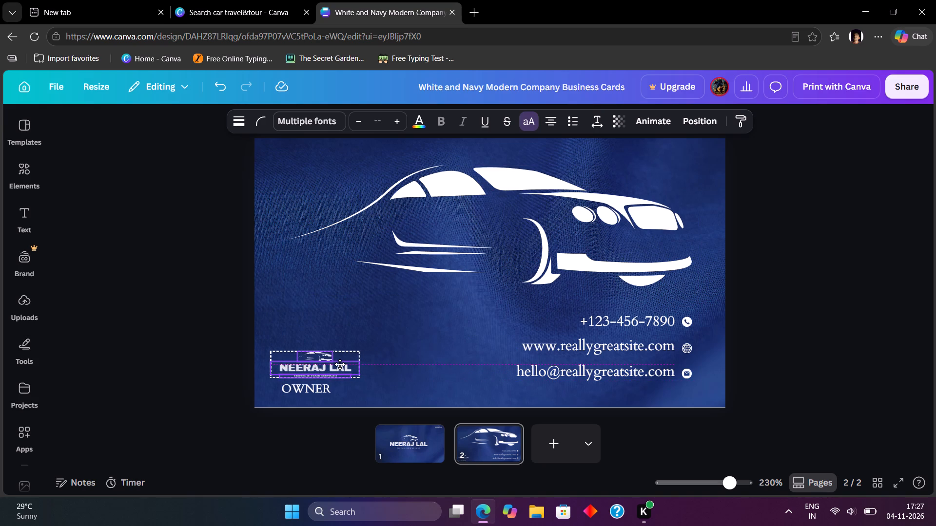
{"action": "left_click_drag", "start_coordinate": [340, 364], "coordinate": [342, 364]}
Extend the OWNER line with a colon and the owner's name, matching the name in the card's heading.
{"action": "left_click", "coordinate": [324, 386]}
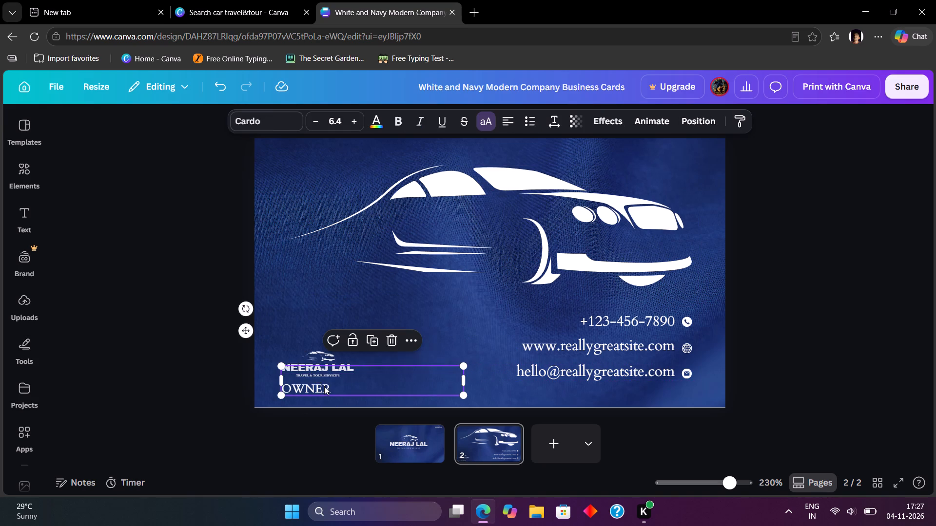
{"action": "left_click", "coordinate": [324, 386]}
{"action": "left_click", "coordinate": [342, 388]}
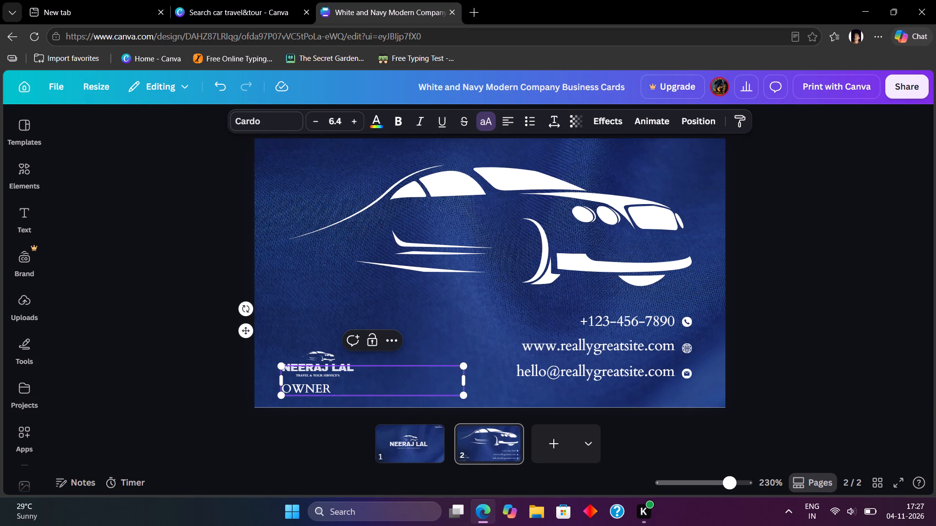
{"action": "key", "text": "semicolon"}
{"action": "key", "text": "BackSpace"}
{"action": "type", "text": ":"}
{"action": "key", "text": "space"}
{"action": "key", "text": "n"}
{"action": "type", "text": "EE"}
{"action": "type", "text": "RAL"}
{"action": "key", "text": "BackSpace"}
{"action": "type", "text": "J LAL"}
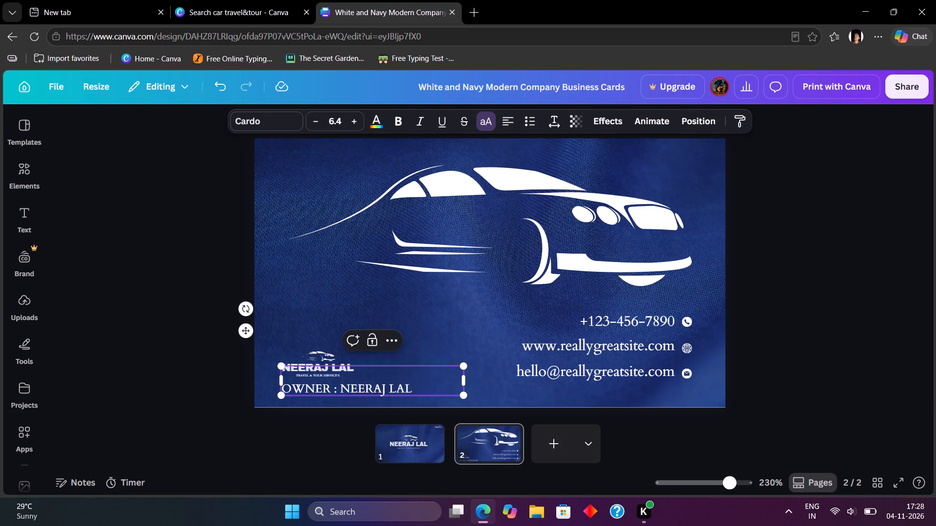
{"action": "left_click", "coordinate": [202, 311]}
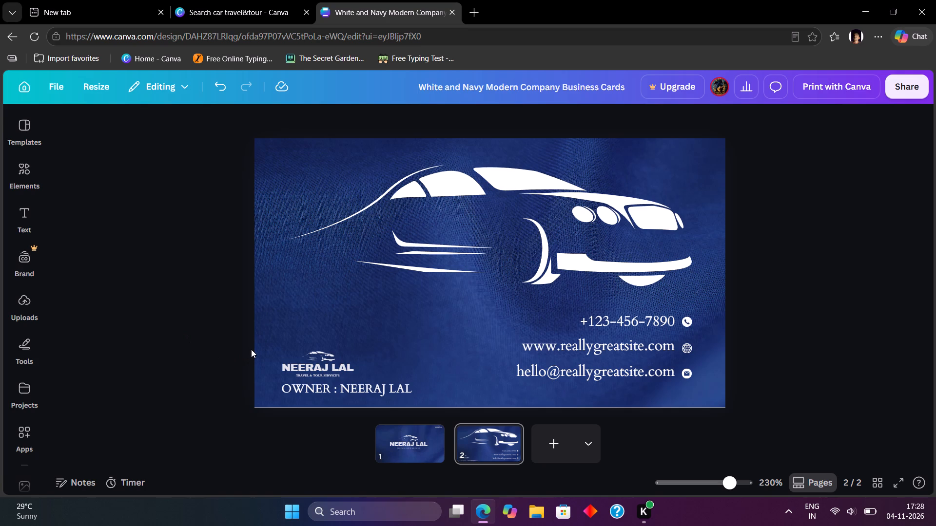
Shift the owner line to the card's bottom centre, clear of the small logo.
{"action": "left_click_drag", "start_coordinate": [279, 350], "coordinate": [297, 358]}
{"action": "left_click_drag", "start_coordinate": [297, 358], "coordinate": [354, 377]}
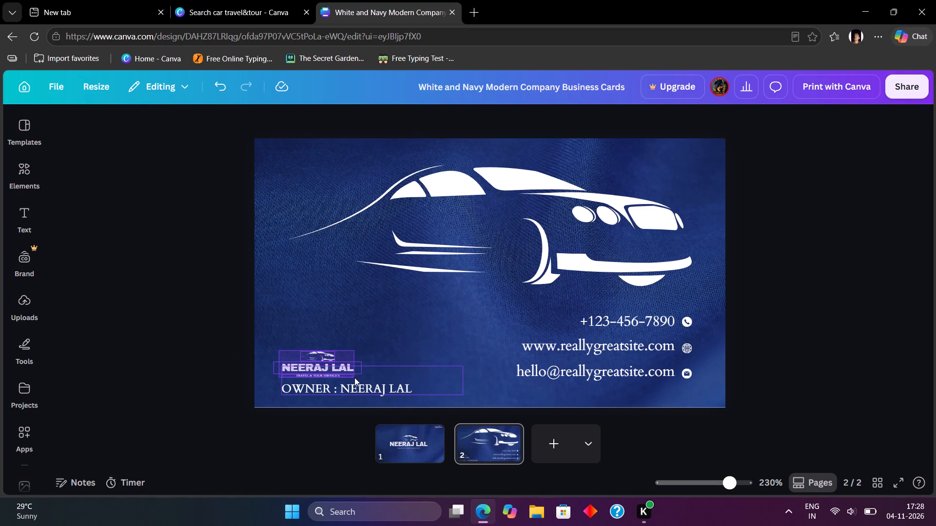
{"action": "left_click_drag", "start_coordinate": [354, 377], "coordinate": [345, 367]}
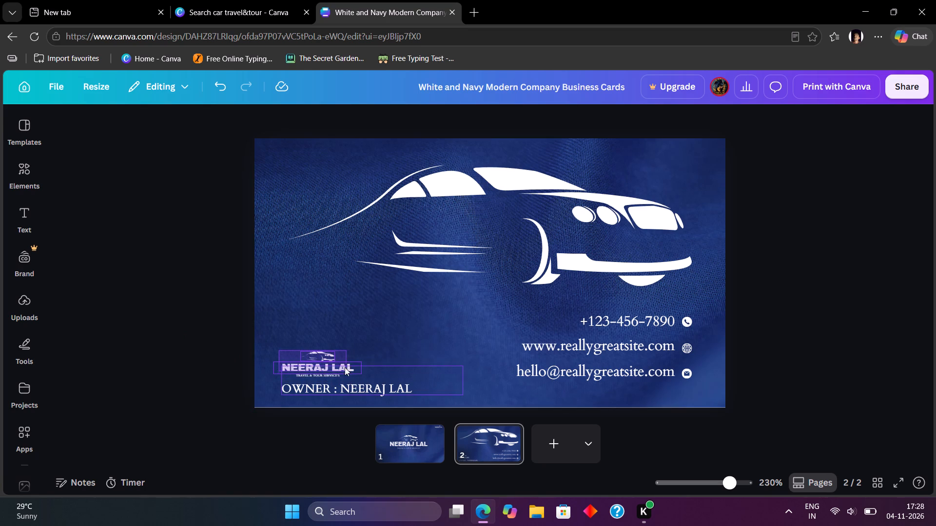
{"action": "left_click_drag", "start_coordinate": [345, 367], "coordinate": [322, 349]}
{"action": "left_click_drag", "start_coordinate": [337, 389], "coordinate": [438, 404]}
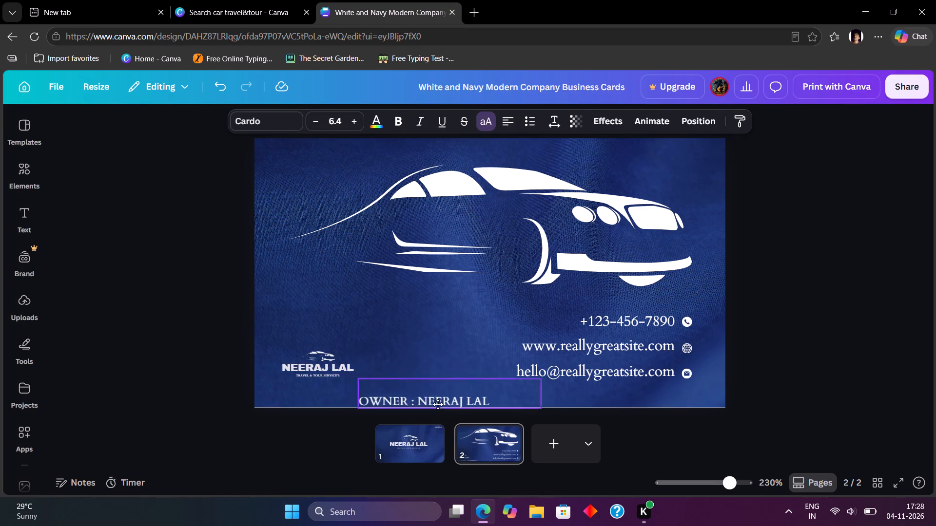
{"action": "left_click_drag", "start_coordinate": [438, 404], "coordinate": [453, 403]}
Move the complete small logo to the card's top-right corner and shrink it to about 70% of its size.
{"action": "left_click_drag", "start_coordinate": [286, 345], "coordinate": [336, 384]}
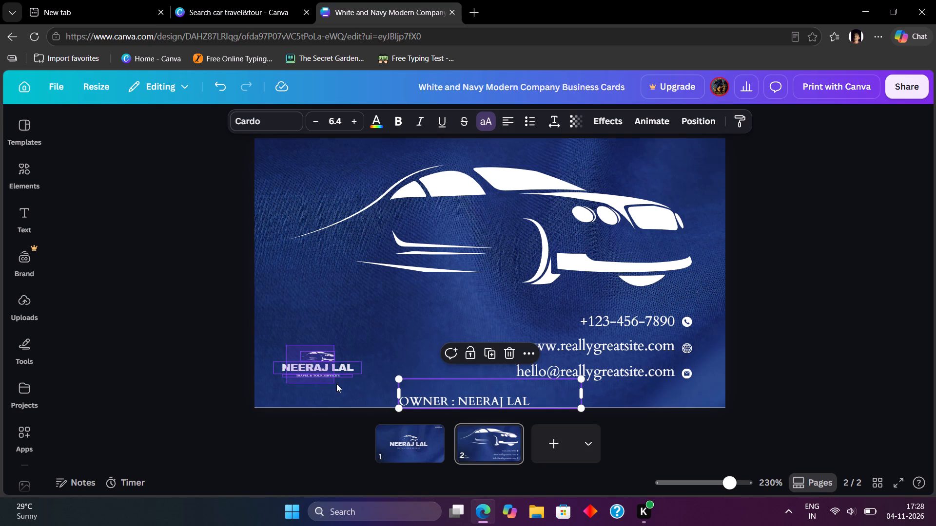
{"action": "left_click_drag", "start_coordinate": [336, 384], "coordinate": [338, 384]}
{"action": "left_click_drag", "start_coordinate": [336, 365], "coordinate": [741, 175]}
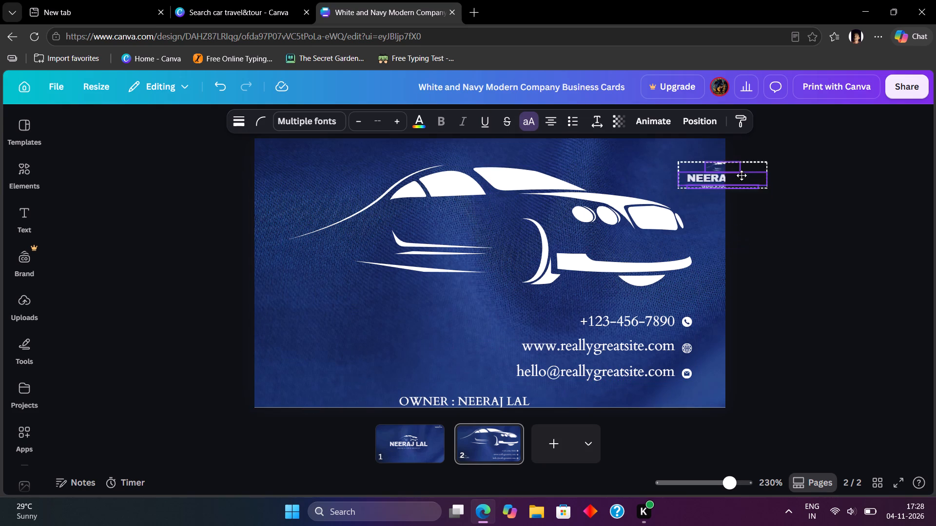
{"action": "left_click_drag", "start_coordinate": [741, 175], "coordinate": [695, 161]}
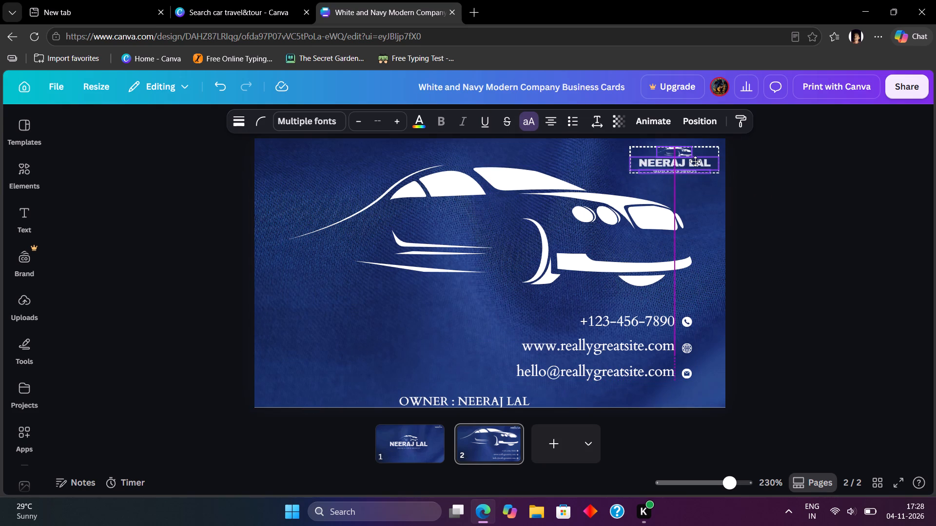
{"action": "left_click_drag", "start_coordinate": [695, 161], "coordinate": [687, 159]}
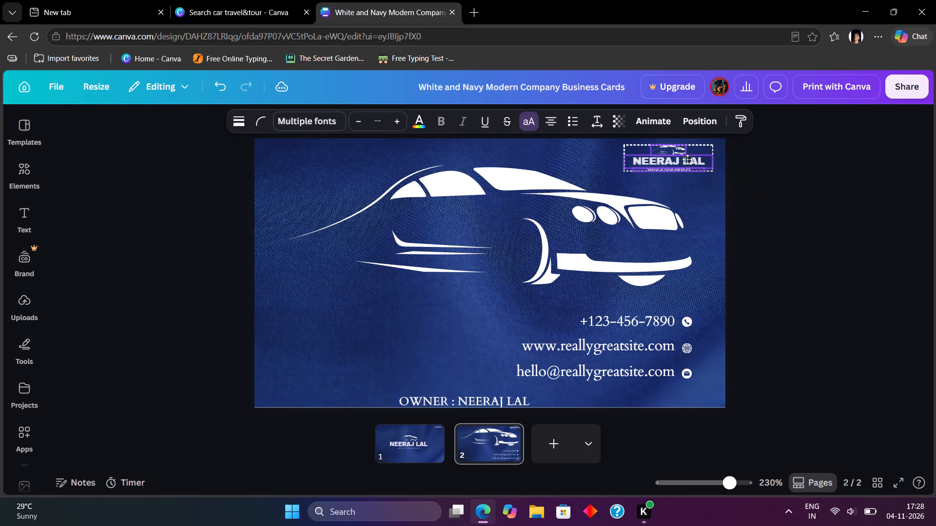
{"action": "left_click_drag", "start_coordinate": [687, 159], "coordinate": [689, 162]}
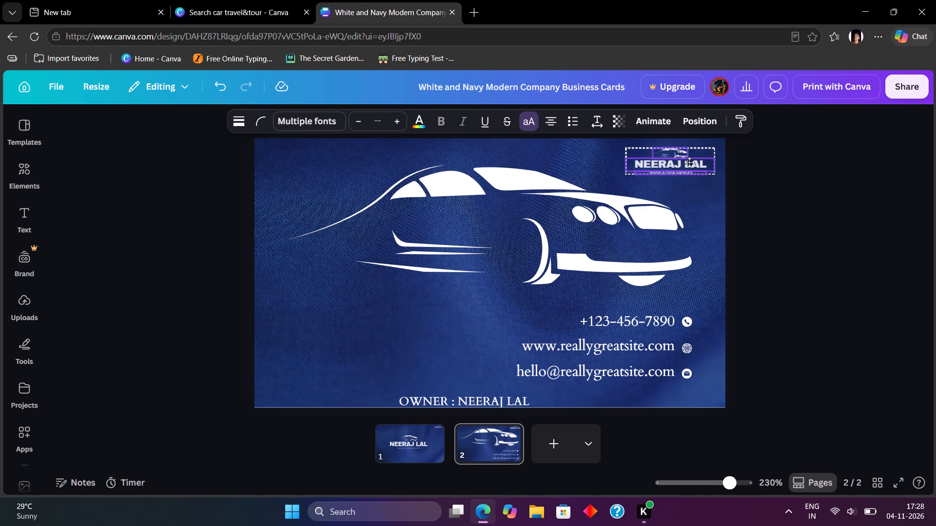
{"action": "left_click_drag", "start_coordinate": [689, 162], "coordinate": [687, 161]}
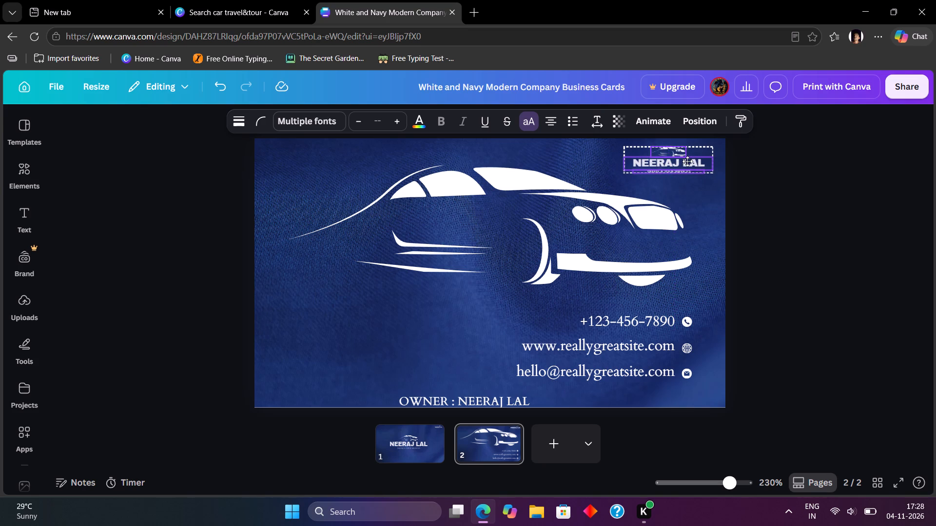
{"action": "left_click_drag", "start_coordinate": [687, 161], "coordinate": [687, 161]}
{"action": "left_click_drag", "start_coordinate": [624, 147], "coordinate": [668, 156]}
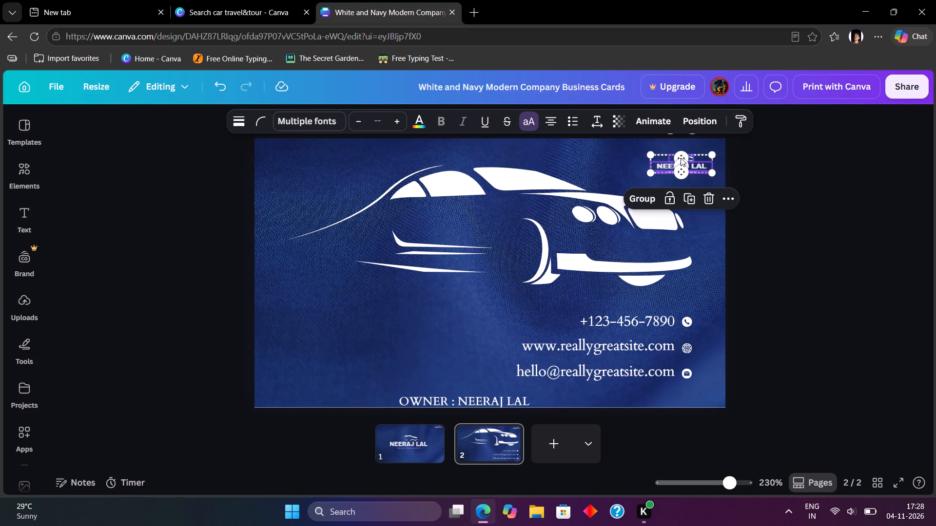
{"action": "left_click_drag", "start_coordinate": [702, 166], "coordinate": [702, 161]}
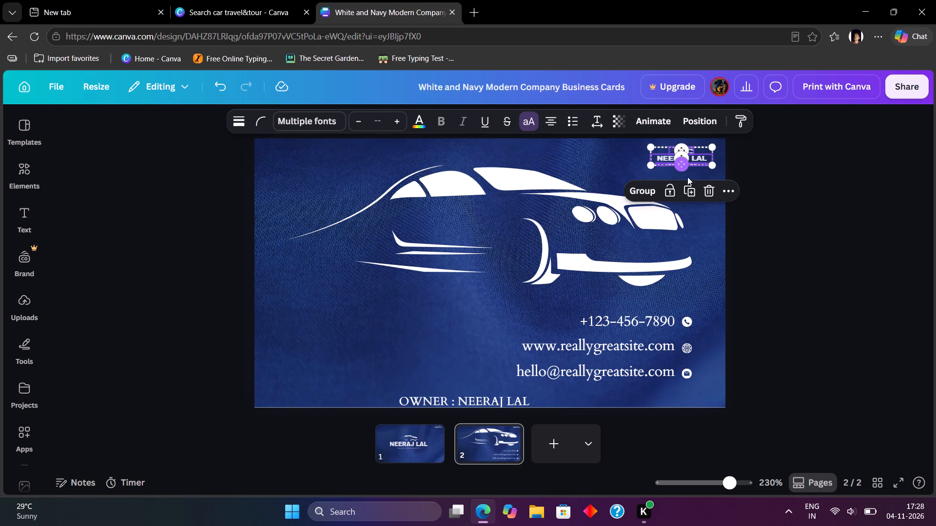
Duplicate the corner logo and place the copy near the card's bottom-left corner.
{"action": "left_click", "coordinate": [687, 189]}
{"action": "left_click_drag", "start_coordinate": [721, 176], "coordinate": [669, 197]}
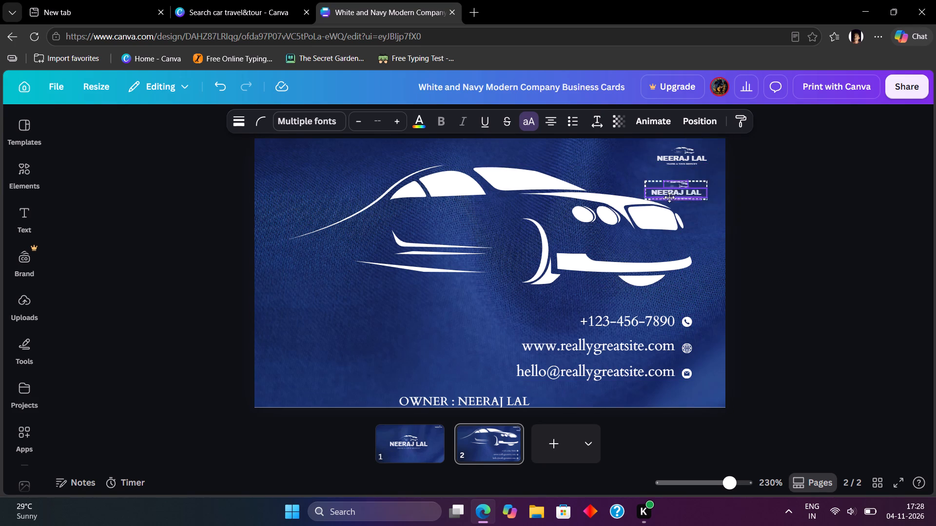
{"action": "left_click_drag", "start_coordinate": [669, 197], "coordinate": [330, 364]}
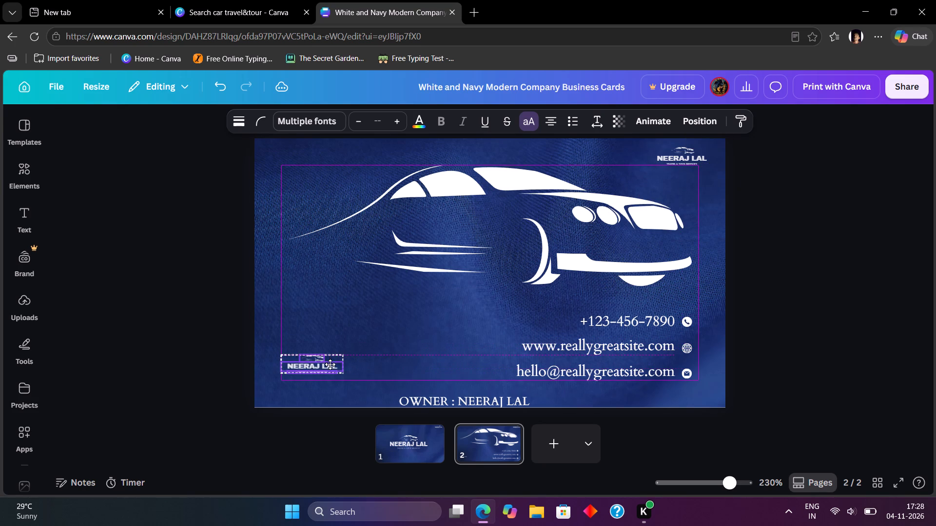
{"action": "left_click_drag", "start_coordinate": [330, 364], "coordinate": [331, 366]}
{"action": "left_click_drag", "start_coordinate": [331, 366], "coordinate": [325, 366]}
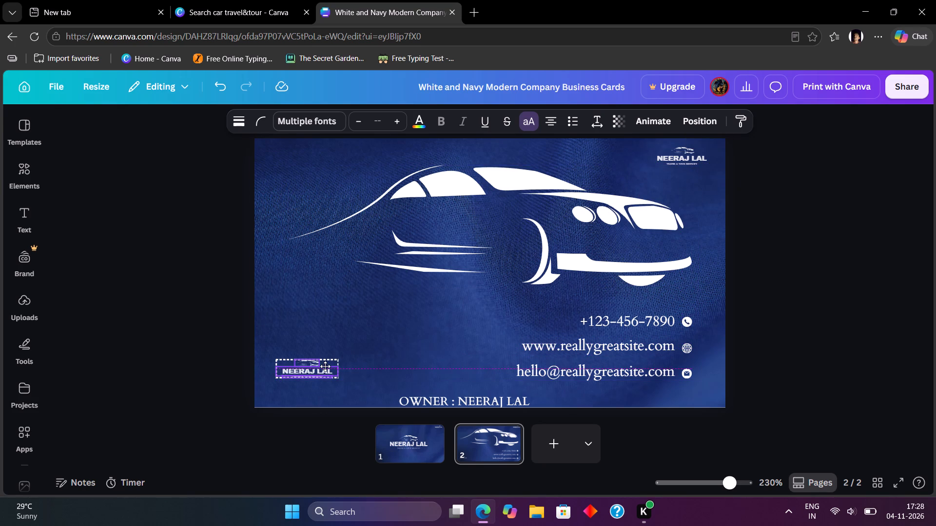
{"action": "left_click_drag", "start_coordinate": [325, 366], "coordinate": [325, 366]}
Resize the owner line to font size 6.2 and place it directly beneath the bottom-left logo, aligned with its left edge.
{"action": "left_click_drag", "start_coordinate": [453, 398], "coordinate": [414, 391]}
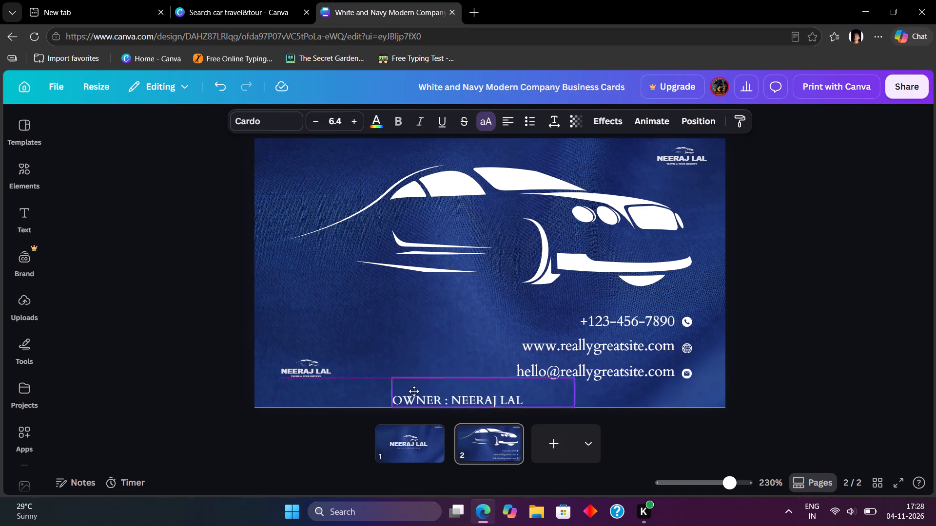
{"action": "left_click_drag", "start_coordinate": [414, 391], "coordinate": [341, 389]}
{"action": "left_click_drag", "start_coordinate": [475, 385], "coordinate": [429, 397]}
{"action": "left_click_drag", "start_coordinate": [429, 364], "coordinate": [610, 246]}
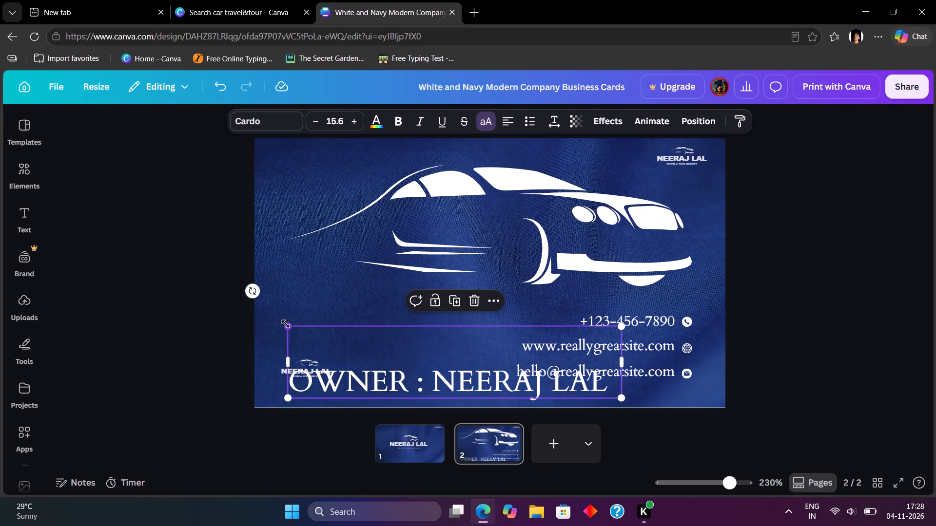
{"action": "left_click_drag", "start_coordinate": [286, 323], "coordinate": [433, 395]}
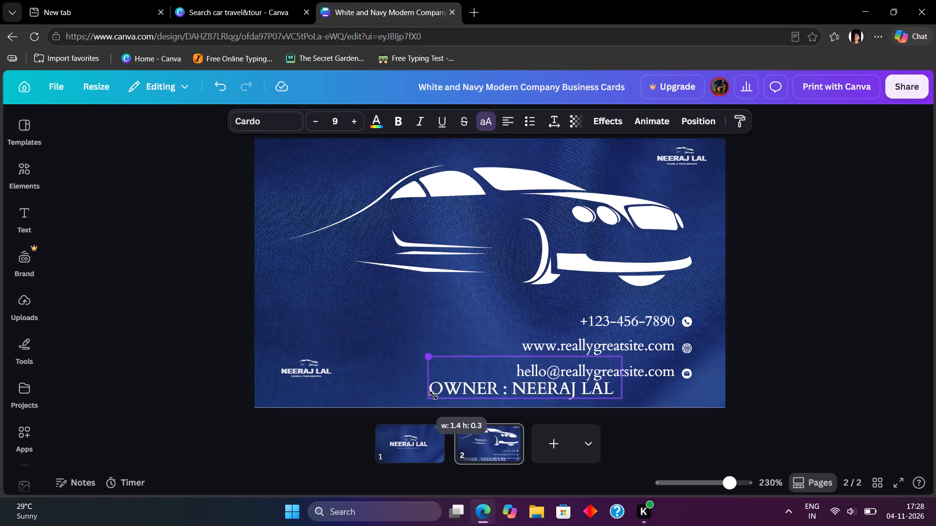
{"action": "left_click_drag", "start_coordinate": [433, 395], "coordinate": [480, 401]}
{"action": "left_click_drag", "start_coordinate": [536, 384], "coordinate": [328, 377]}
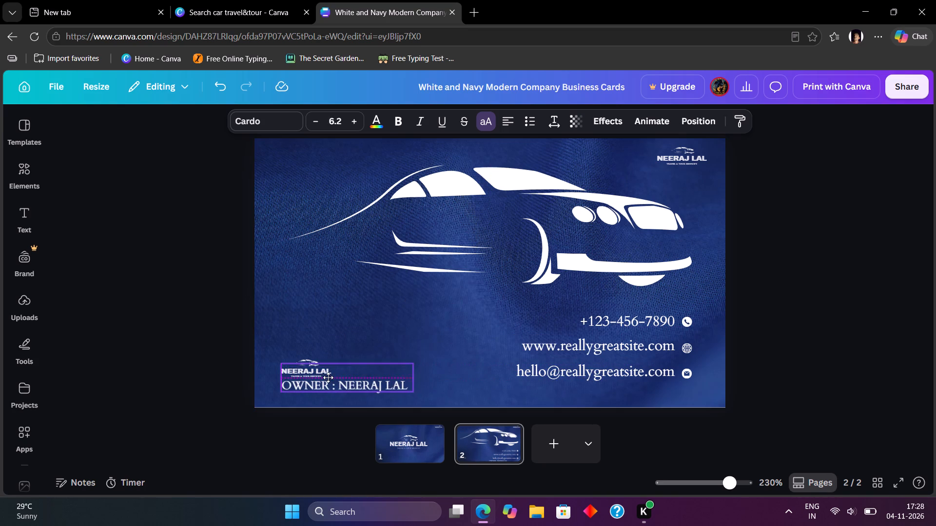
{"action": "left_click_drag", "start_coordinate": [328, 377], "coordinate": [340, 382]}
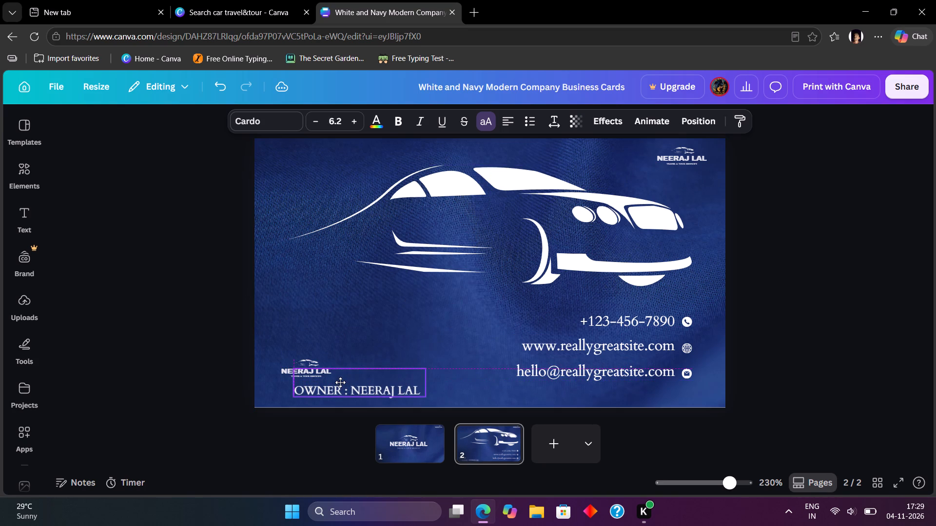
{"action": "left_click_drag", "start_coordinate": [340, 382], "coordinate": [340, 379]}
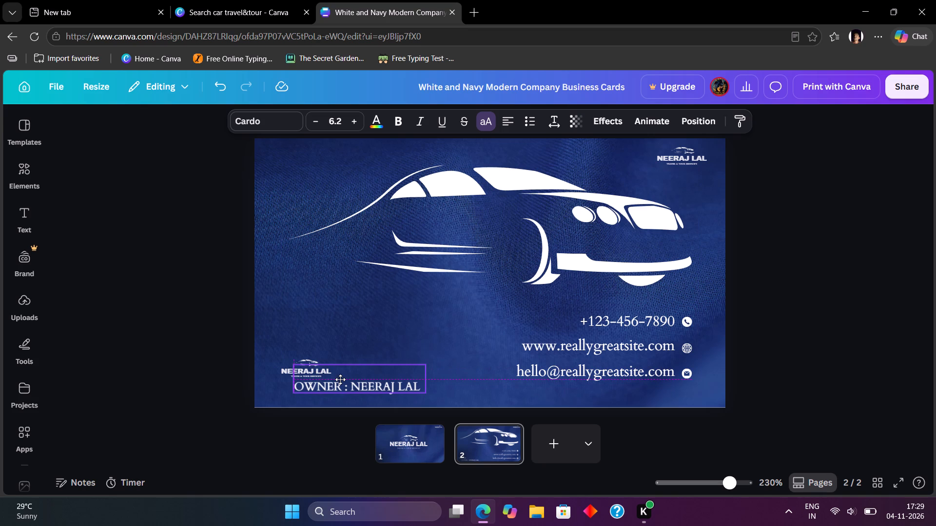
{"action": "left_click_drag", "start_coordinate": [340, 379], "coordinate": [331, 381]}
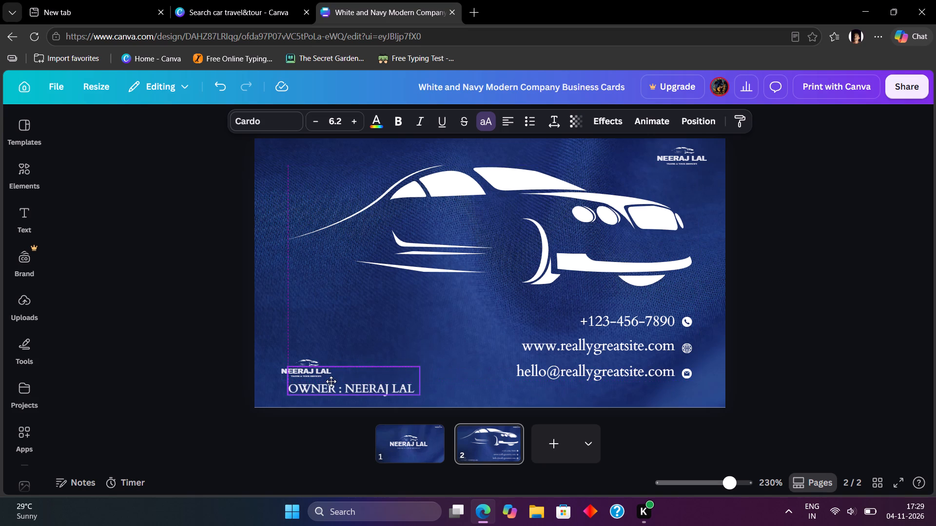
{"action": "left_click_drag", "start_coordinate": [331, 381], "coordinate": [326, 381]}
{"action": "left_click", "coordinate": [130, 338]}
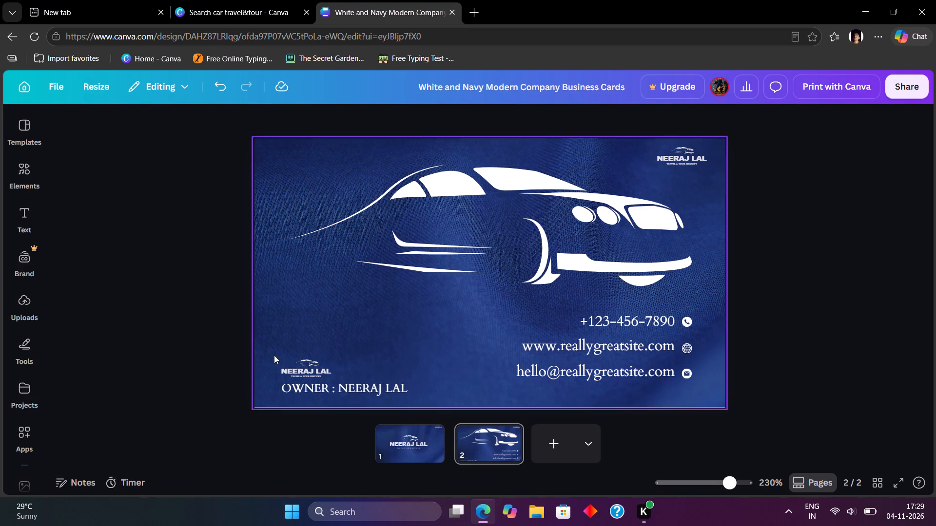
Shift the bottom-left logo and owner line together slightly closer to the card's bottom-left corner.
{"action": "left_click_drag", "start_coordinate": [272, 354], "coordinate": [335, 394]}
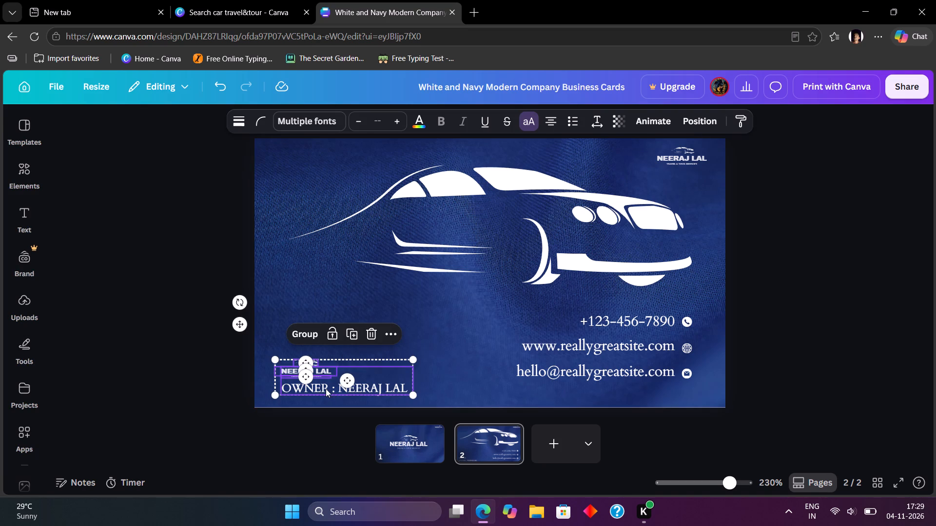
{"action": "left_click", "coordinate": [326, 389]}
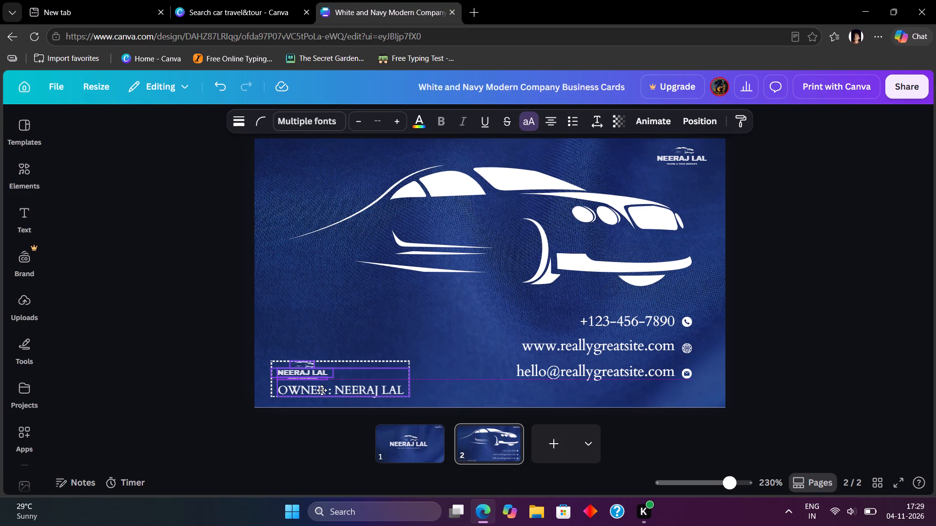
{"action": "left_click", "coordinate": [819, 307]}
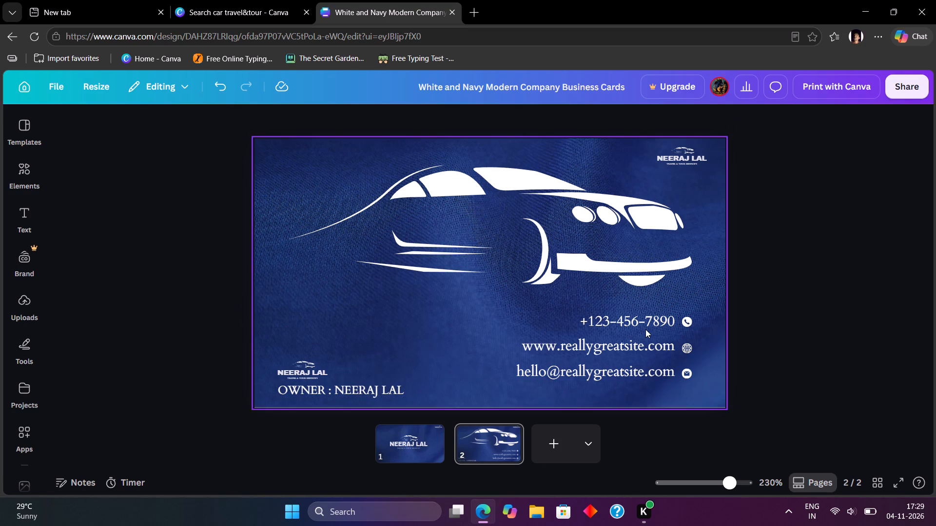
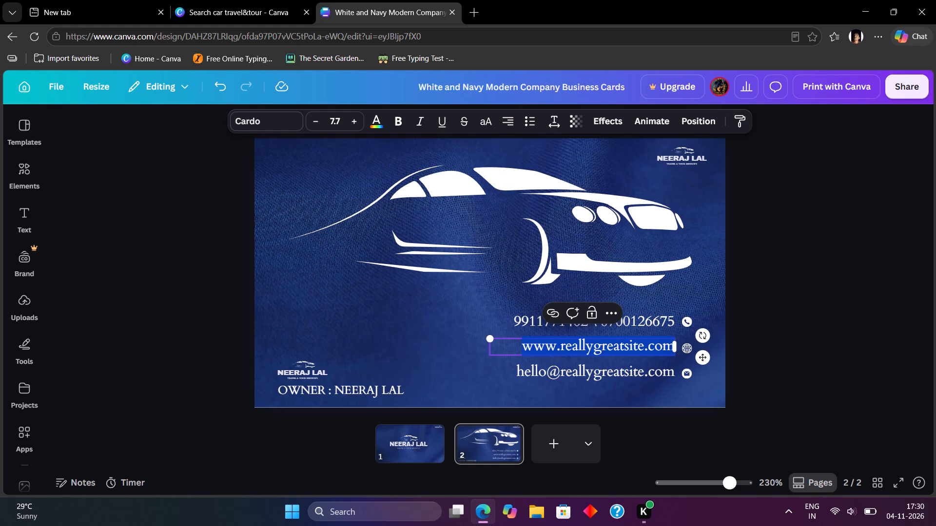
Move the large car illustration slightly left and down on the second page.
{"action": "scroll", "coordinate": [612, 349], "scroll_direction": "up", "scroll_amount": 1}
{"action": "scroll", "coordinate": [612, 349], "scroll_direction": "down", "scroll_amount": 2}
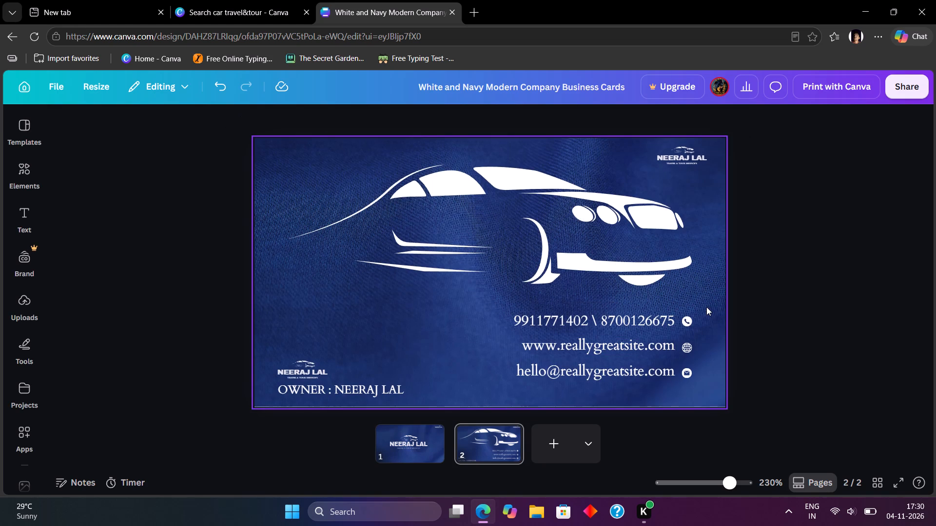
{"action": "scroll", "coordinate": [706, 307], "scroll_direction": "up", "scroll_amount": 1}
{"action": "left_click", "coordinate": [492, 218]}
{"action": "left_click_drag", "start_coordinate": [493, 220], "coordinate": [491, 237]}
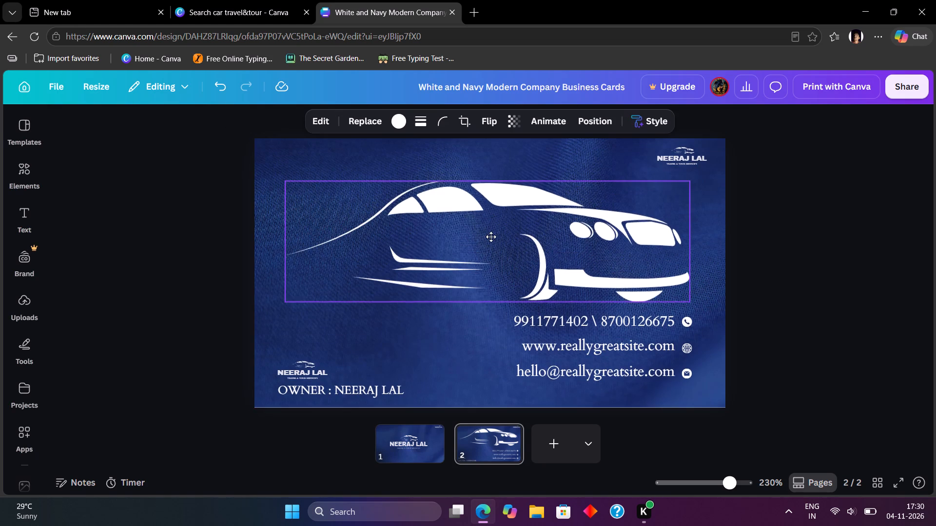
{"action": "left_click_drag", "start_coordinate": [491, 237], "coordinate": [480, 221]}
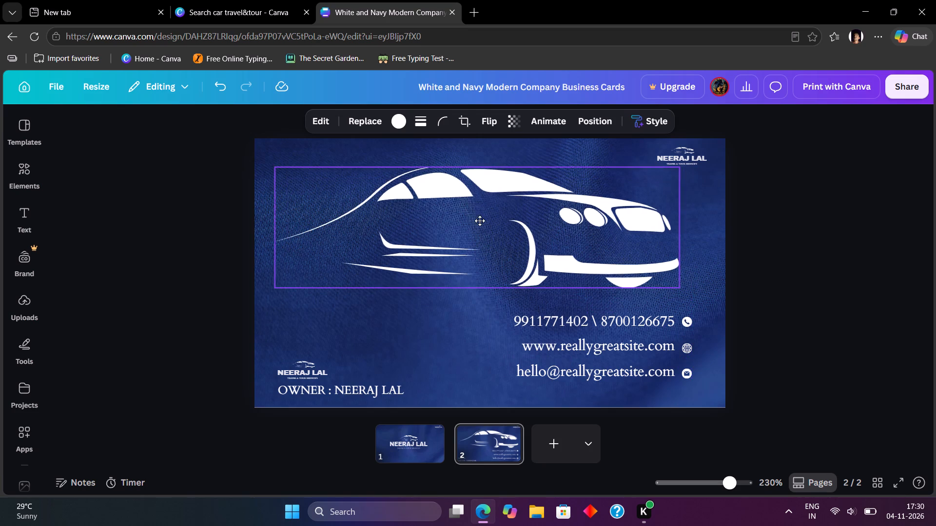
{"action": "left_click_drag", "start_coordinate": [480, 221], "coordinate": [482, 226]}
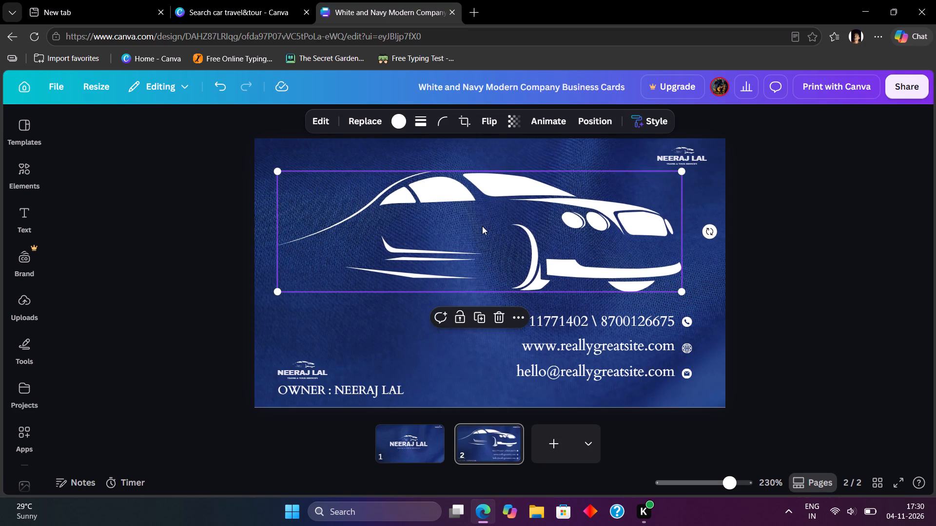
{"action": "scroll", "coordinate": [482, 226], "scroll_direction": "up", "scroll_amount": 1}
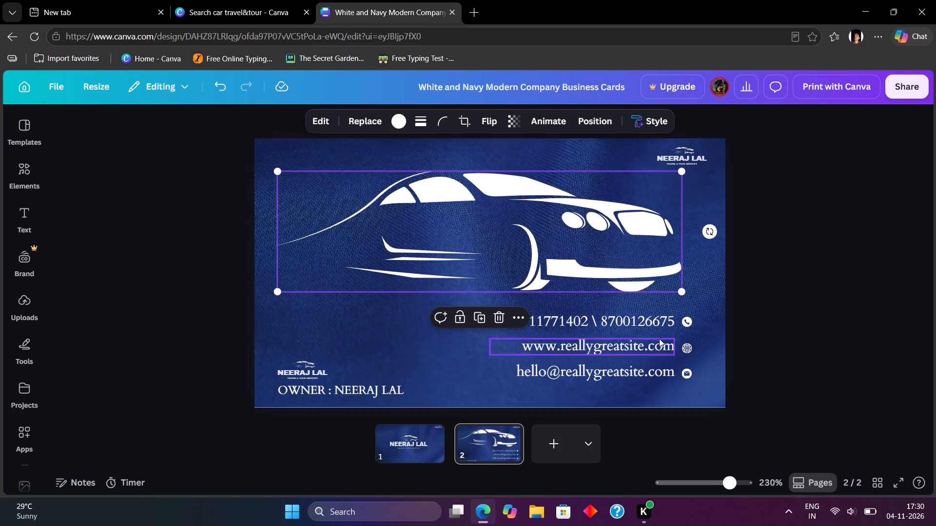
Enlarge the three contact lines and their icons together until the text reaches font size 8.
{"action": "left_click_drag", "start_coordinate": [659, 303], "coordinate": [705, 390]}
{"action": "left_click", "coordinate": [679, 338]}
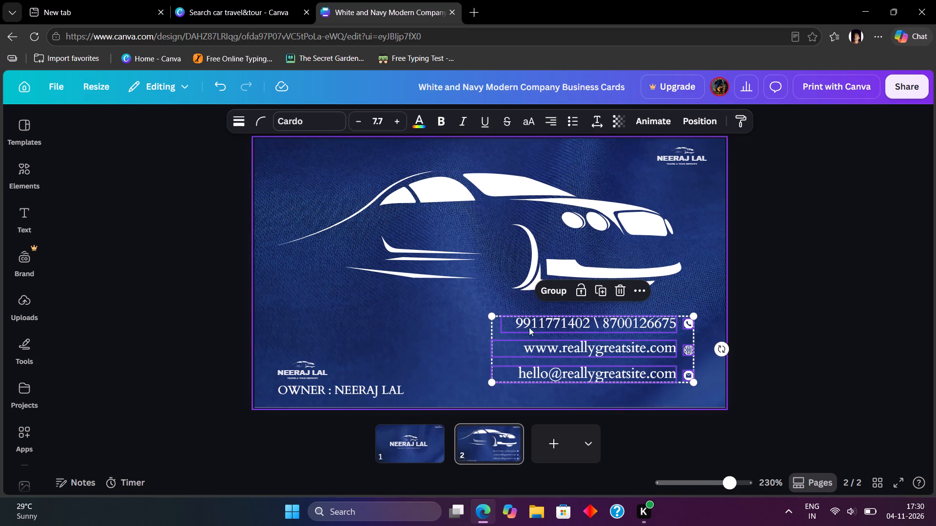
{"action": "left_click_drag", "start_coordinate": [488, 313], "coordinate": [483, 313]}
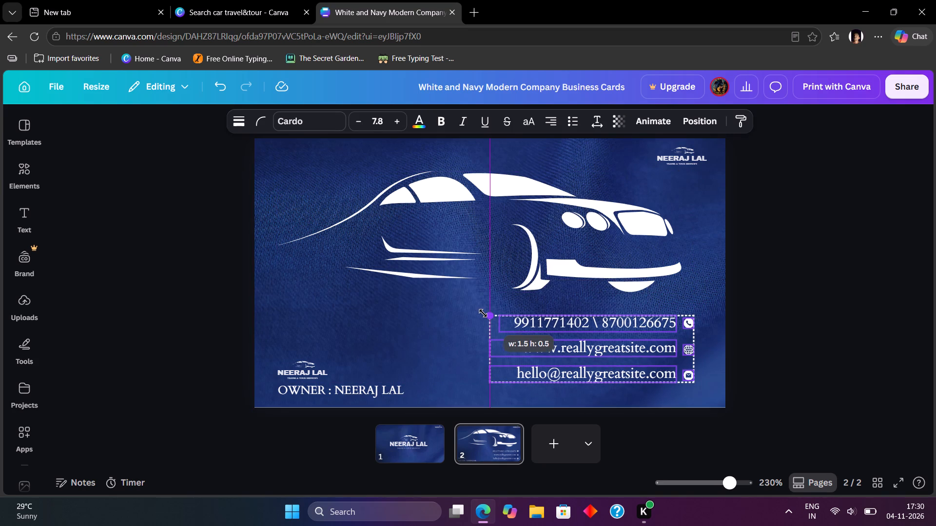
{"action": "left_click_drag", "start_coordinate": [483, 313], "coordinate": [479, 313]}
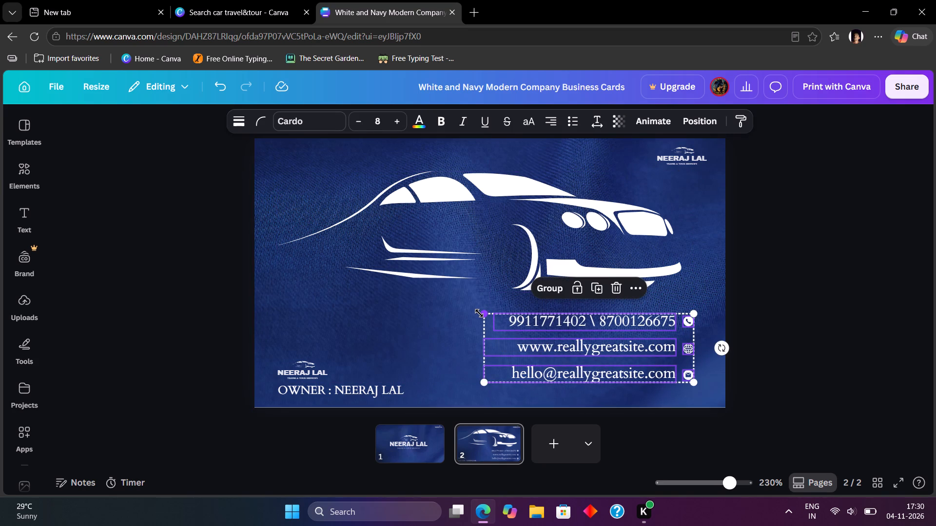
{"action": "left_click", "coordinate": [808, 303]}
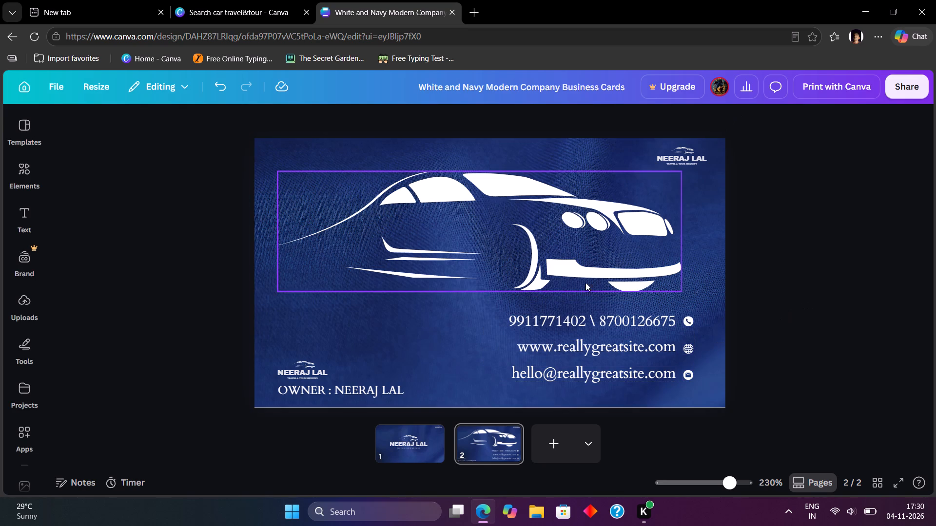
Set the large car illustration's transparency to 91.
{"action": "left_click", "coordinate": [517, 279]}
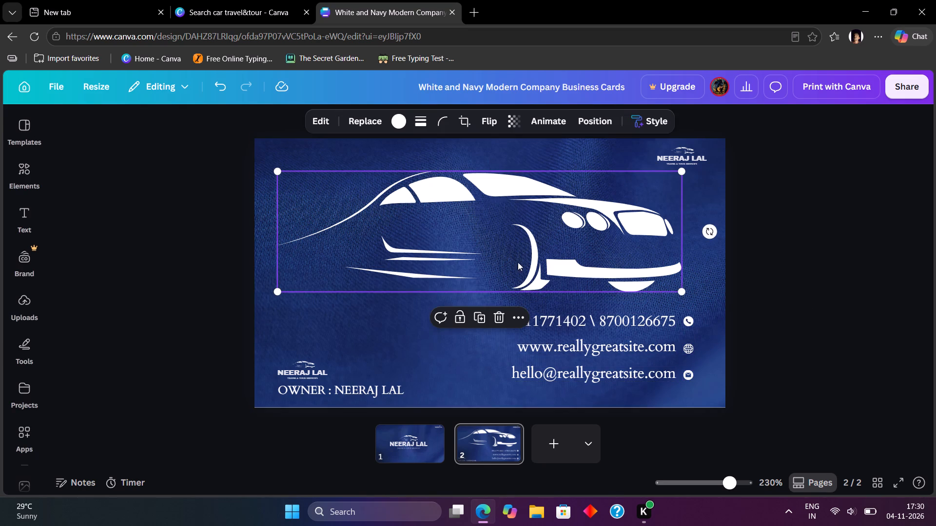
{"action": "left_click", "coordinate": [511, 122]}
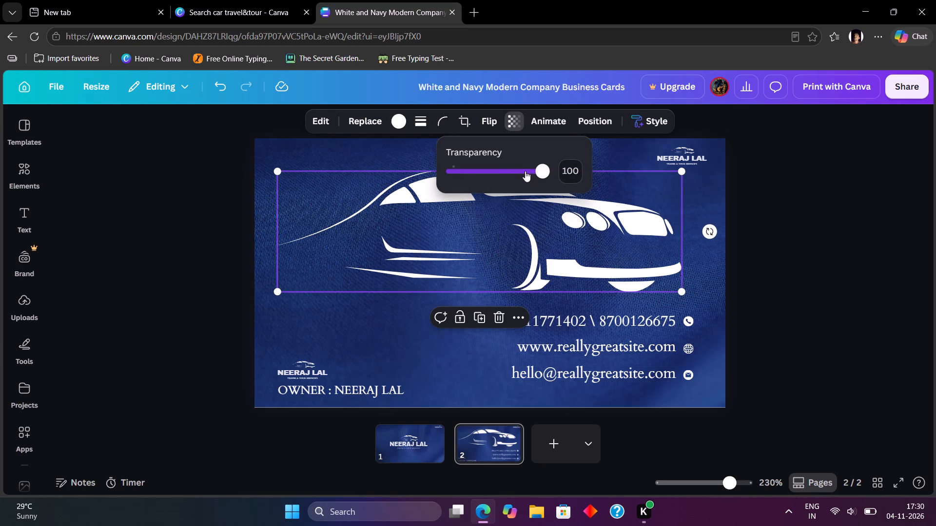
{"action": "left_click", "coordinate": [526, 171]}
{"action": "left_click", "coordinate": [535, 174]}
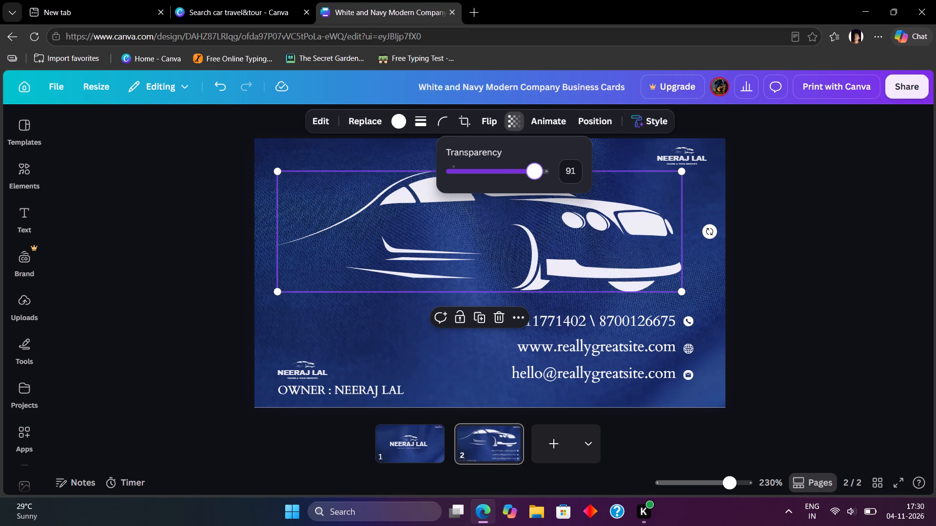
{"action": "left_click", "coordinate": [218, 202]}
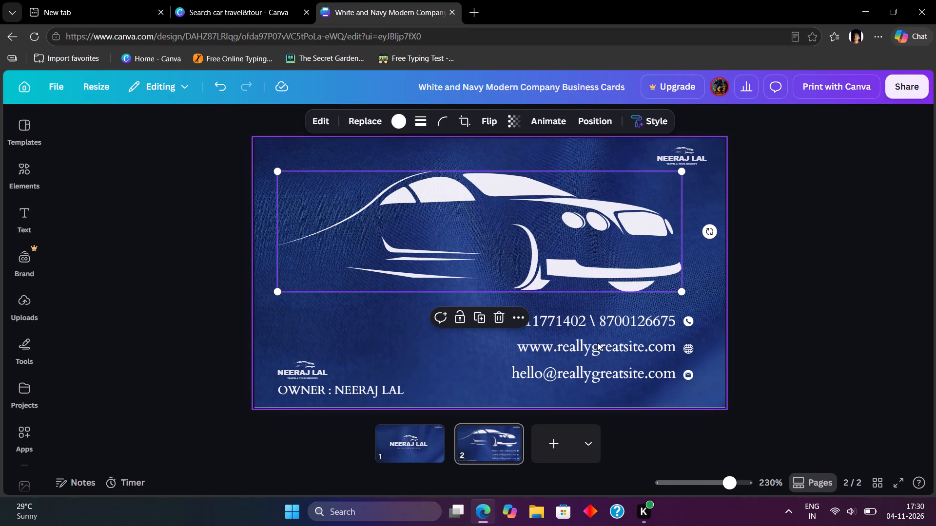
Replace "reallygreat" in the website address with the business name in lowercase, without spaces.
{"action": "double_click", "coordinate": [597, 342]}
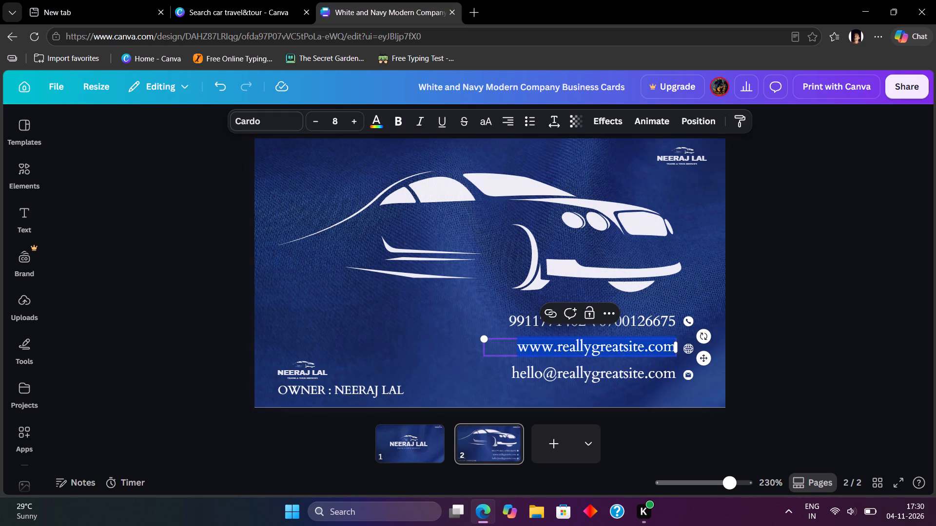
{"action": "left_click_drag", "start_coordinate": [557, 348], "coordinate": [640, 353]}
{"action": "left_click_drag", "start_coordinate": [556, 346], "coordinate": [629, 350]}
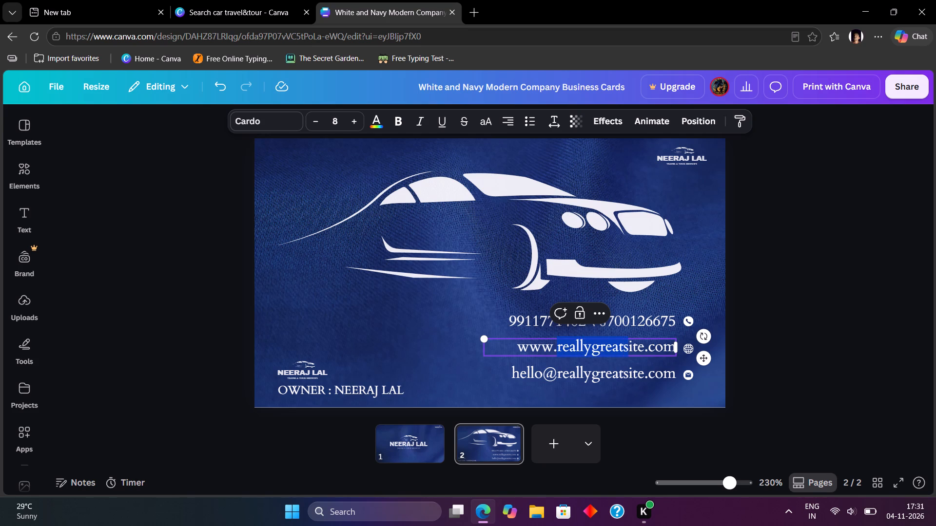
{"action": "left_click_drag", "start_coordinate": [629, 350], "coordinate": [617, 350]}
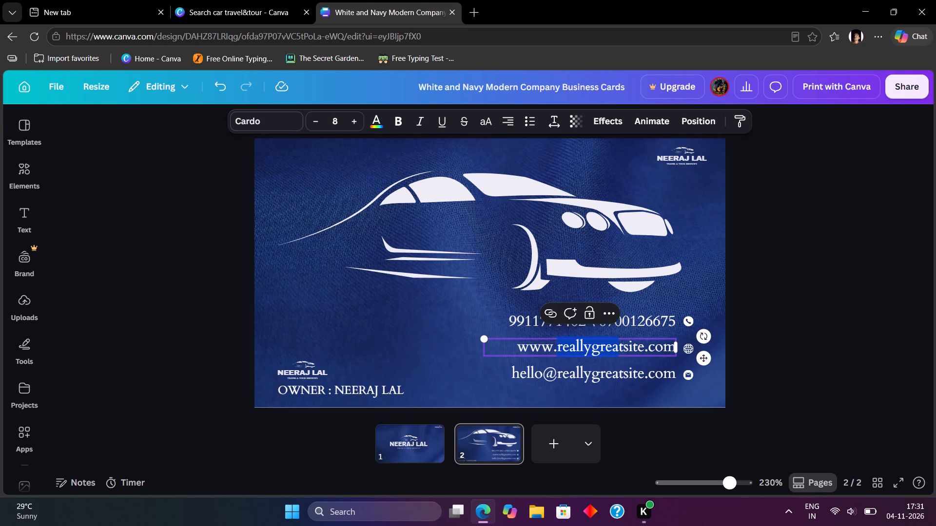
{"action": "key", "text": "n"}
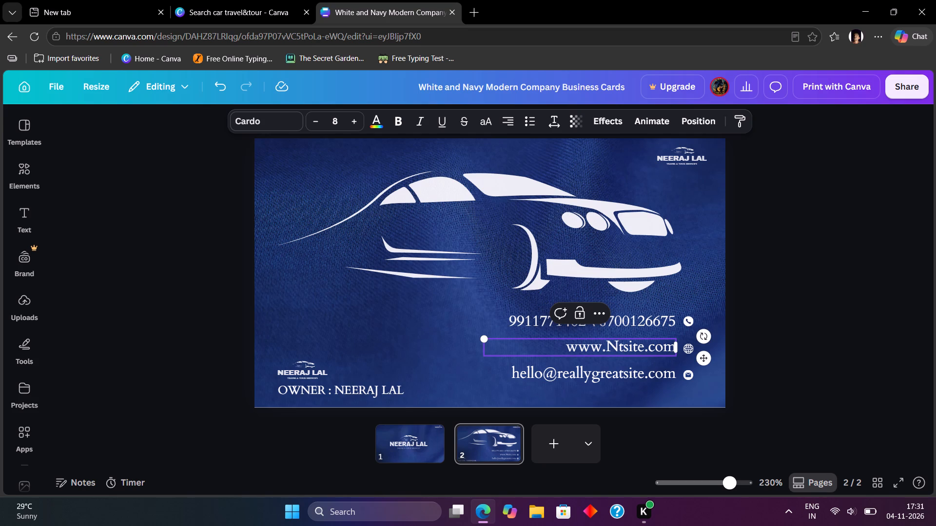
Complete the business name in the website address and remove the stray "t" before "site.com".
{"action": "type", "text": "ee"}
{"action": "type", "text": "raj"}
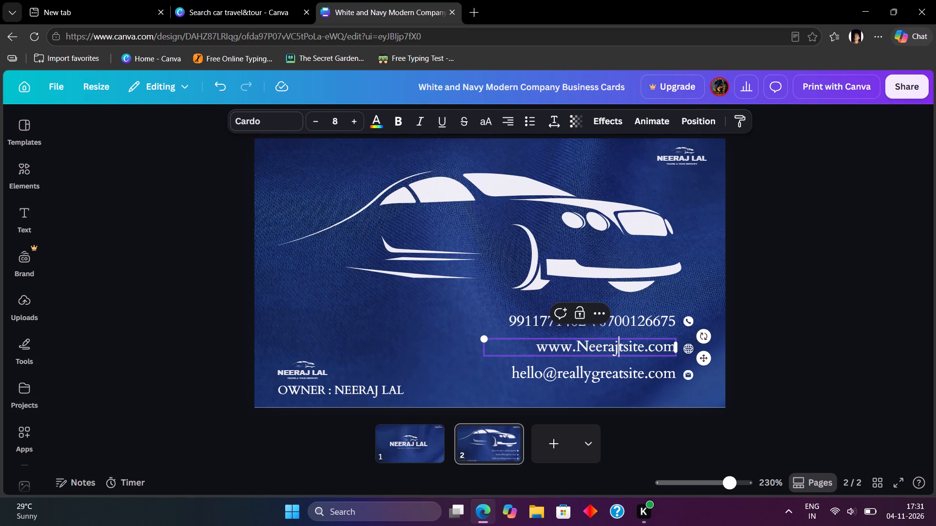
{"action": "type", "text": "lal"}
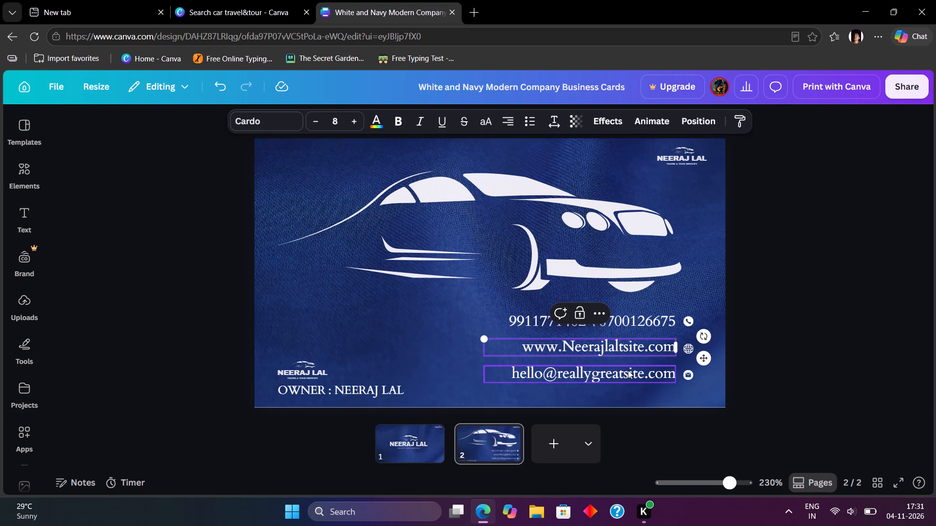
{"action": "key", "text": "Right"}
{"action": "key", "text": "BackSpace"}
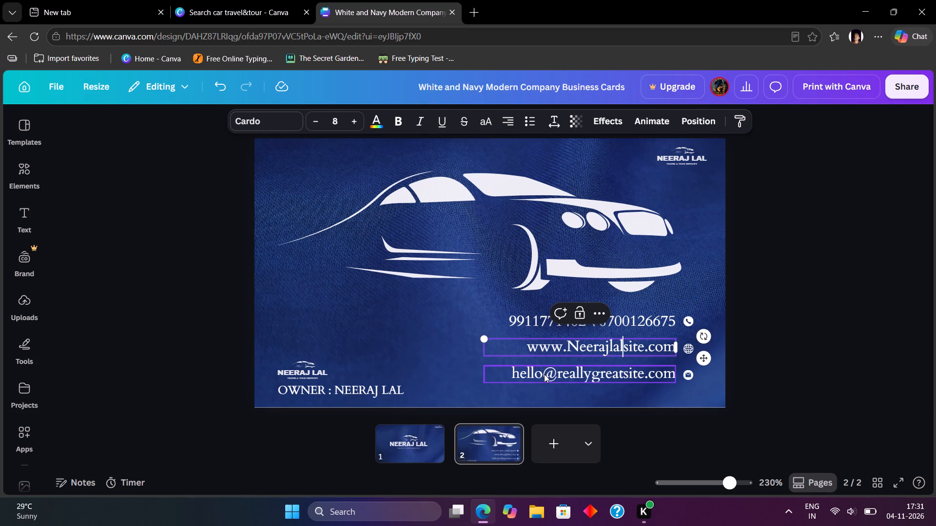
Replace the placeholder email line on the second page with the business email address.
{"action": "left_click", "coordinate": [557, 371]}
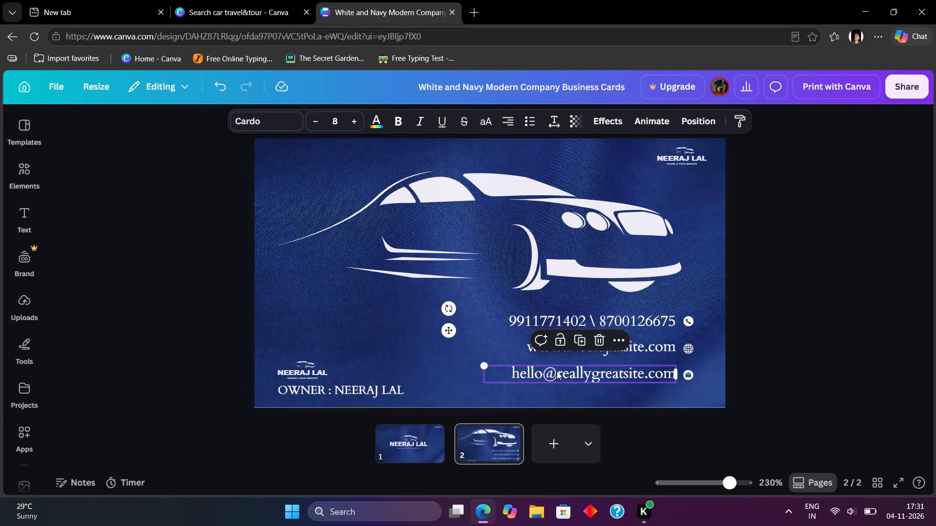
{"action": "left_click", "coordinate": [512, 372]}
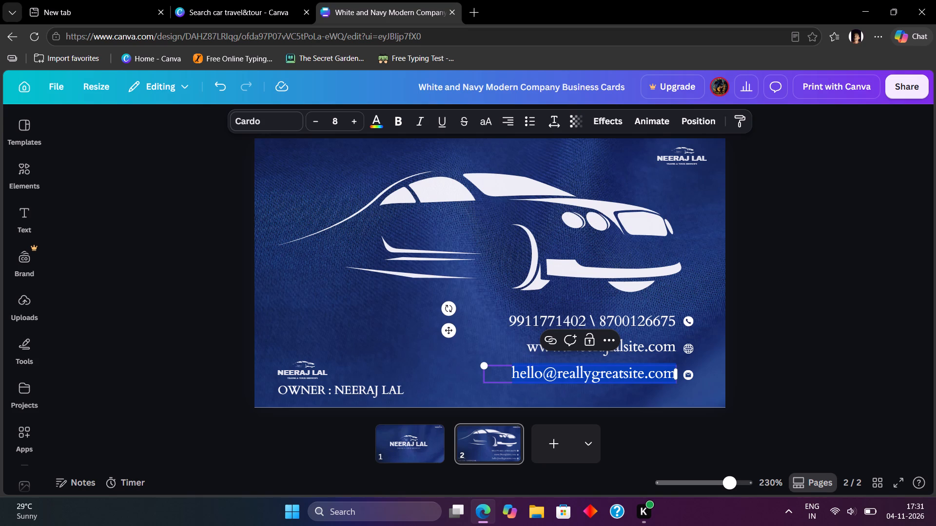
{"action": "left_click", "coordinate": [559, 375]}
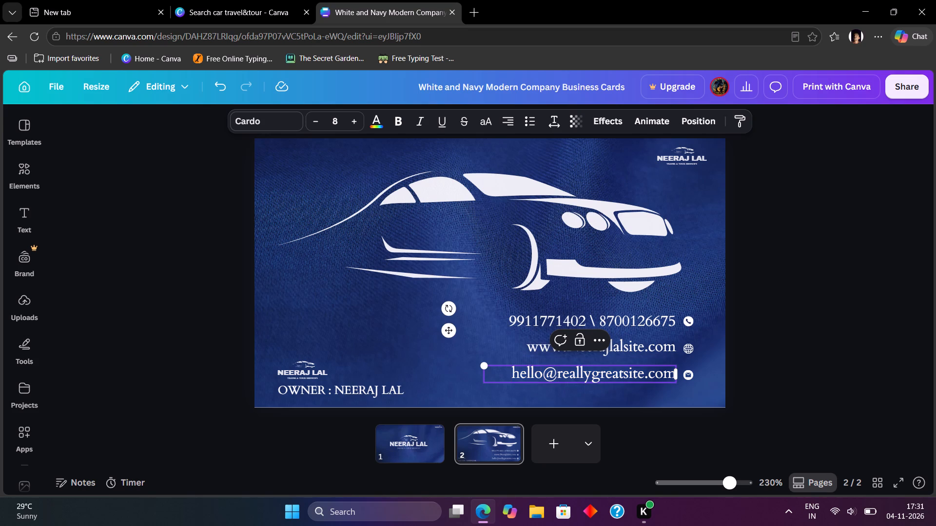
{"action": "left_click_drag", "start_coordinate": [508, 373], "coordinate": [651, 384]}
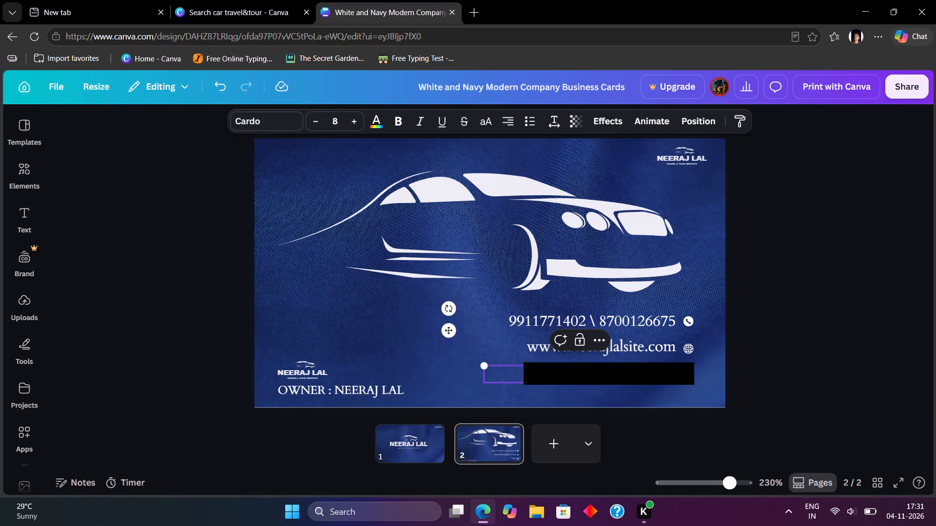
Rewrite the placeholder email line below the website with the business's own email address.
{"action": "key", "text": "BackSpace"}
{"action": "key", "text": "BackSpace"}
{"action": "type", "text": "ee"}
{"action": "type", "text": "raj"}
{"action": "key", "text": "space"}
{"action": "key", "text": "BackSpace"}
{"action": "key", "text": "BackSpace"}
{"action": "key", "text": "BackSpace"}
{"action": "type", "text": "la"}
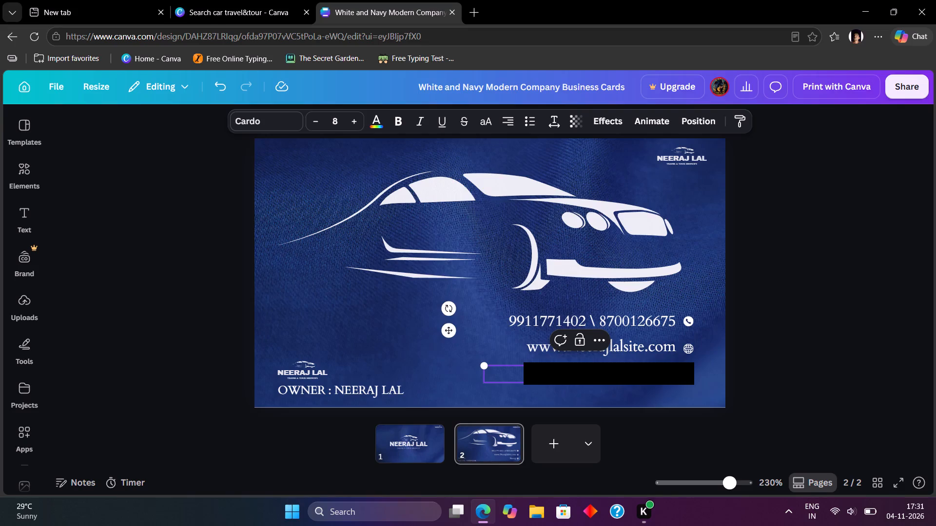
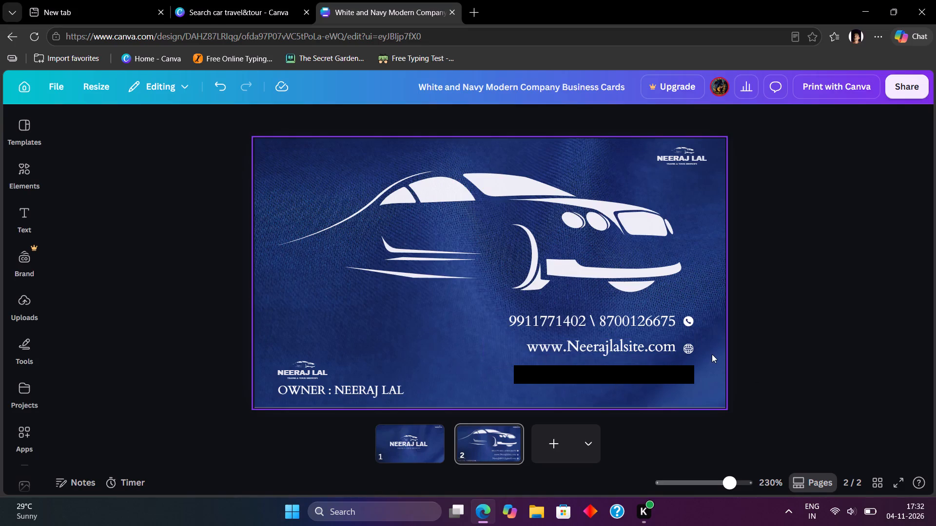
Browse the full set of recommended elements for a graphic suited to the card's second page.
{"action": "scroll", "coordinate": [712, 354], "scroll_direction": "up", "scroll_amount": 1}
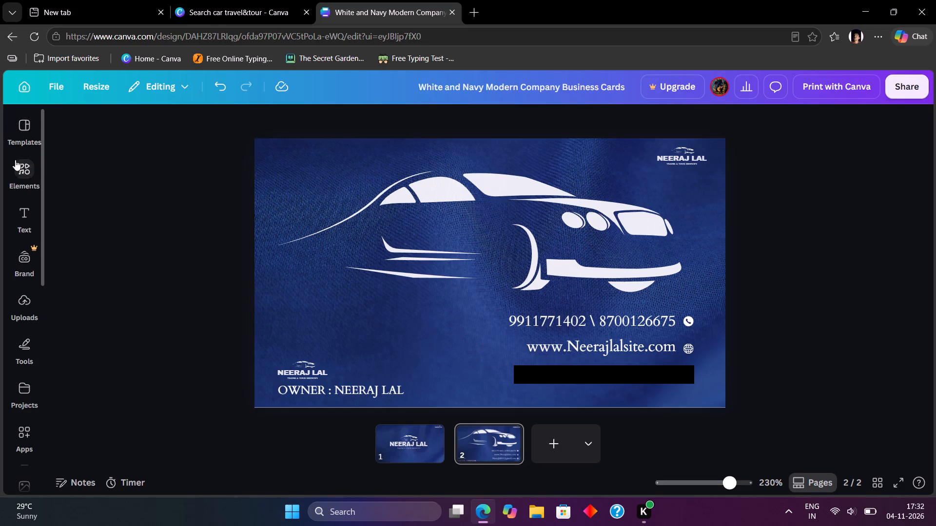
{"action": "left_click", "coordinate": [24, 167]}
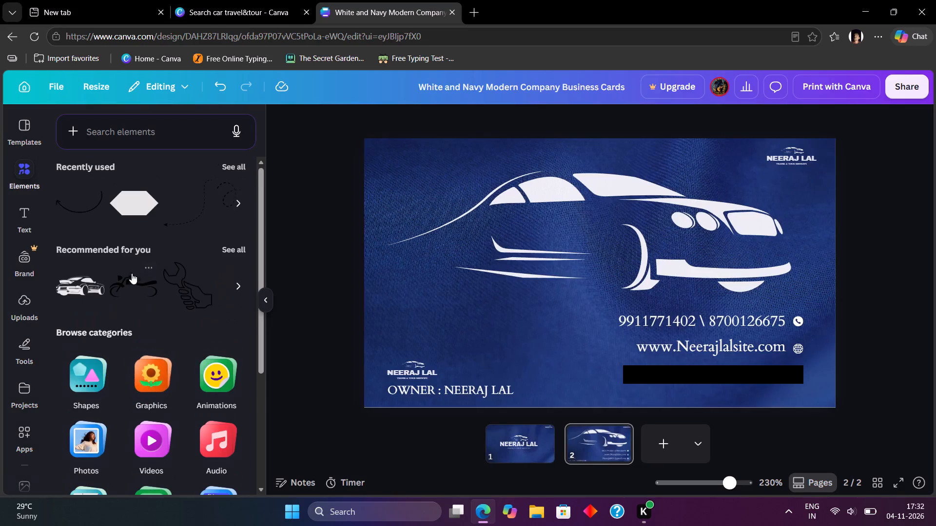
{"action": "left_click", "coordinate": [228, 248]}
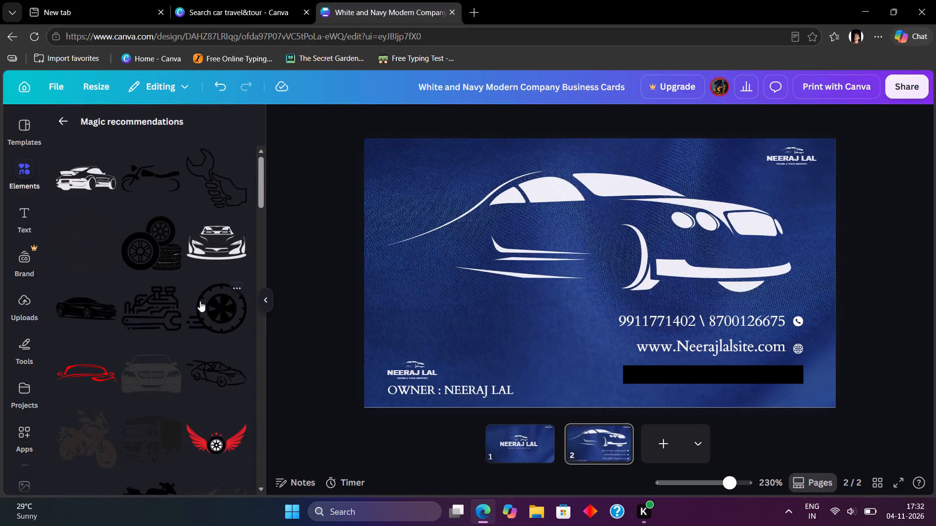
Look through the recommended graphics for an element that suits the travel business card.
{"action": "scroll", "coordinate": [200, 301], "scroll_direction": "up", "scroll_amount": 1}
{"action": "scroll", "coordinate": [198, 293], "scroll_direction": "down", "scroll_amount": 4}
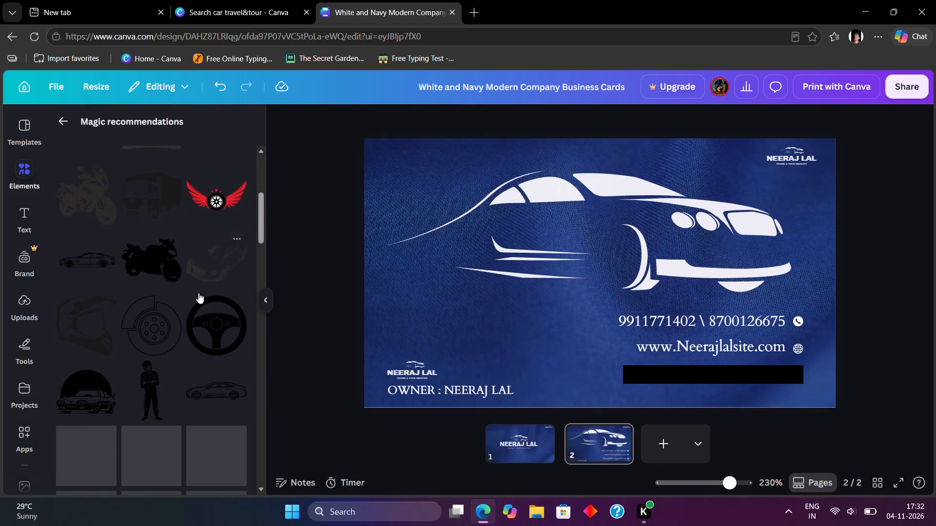
{"action": "scroll", "coordinate": [198, 287], "scroll_direction": "down", "scroll_amount": 2}
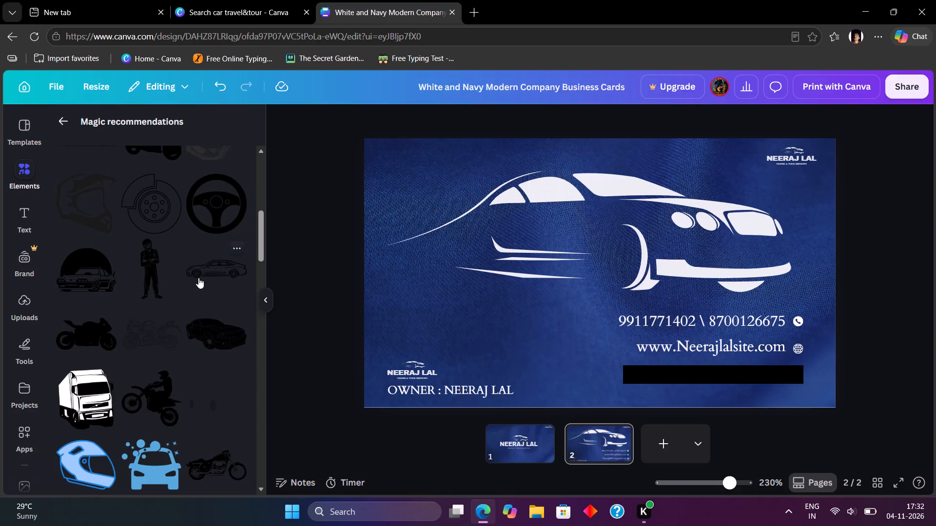
{"action": "scroll", "coordinate": [198, 278], "scroll_direction": "down", "scroll_amount": 5}
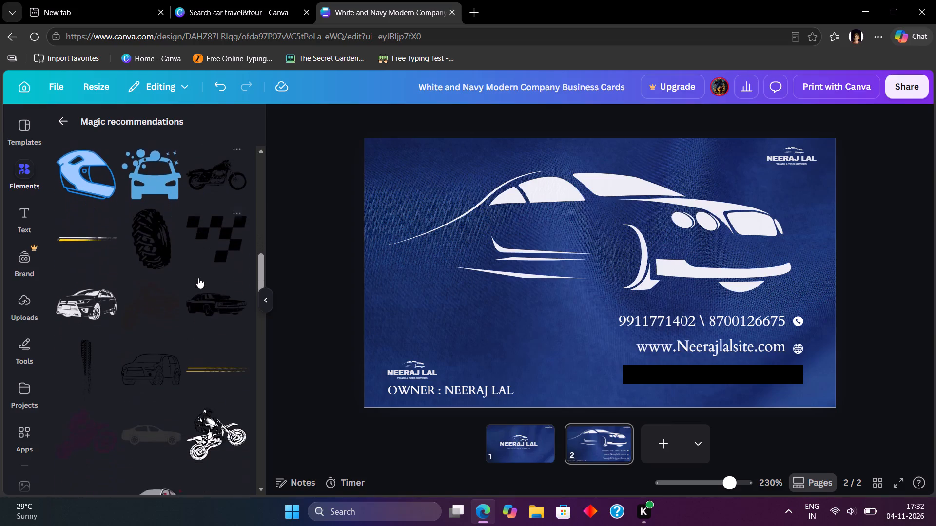
{"action": "scroll", "coordinate": [198, 276], "scroll_direction": "down", "scroll_amount": 3}
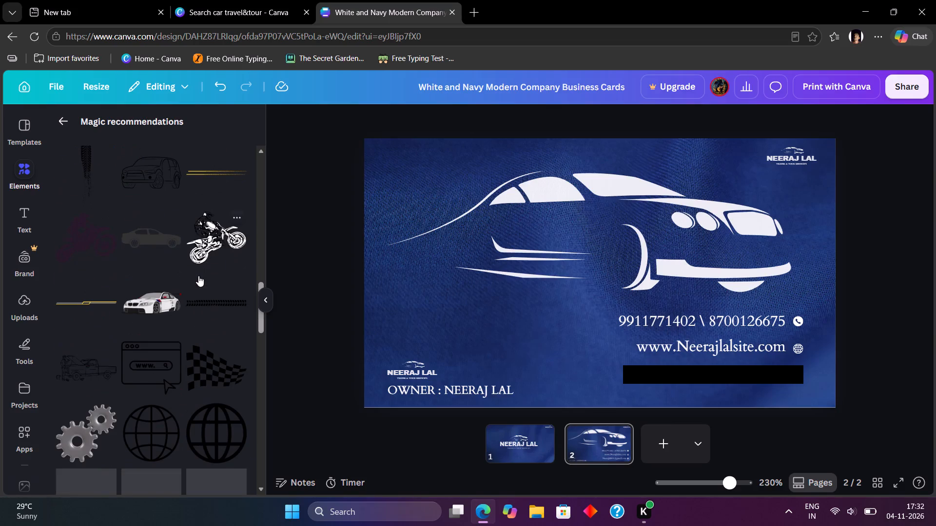
{"action": "scroll", "coordinate": [198, 276], "scroll_direction": "down", "scroll_amount": 1}
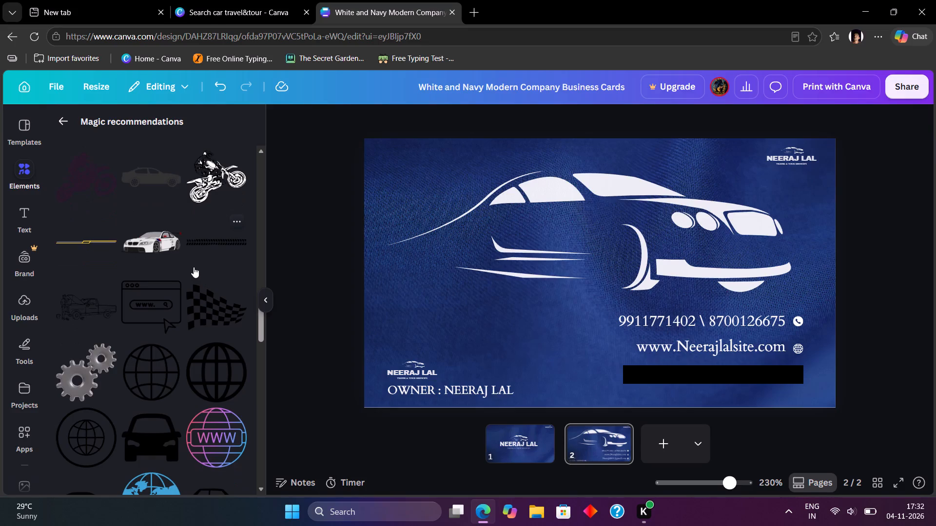
{"action": "scroll", "coordinate": [192, 270], "scroll_direction": "down", "scroll_amount": 6}
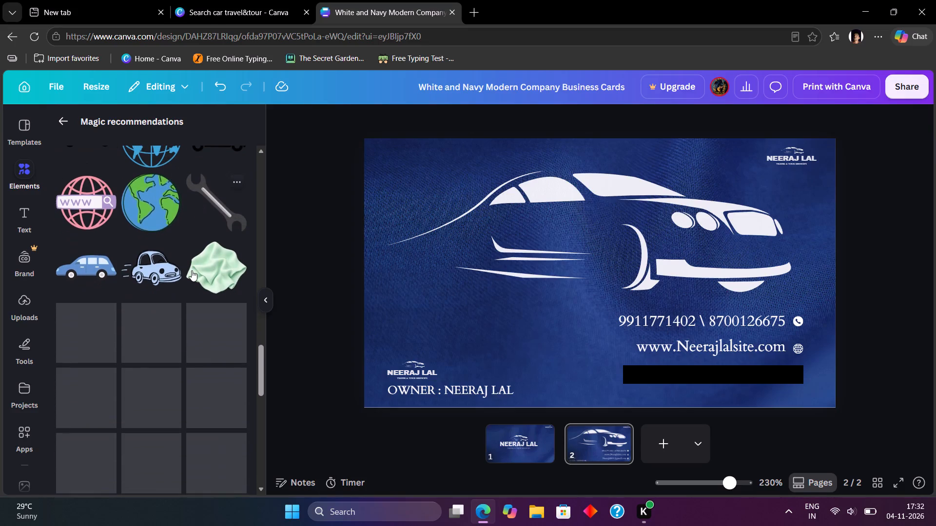
{"action": "scroll", "coordinate": [192, 270], "scroll_direction": "down", "scroll_amount": 4}
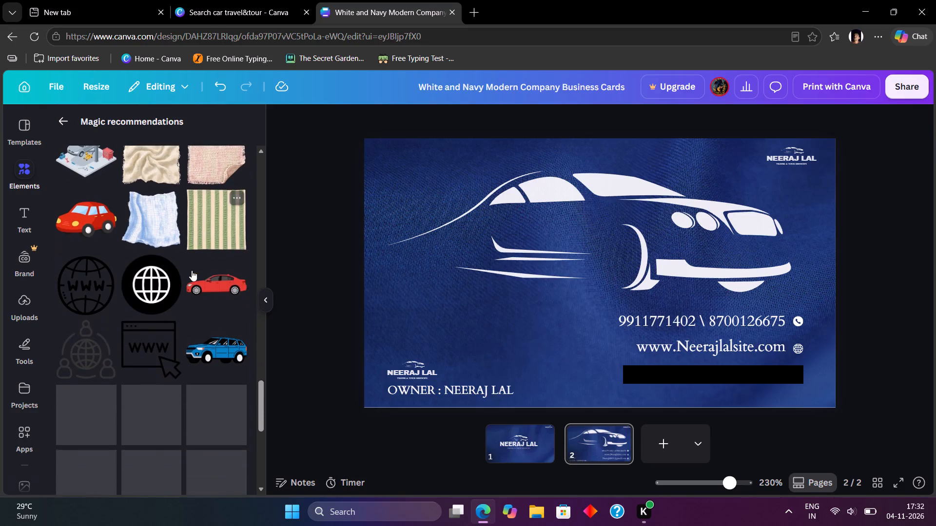
{"action": "scroll", "coordinate": [192, 270], "scroll_direction": "down", "scroll_amount": 4}
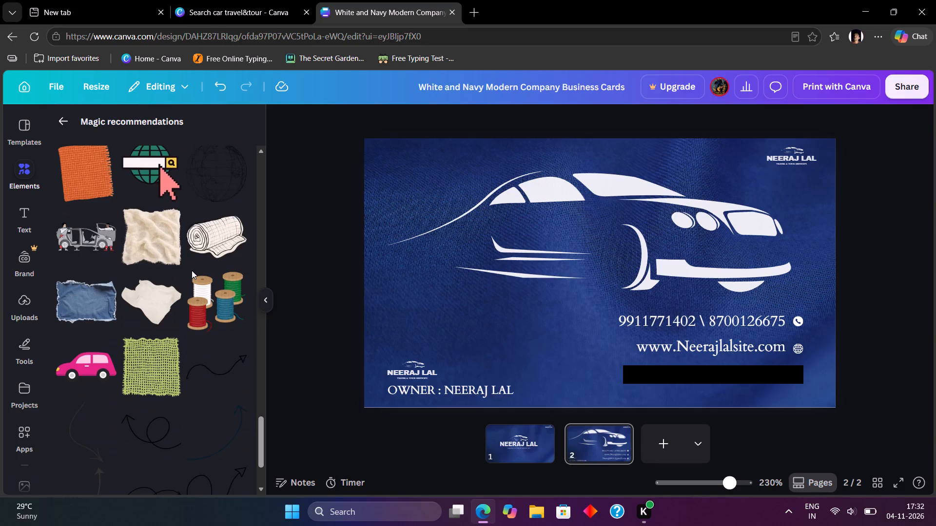
{"action": "scroll", "coordinate": [192, 270], "scroll_direction": "down", "scroll_amount": 4}
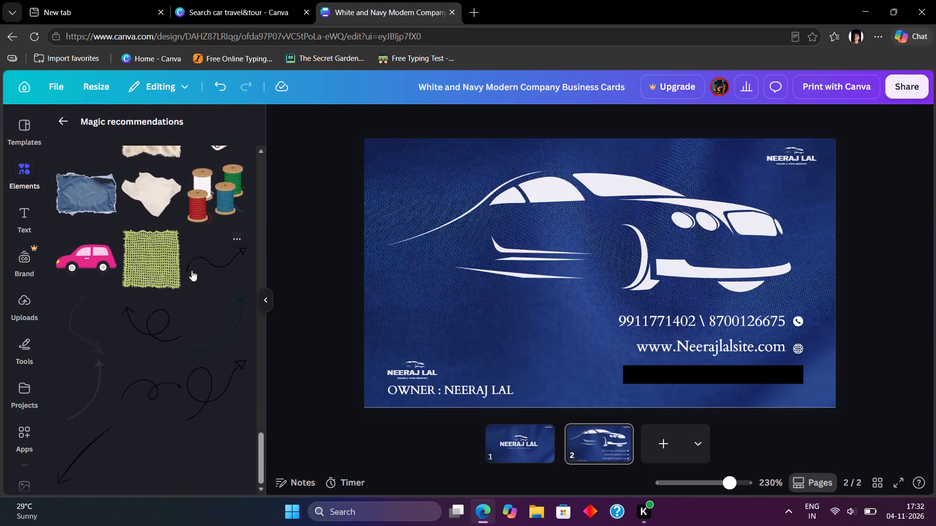
{"action": "scroll", "coordinate": [192, 270], "scroll_direction": "down", "scroll_amount": 5}
{"action": "scroll", "coordinate": [157, 250], "scroll_direction": "up", "scroll_amount": 4}
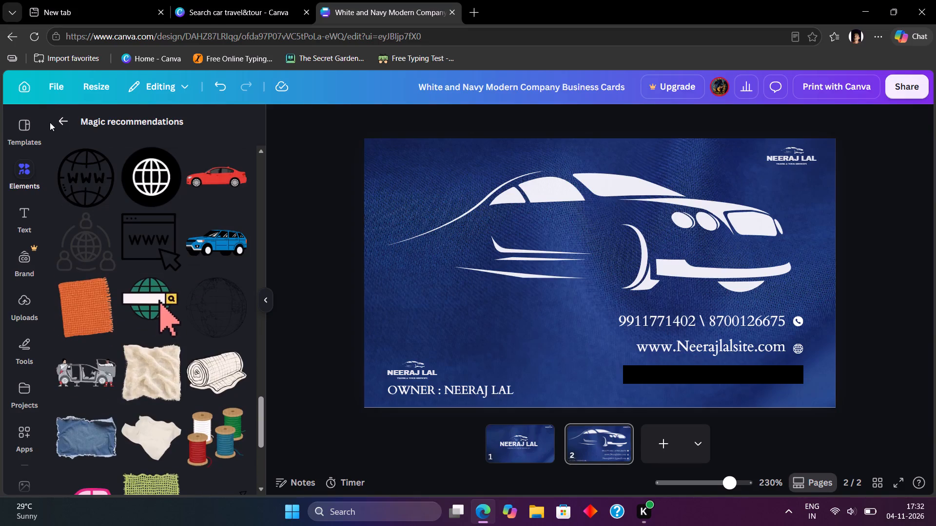
{"action": "left_click", "coordinate": [65, 119]}
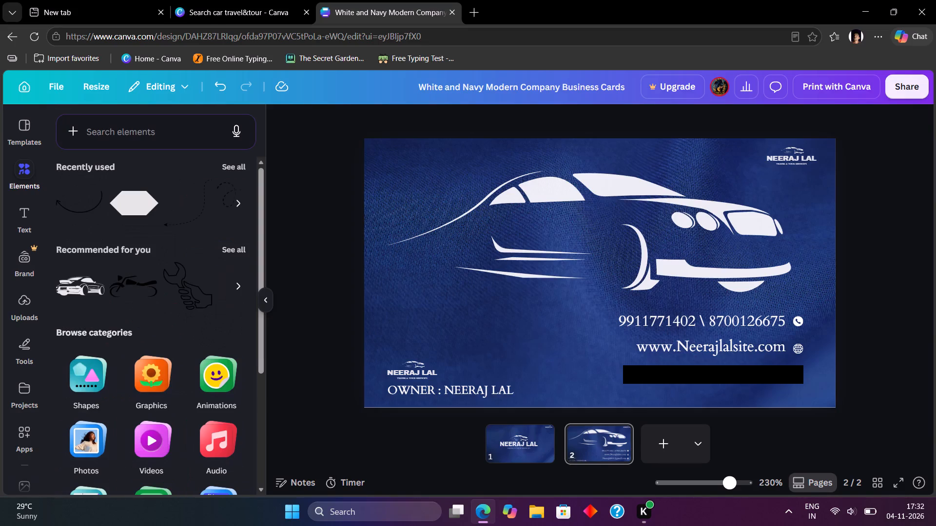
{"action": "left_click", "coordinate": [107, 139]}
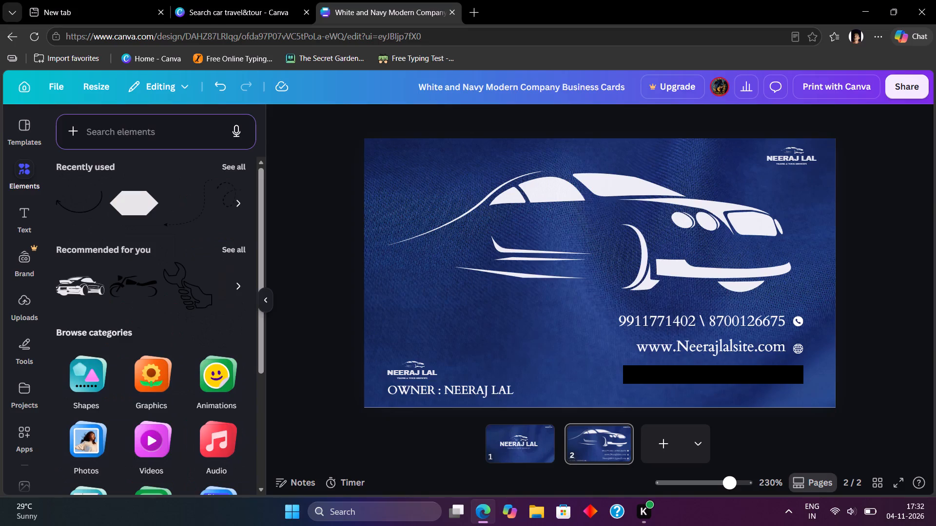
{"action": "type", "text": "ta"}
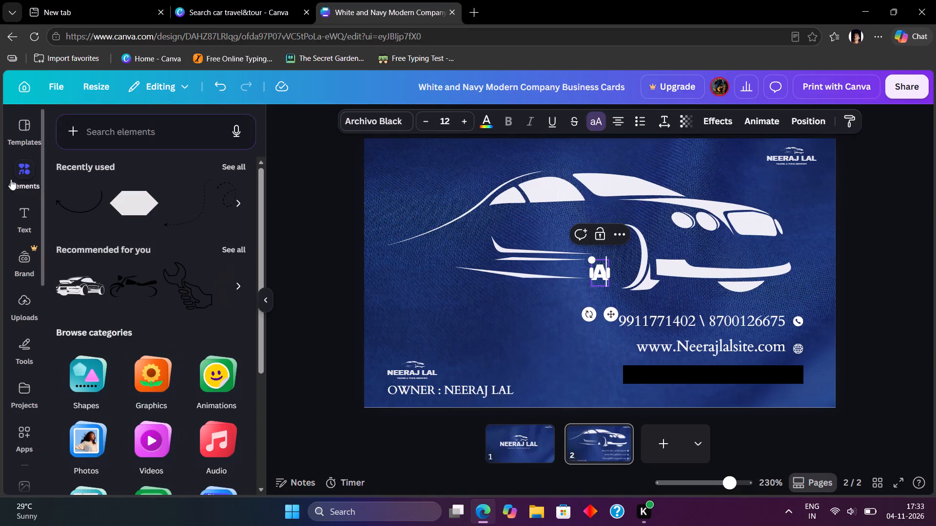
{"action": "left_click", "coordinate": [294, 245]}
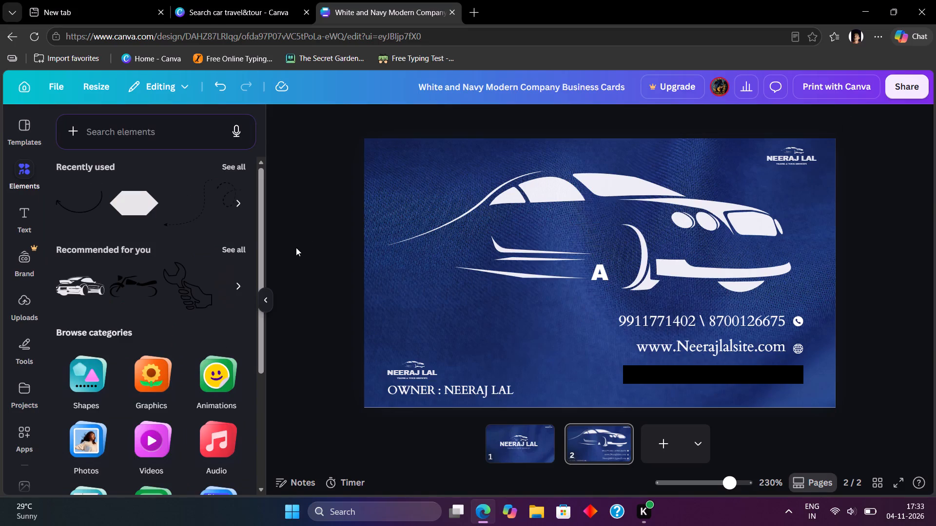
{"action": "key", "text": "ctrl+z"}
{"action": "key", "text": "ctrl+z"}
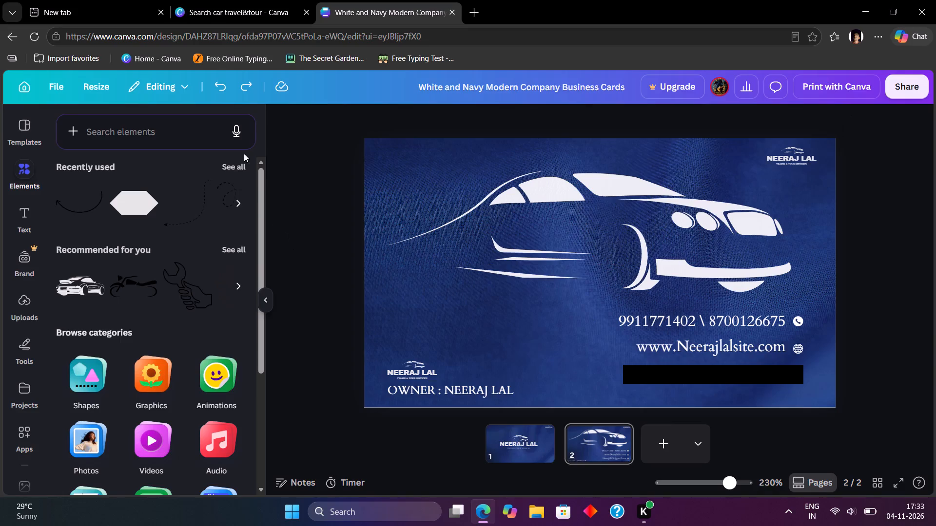
Search the elements library for "taxi sevices" and show all of the graphics results.
{"action": "left_click", "coordinate": [101, 128]}
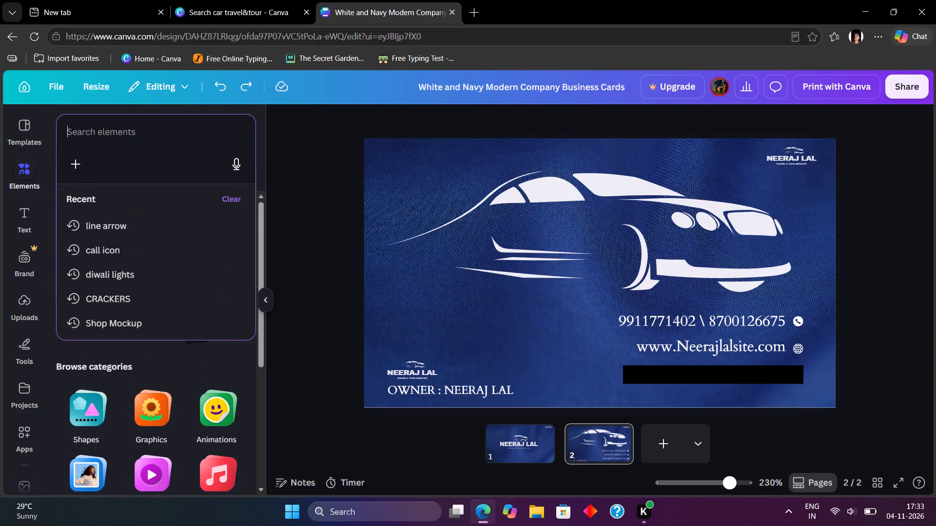
{"action": "type", "text": "ta"}
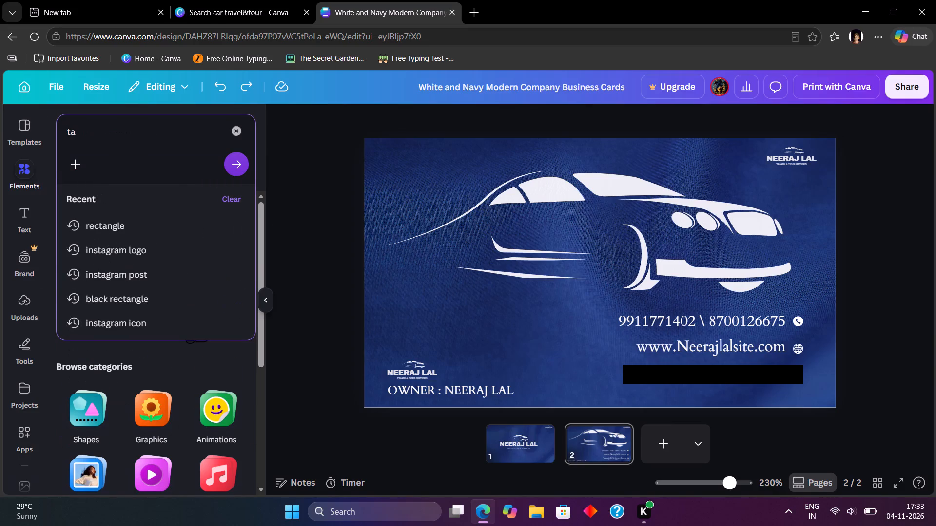
{"action": "type", "text": "xi sevices"}
{"action": "key", "text": "Return"}
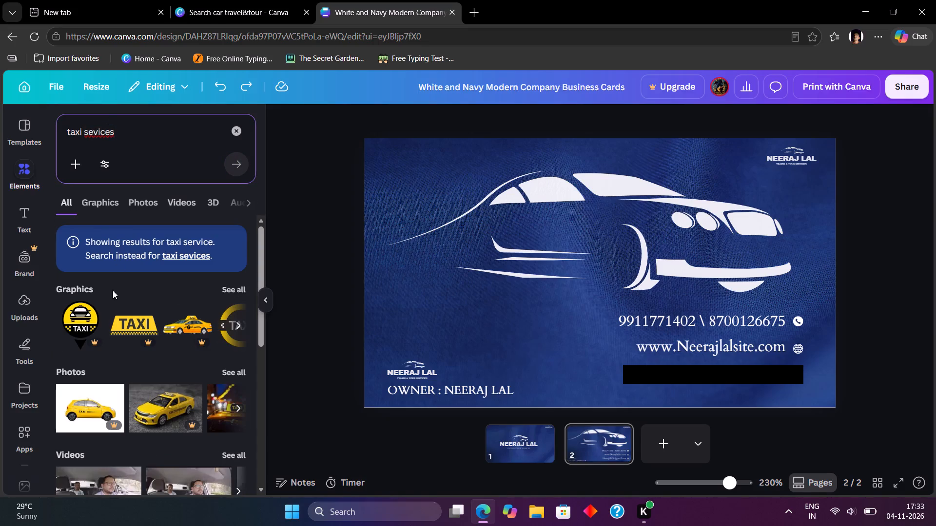
{"action": "left_click", "coordinate": [238, 287]}
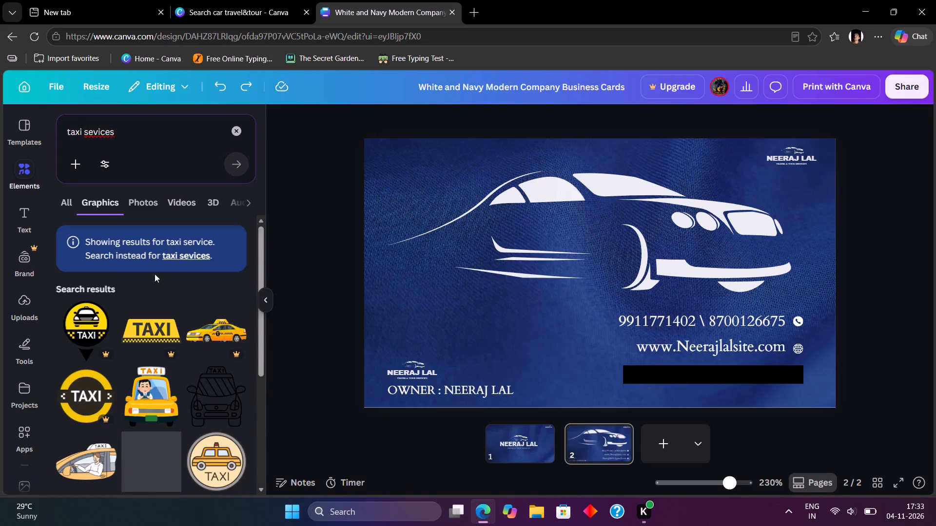
Look through the taxi graphics for an illustration that suits the business card.
{"action": "scroll", "coordinate": [155, 274], "scroll_direction": "down", "scroll_amount": 5}
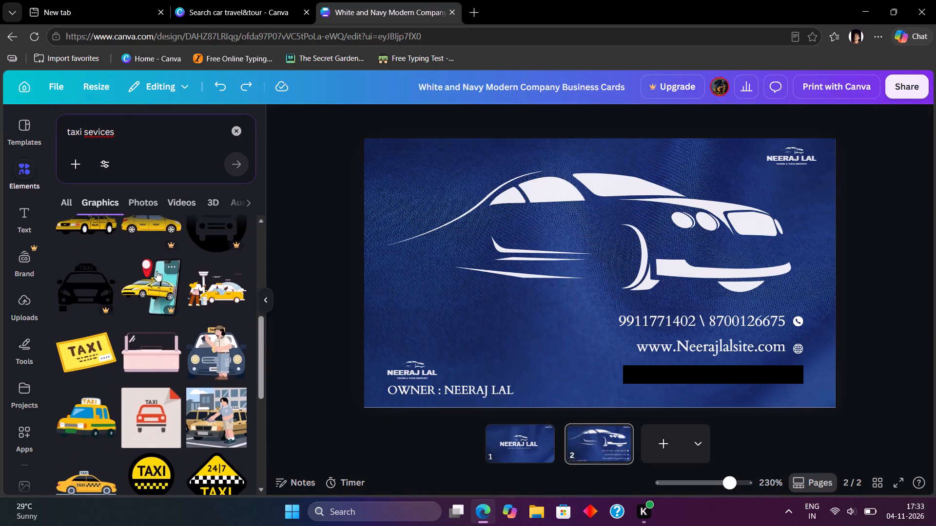
{"action": "scroll", "coordinate": [156, 271], "scroll_direction": "down", "scroll_amount": 5}
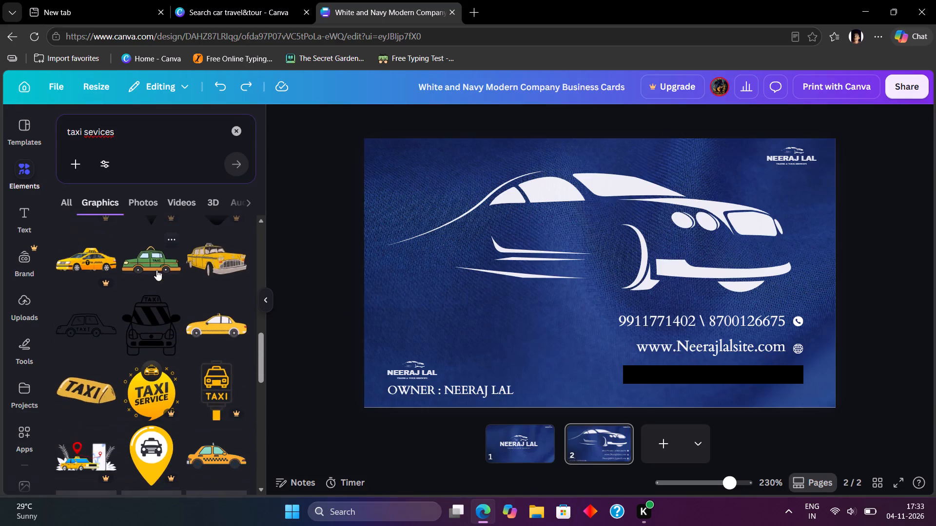
{"action": "scroll", "coordinate": [156, 270], "scroll_direction": "down", "scroll_amount": 5}
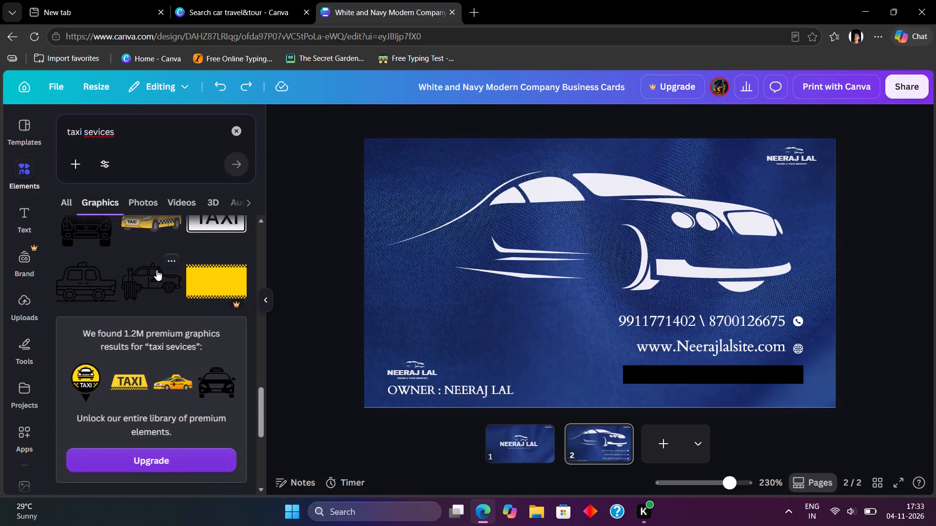
{"action": "scroll", "coordinate": [156, 270], "scroll_direction": "down", "scroll_amount": 7}
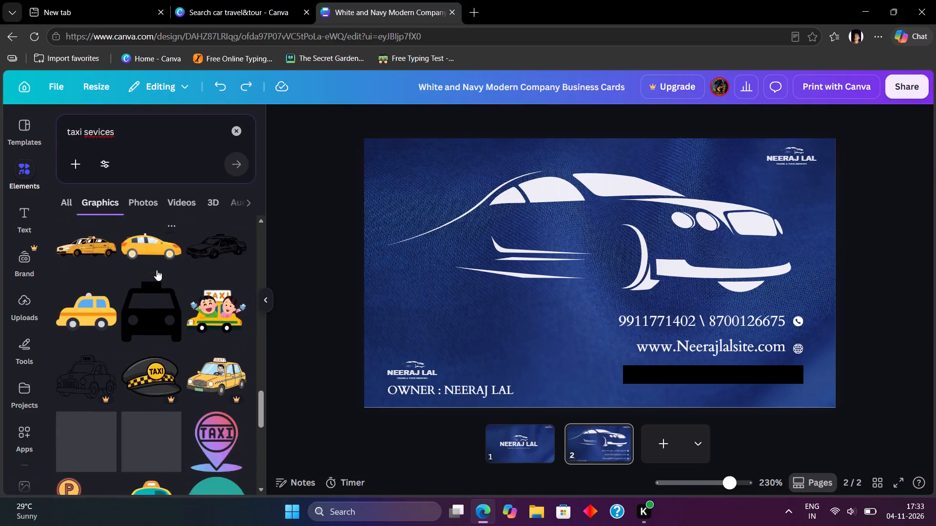
{"action": "scroll", "coordinate": [156, 270], "scroll_direction": "down", "scroll_amount": 4}
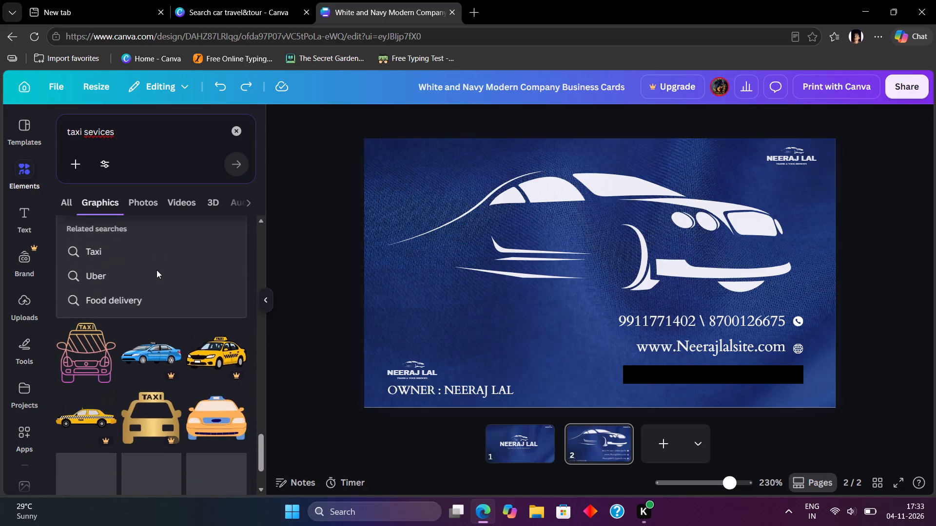
{"action": "scroll", "coordinate": [156, 270], "scroll_direction": "down", "scroll_amount": 5}
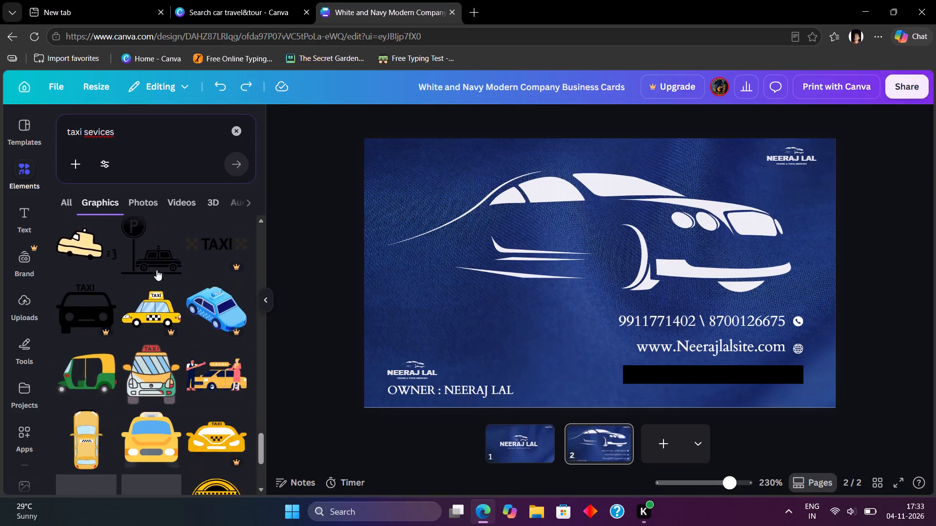
{"action": "scroll", "coordinate": [156, 270], "scroll_direction": "down", "scroll_amount": 2}
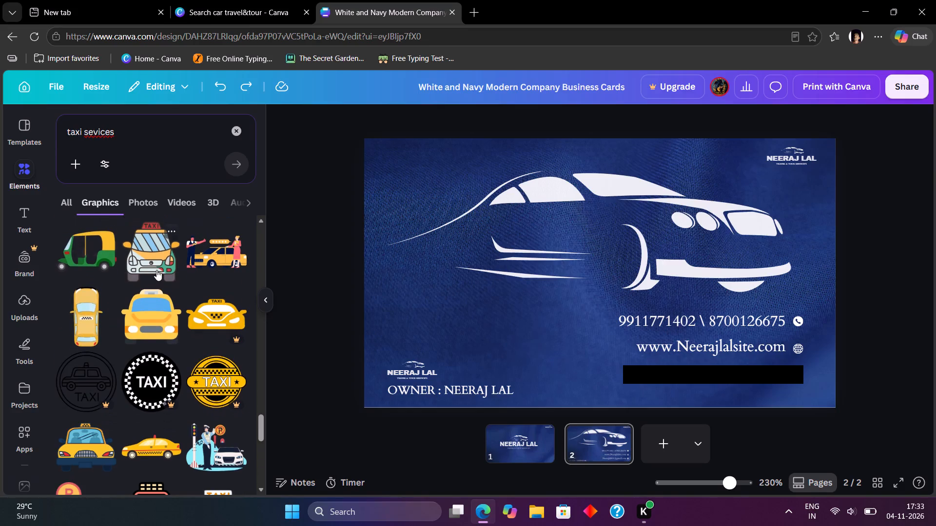
{"action": "scroll", "coordinate": [156, 270], "scroll_direction": "down", "scroll_amount": 6}
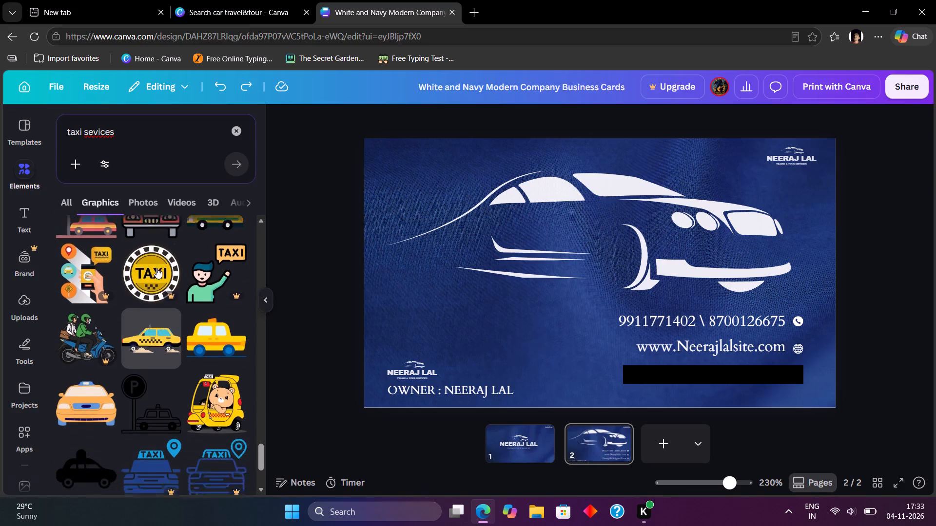
{"action": "scroll", "coordinate": [156, 268], "scroll_direction": "down", "scroll_amount": 1}
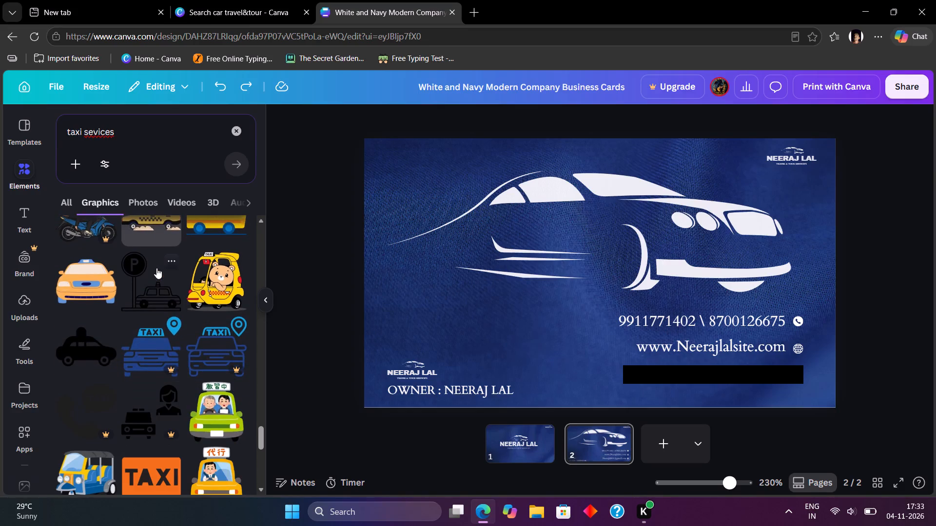
On page 1, enlarge the central car, business name and tagline together until the tagline is about size 5.5, and recentre them on the card.
{"action": "left_click", "coordinate": [526, 434]}
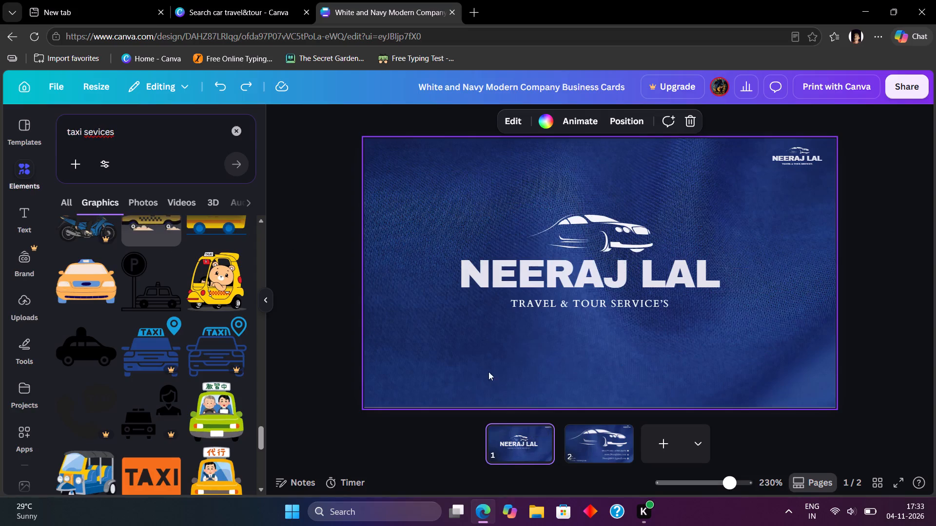
{"action": "left_click_drag", "start_coordinate": [480, 186], "coordinate": [591, 277]}
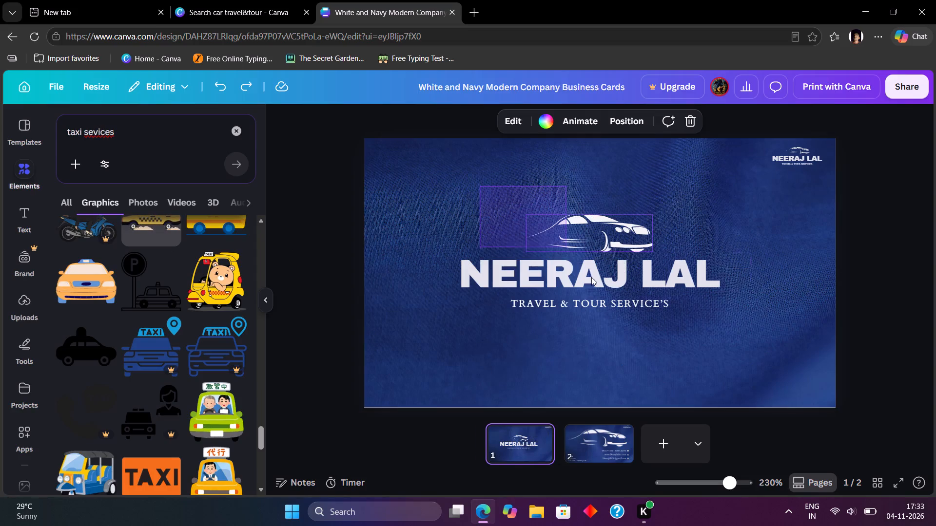
{"action": "left_click_drag", "start_coordinate": [591, 277], "coordinate": [770, 340]}
{"action": "left_click_drag", "start_coordinate": [426, 311], "coordinate": [410, 318]}
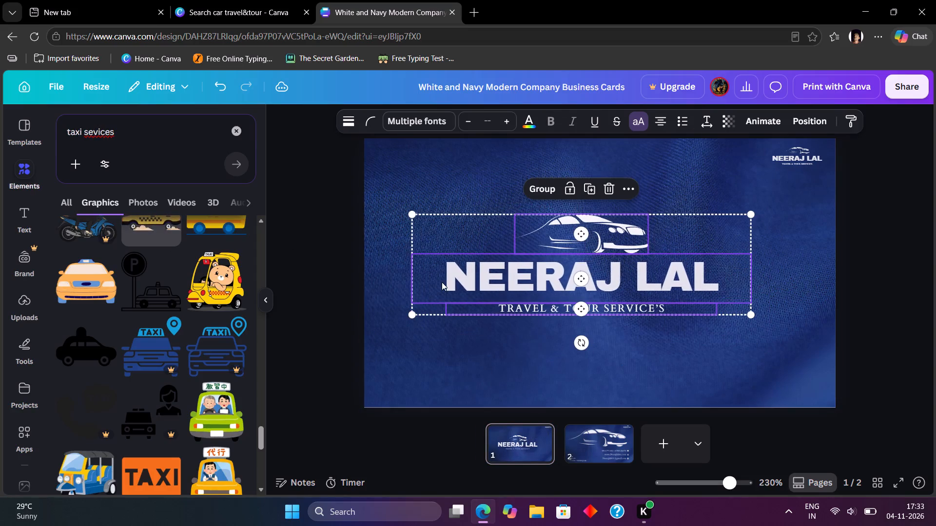
{"action": "left_click_drag", "start_coordinate": [442, 282], "coordinate": [458, 284]}
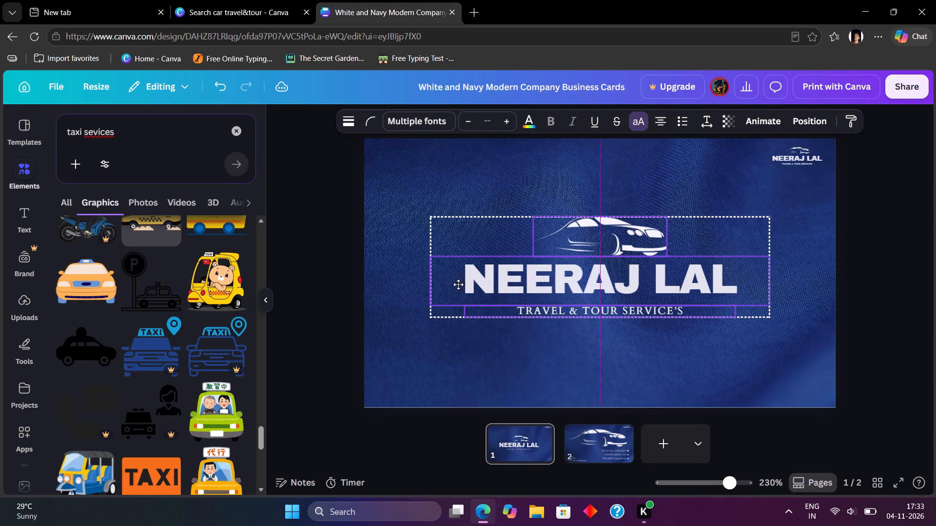
{"action": "left_click_drag", "start_coordinate": [458, 284], "coordinate": [459, 288]}
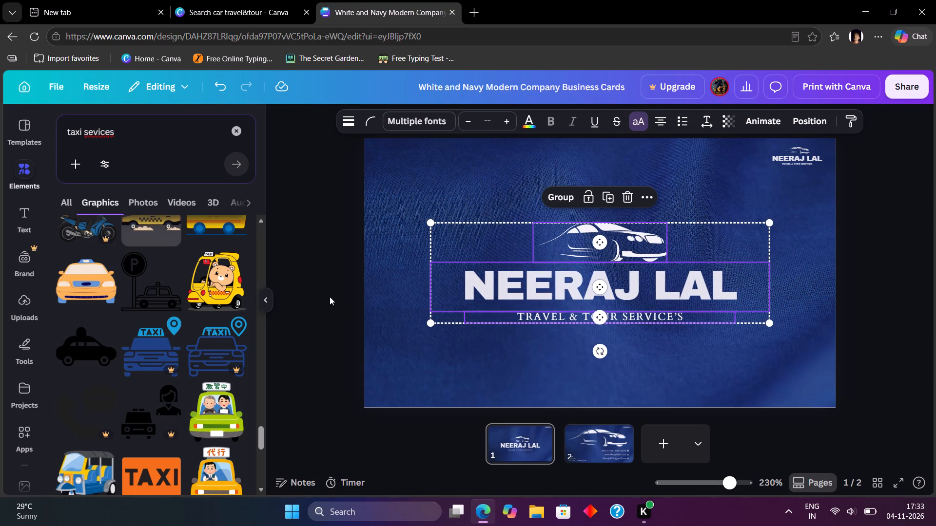
{"action": "left_click", "coordinate": [330, 297]}
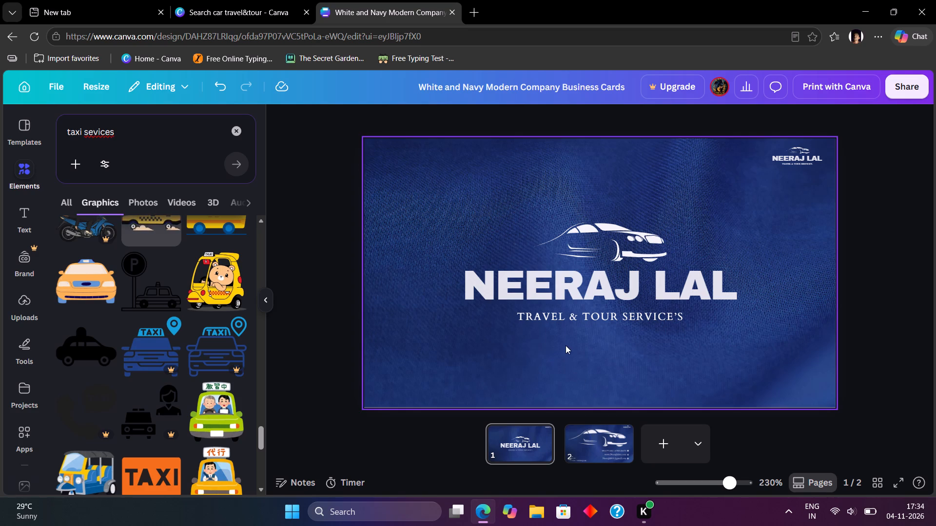
In the tagline under the central business name on page 1, replace the first word with "TOUR".
{"action": "left_click", "coordinate": [563, 317]}
{"action": "double_click", "coordinate": [563, 317]}
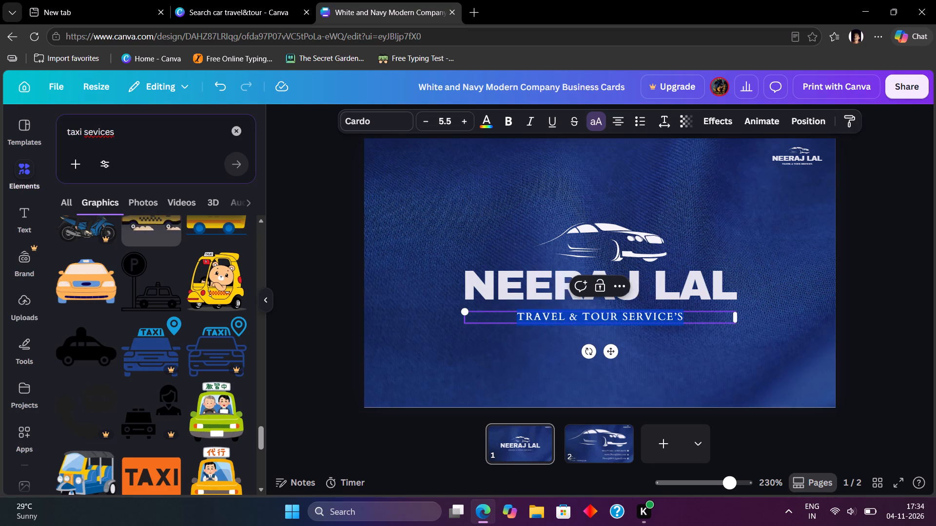
{"action": "left_click_drag", "start_coordinate": [563, 317], "coordinate": [548, 317]}
{"action": "left_click", "coordinate": [562, 314]}
{"action": "left_click_drag", "start_coordinate": [563, 314], "coordinate": [545, 319]}
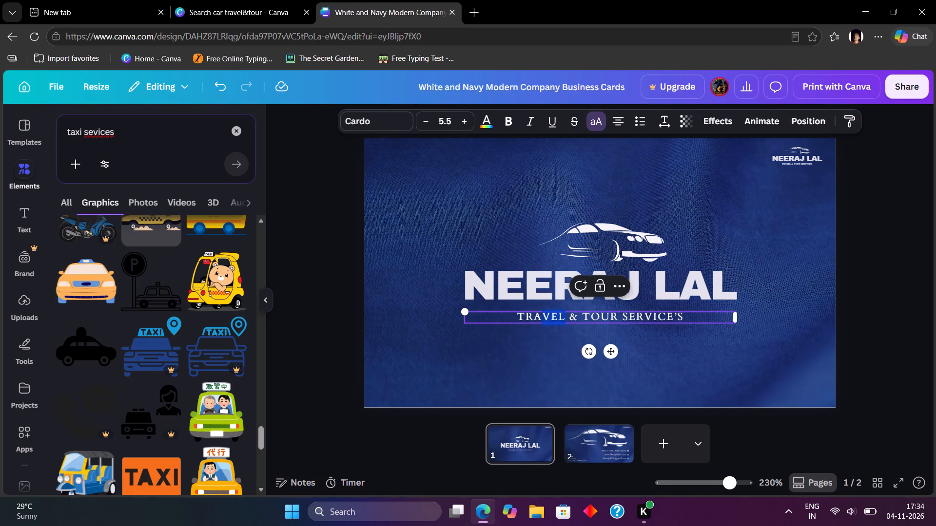
{"action": "left_click_drag", "start_coordinate": [545, 319], "coordinate": [510, 319]}
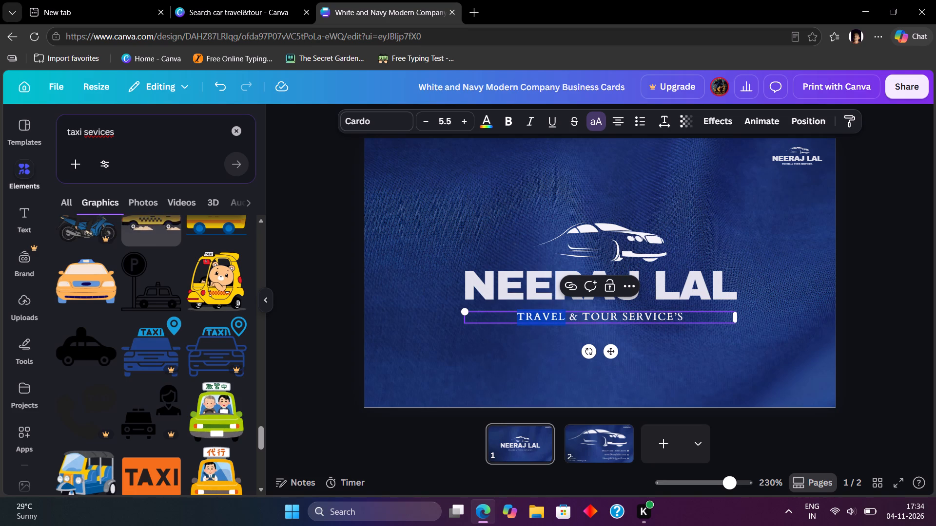
{"action": "key", "text": "BackSpace"}
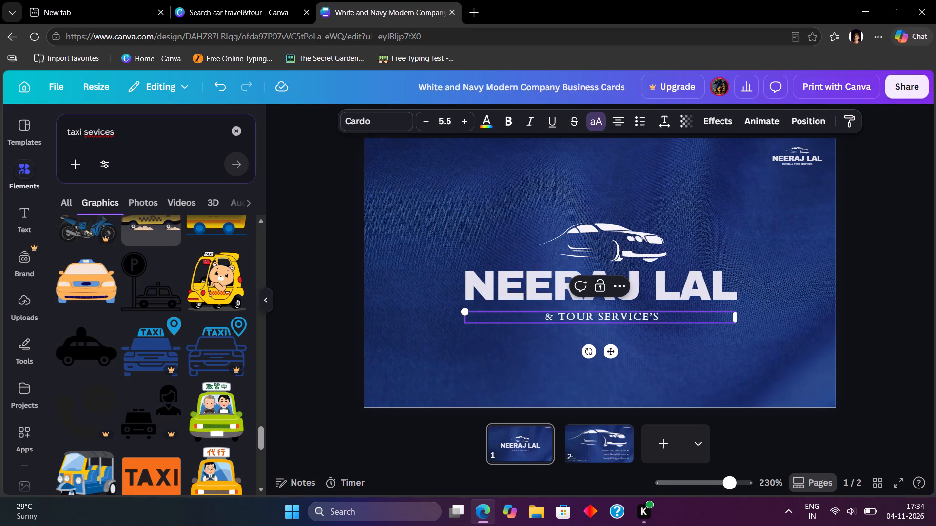
{"action": "type", "text": "tour"}
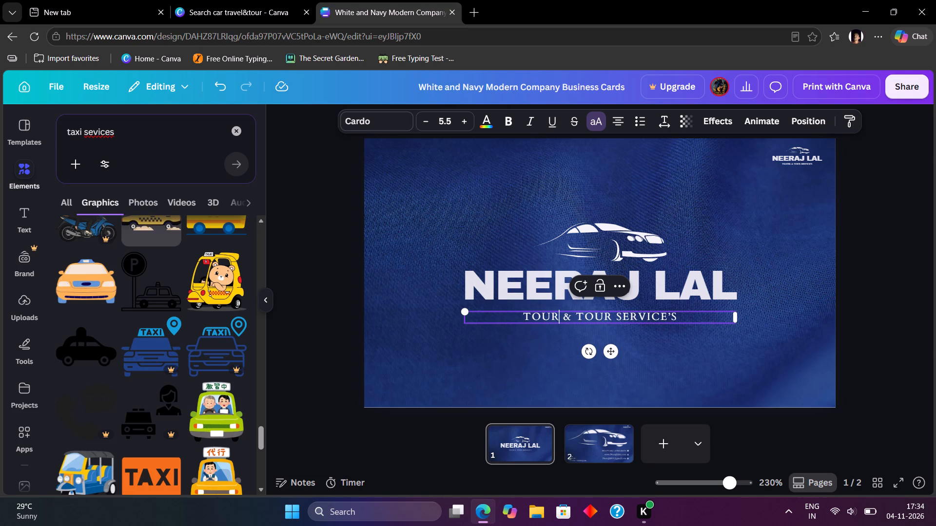
Replace the word after the ampersand in the central tagline with "TRAVEL", so it reads "TOUR & TRAVEL SERVICE'S".
{"action": "left_click", "coordinate": [610, 318]}
{"action": "key", "text": "BackSpace"}
{"action": "key", "text": "BackSpace"}
{"action": "key", "text": "BackSpace"}
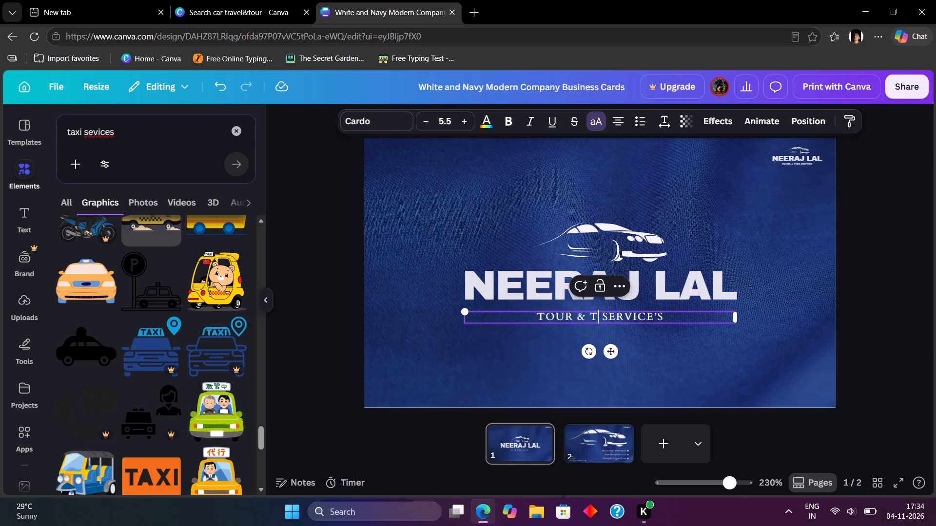
{"action": "type", "text": "racv"}
{"action": "key", "text": "BackSpace"}
{"action": "key", "text": "BackSpace"}
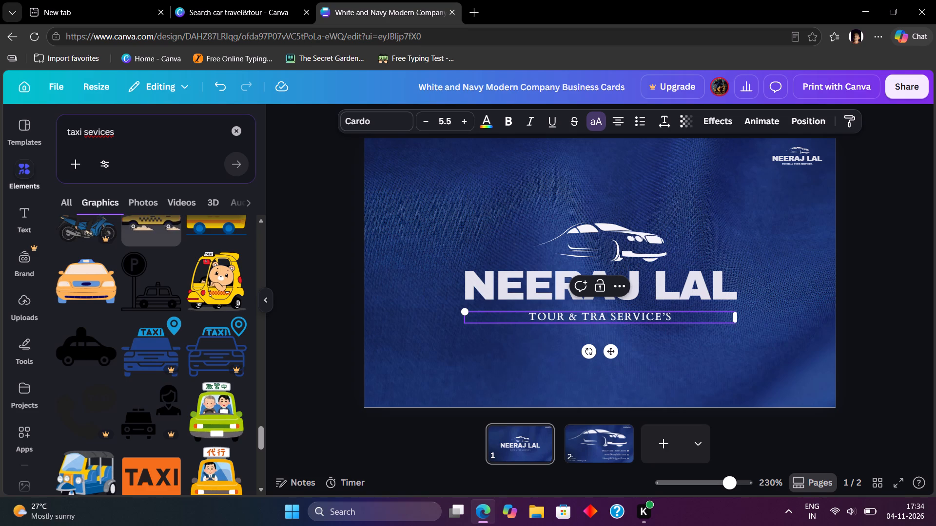
{"action": "type", "text": "vel"}
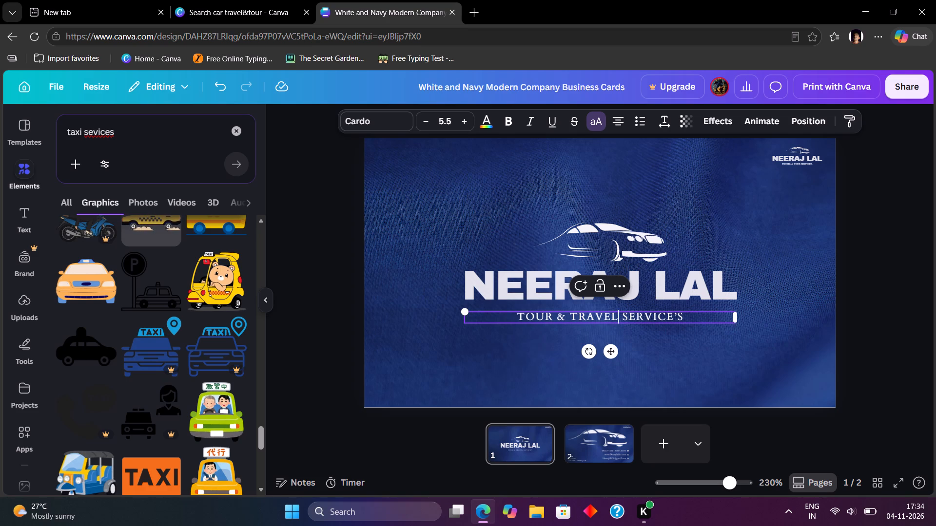
{"action": "type", "text": "'s"}
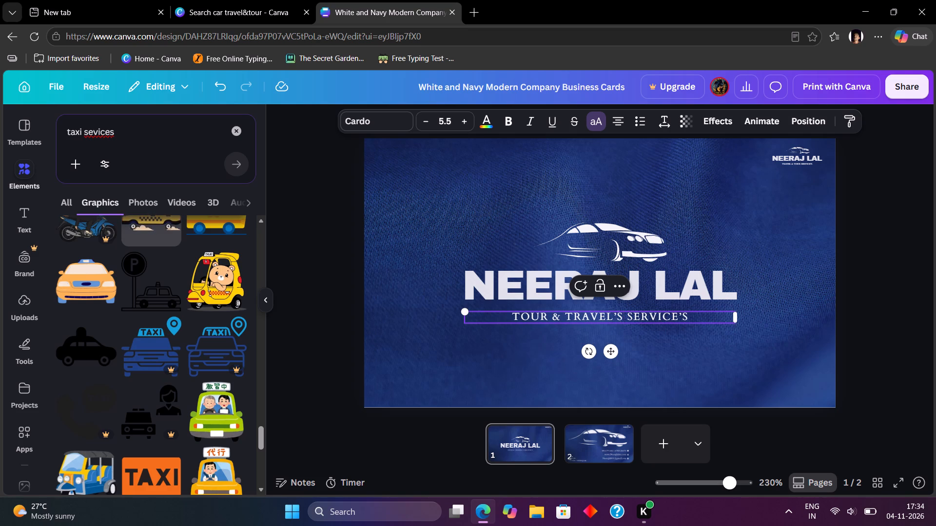
{"action": "key", "text": "BackSpace"}
{"action": "key", "text": "BackSpace"}
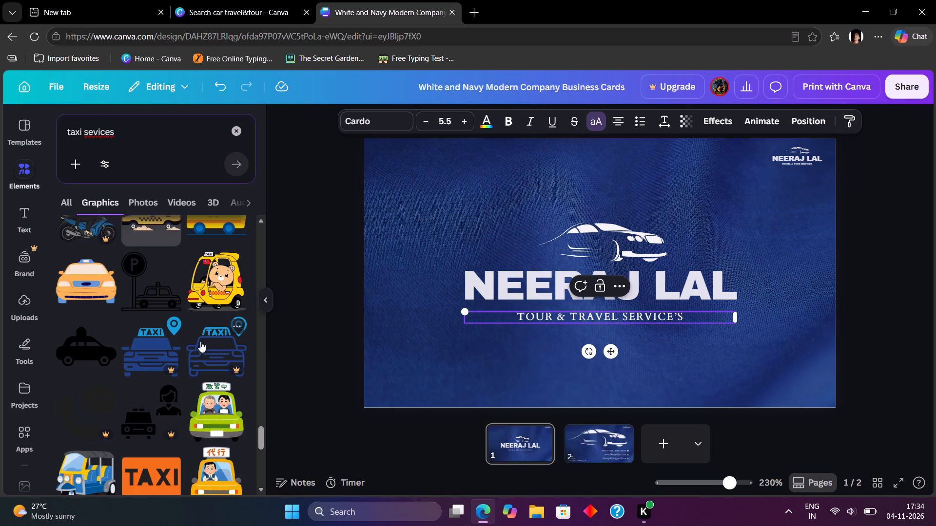
Search the graphics library for "taxi sevices poste desigine".
{"action": "scroll", "coordinate": [206, 337], "scroll_direction": "down", "scroll_amount": 6}
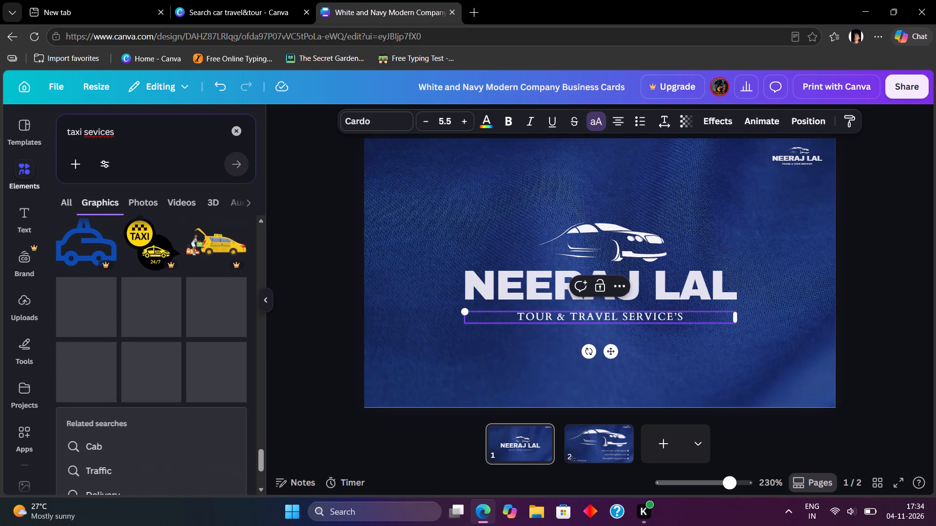
{"action": "left_click", "coordinate": [116, 133]}
{"action": "key", "text": "space"}
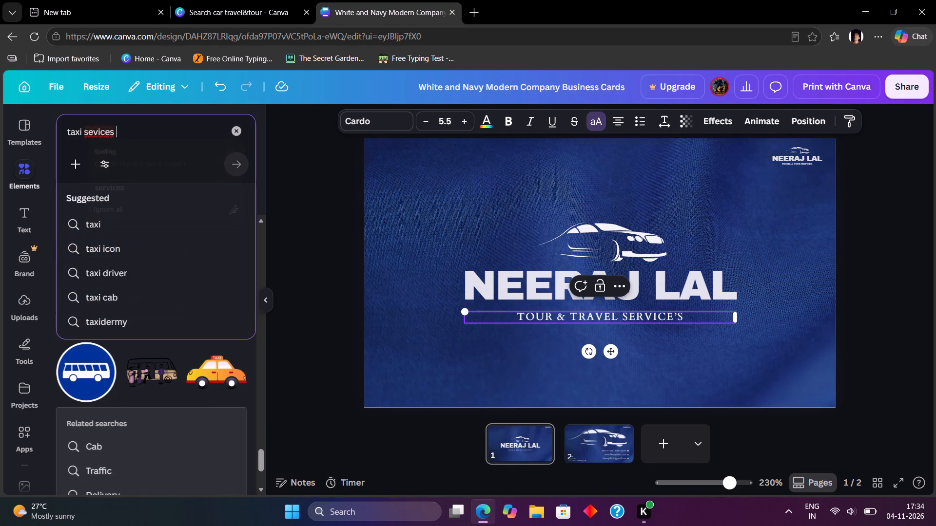
{"action": "type", "text": "pod"}
{"action": "key", "text": "BackSpace"}
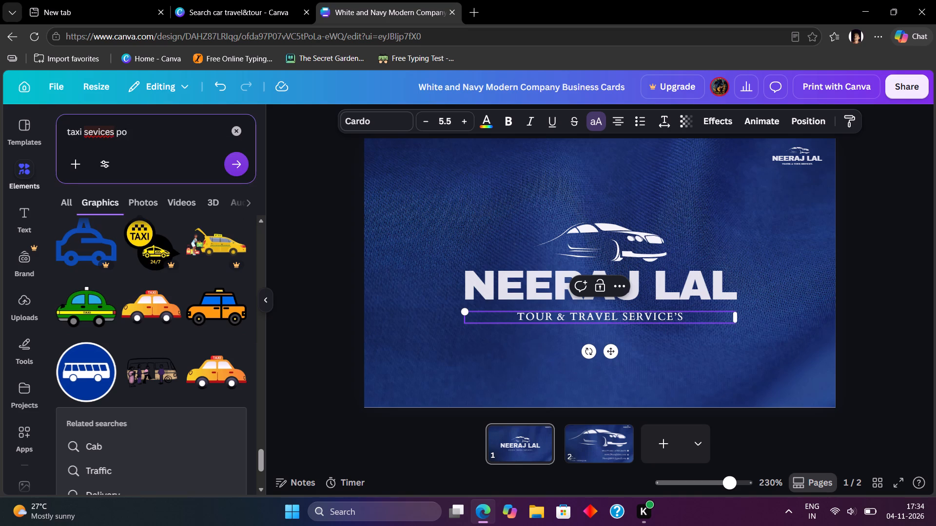
{"action": "key", "text": "d"}
{"action": "key", "text": "BackSpace"}
{"action": "type", "text": "ste"}
{"action": "key", "text": "space"}
{"action": "type", "text": "designe"}
{"action": "key", "text": "BackSpace"}
{"action": "key", "text": "BackSpace"}
{"action": "type", "text": "ine"}
{"action": "key", "text": "Return"}
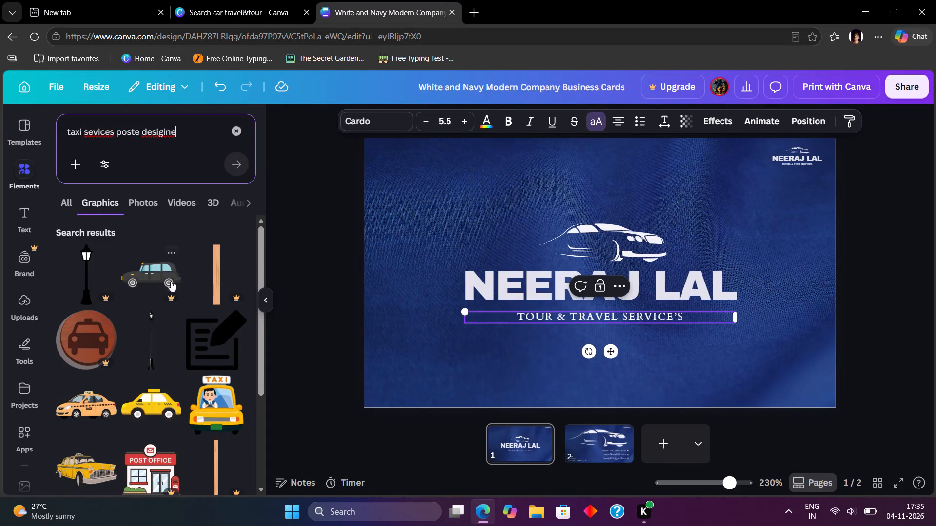
Look through the taxi poster graphics for an element that suits the travel business card.
{"action": "scroll", "coordinate": [173, 298], "scroll_direction": "down", "scroll_amount": 6}
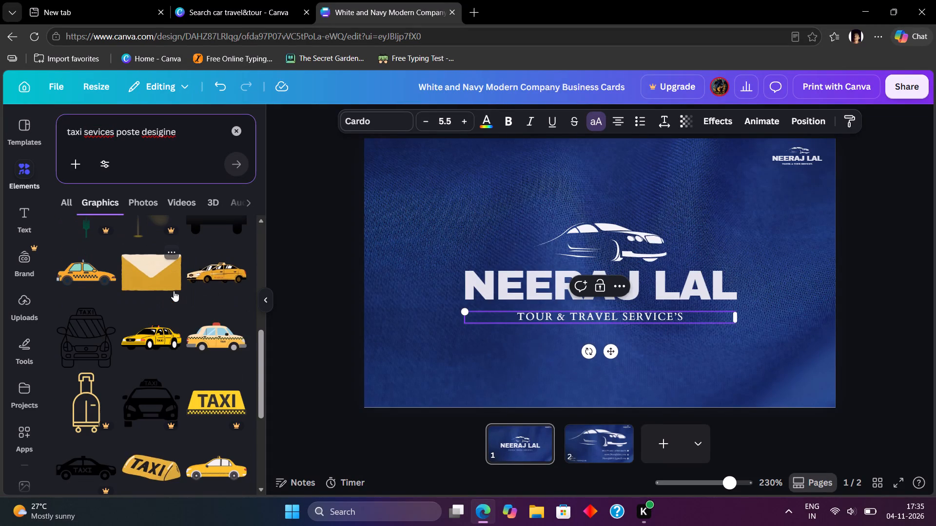
{"action": "scroll", "coordinate": [174, 291], "scroll_direction": "down", "scroll_amount": 5}
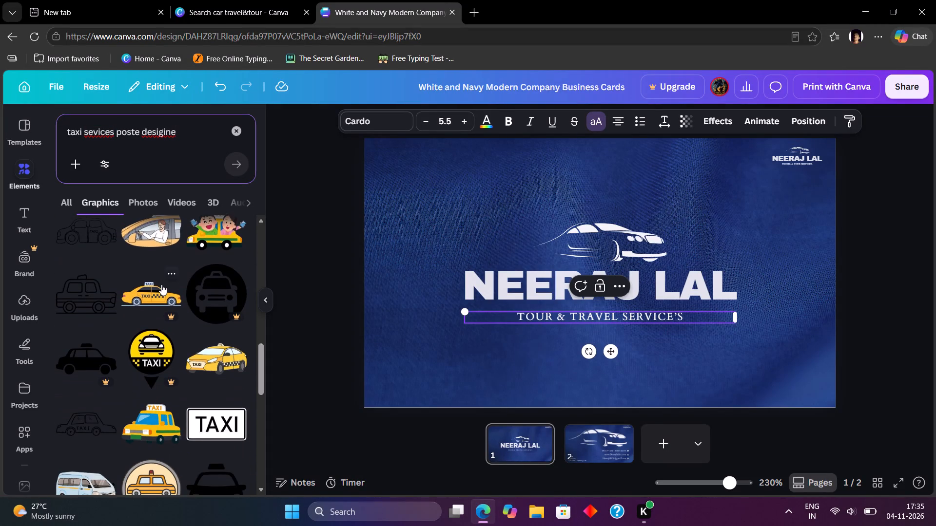
{"action": "scroll", "coordinate": [161, 284], "scroll_direction": "down", "scroll_amount": 7}
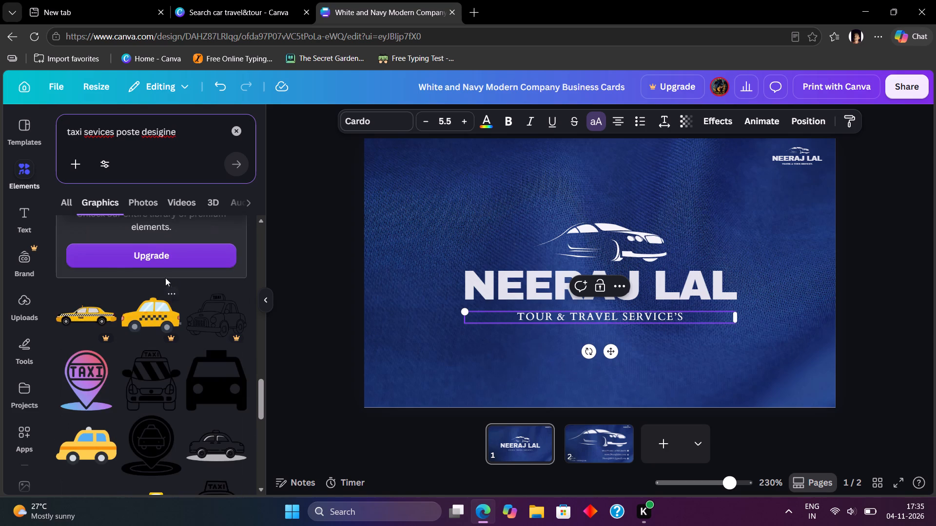
{"action": "scroll", "coordinate": [165, 278], "scroll_direction": "down", "scroll_amount": 3}
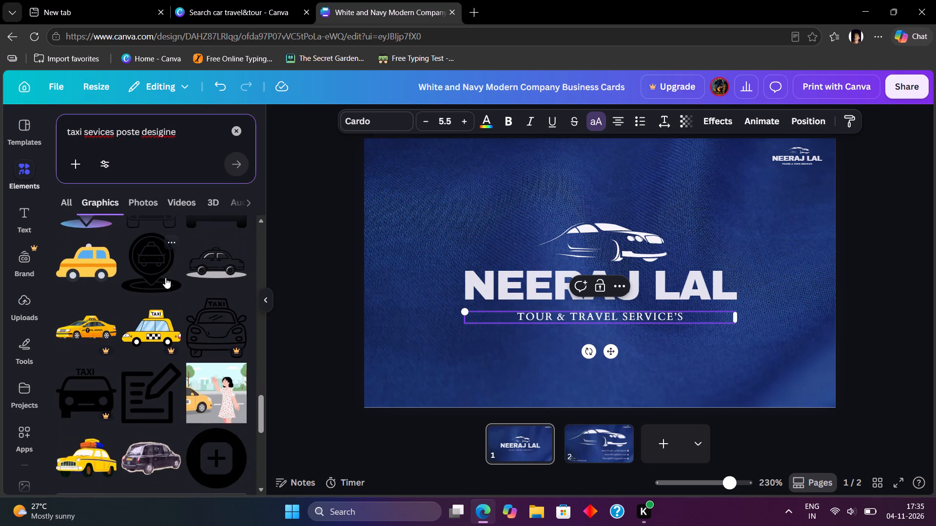
{"action": "scroll", "coordinate": [165, 278], "scroll_direction": "down", "scroll_amount": 1}
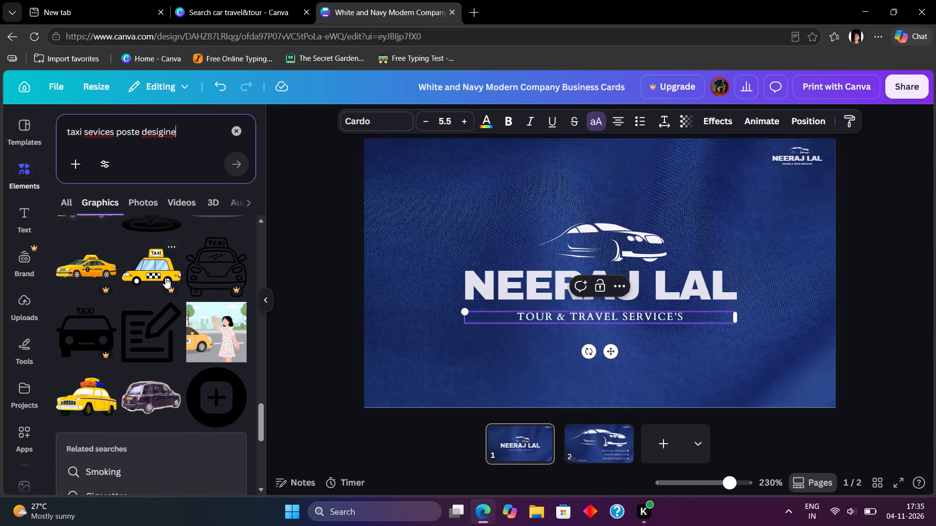
{"action": "scroll", "coordinate": [165, 278], "scroll_direction": "down", "scroll_amount": 3}
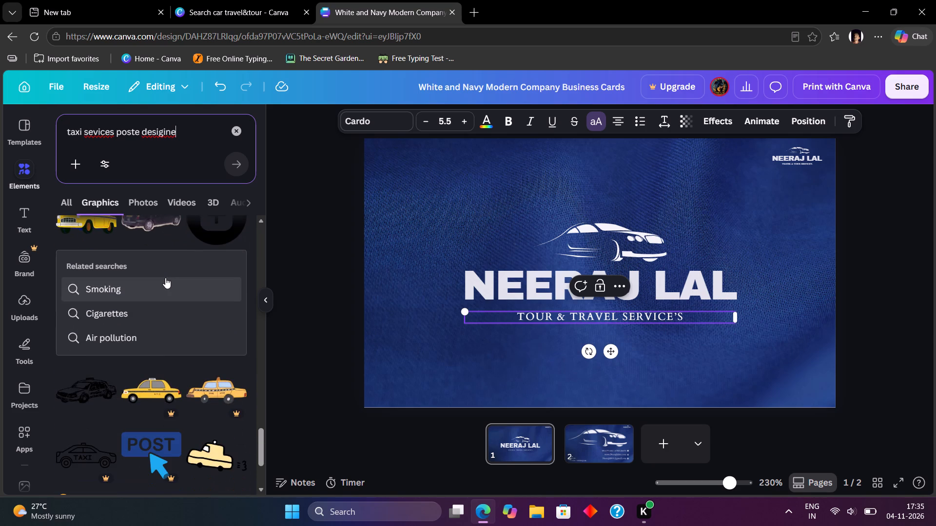
{"action": "scroll", "coordinate": [165, 278], "scroll_direction": "down", "scroll_amount": 6}
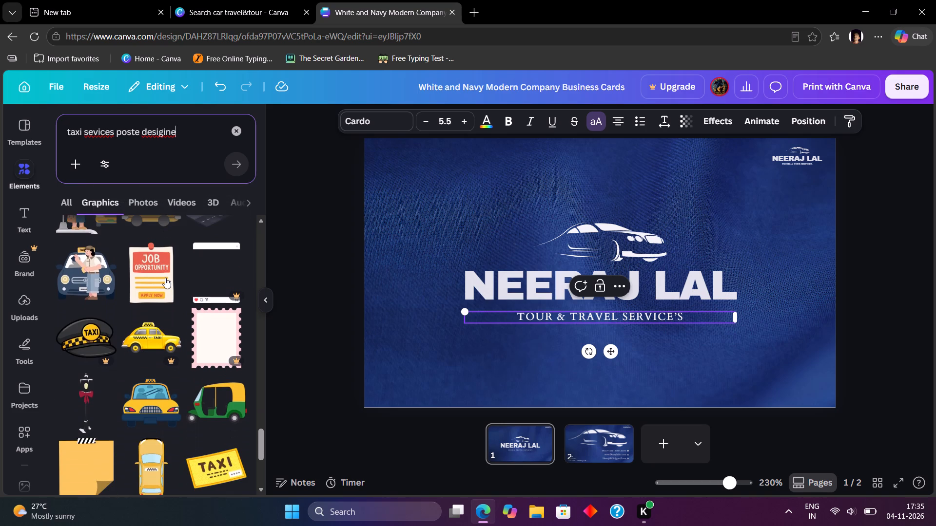
{"action": "scroll", "coordinate": [165, 278], "scroll_direction": "down", "scroll_amount": 2}
{"action": "scroll", "coordinate": [154, 279], "scroll_direction": "up", "scroll_amount": 1}
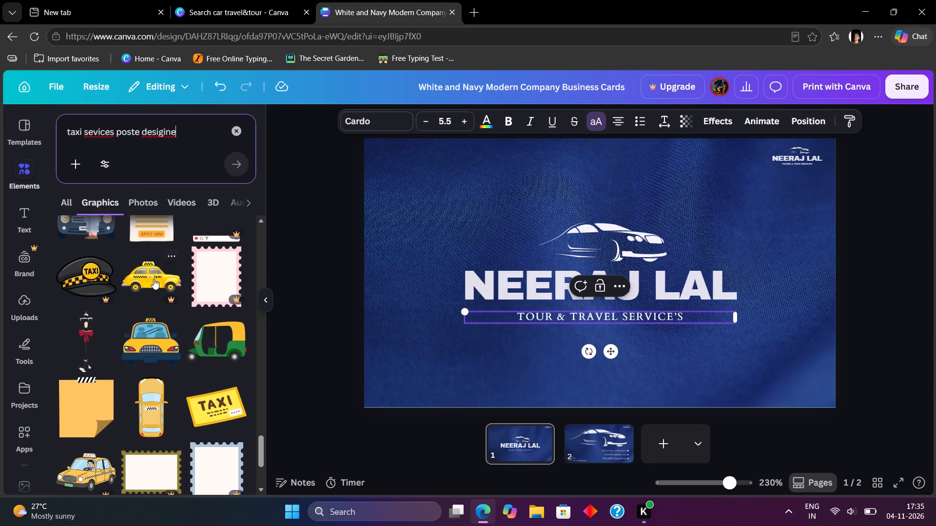
{"action": "scroll", "coordinate": [154, 279], "scroll_direction": "up", "scroll_amount": 1}
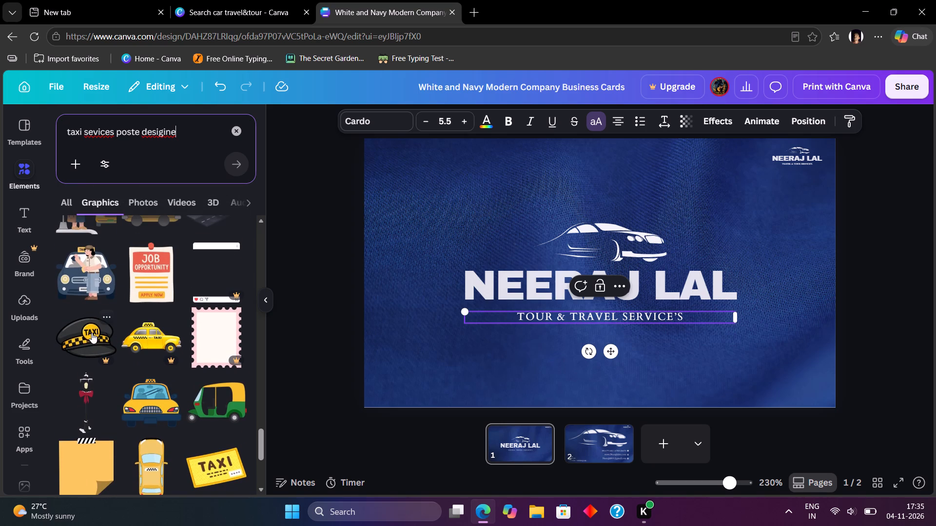
{"action": "scroll", "coordinate": [108, 319], "scroll_direction": "down", "scroll_amount": 6}
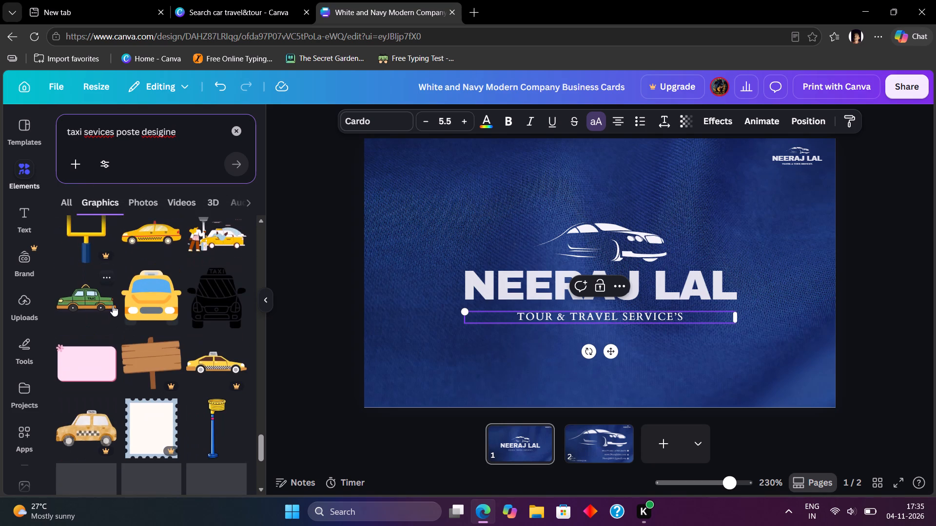
{"action": "scroll", "coordinate": [114, 302], "scroll_direction": "down", "scroll_amount": 2}
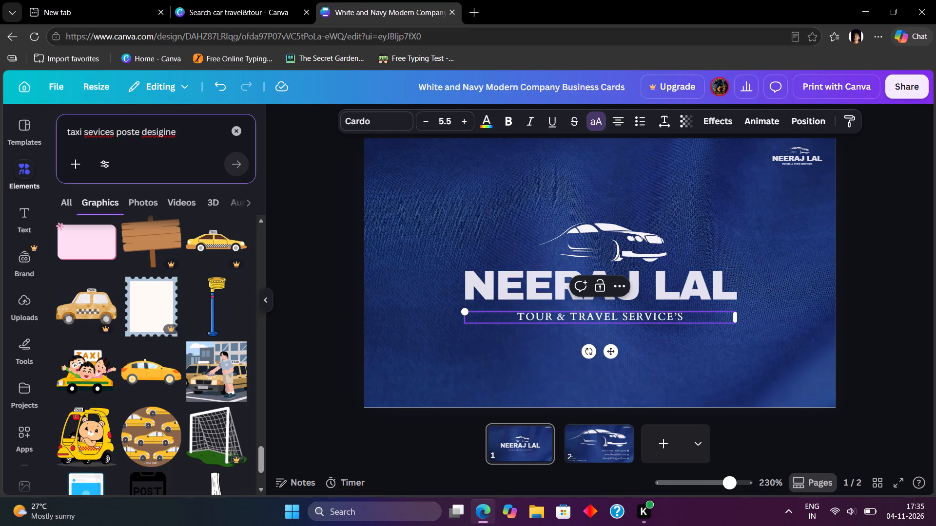
{"action": "scroll", "coordinate": [164, 236], "scroll_direction": "down", "scroll_amount": 3}
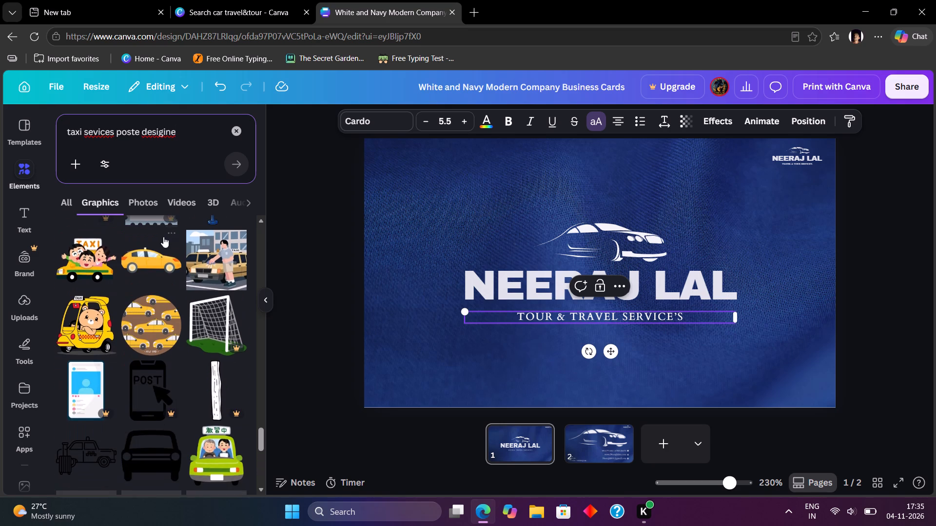
{"action": "scroll", "coordinate": [158, 238], "scroll_direction": "down", "scroll_amount": 4}
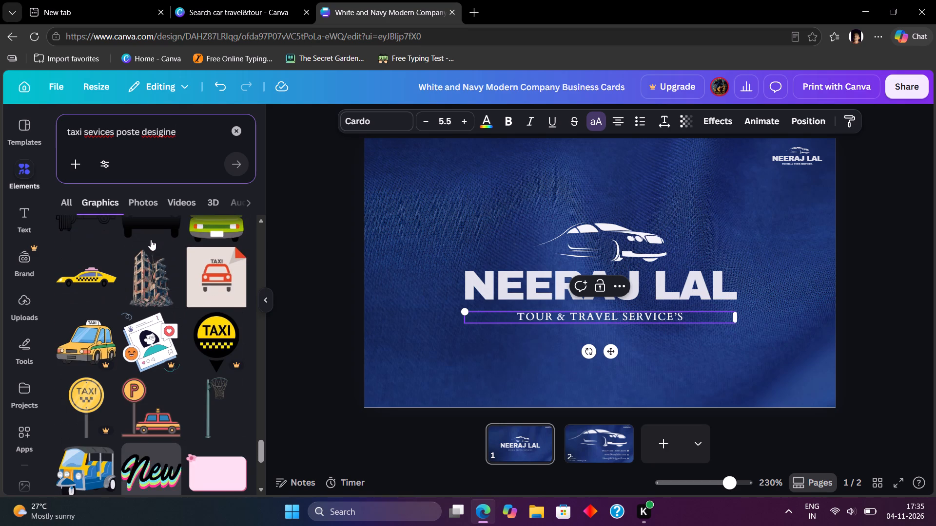
{"action": "scroll", "coordinate": [151, 240], "scroll_direction": "down", "scroll_amount": 1}
Search the graphics library for "taxi sevices poste designe elements".
{"action": "left_click", "coordinate": [182, 130]}
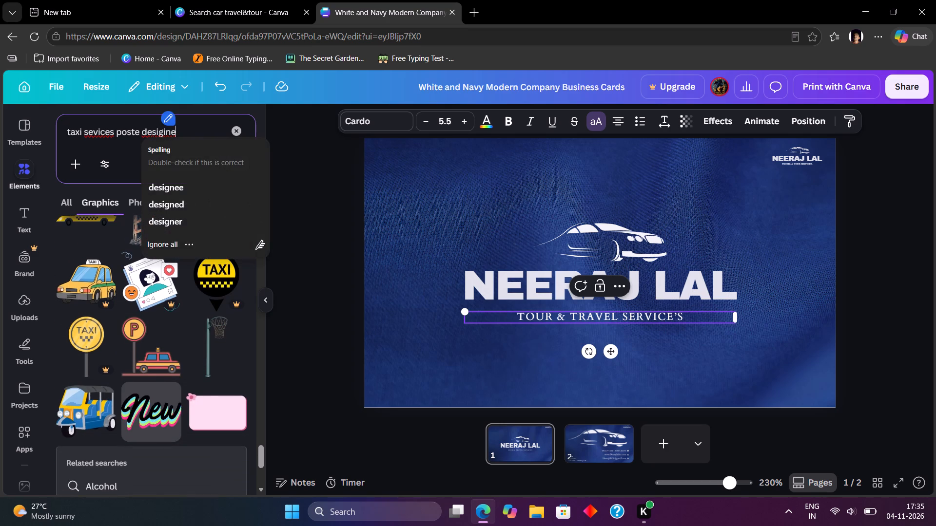
{"action": "key", "text": "BackSpace"}
{"action": "key", "text": "BackSpace"}
{"action": "key", "text": "BackSpace"}
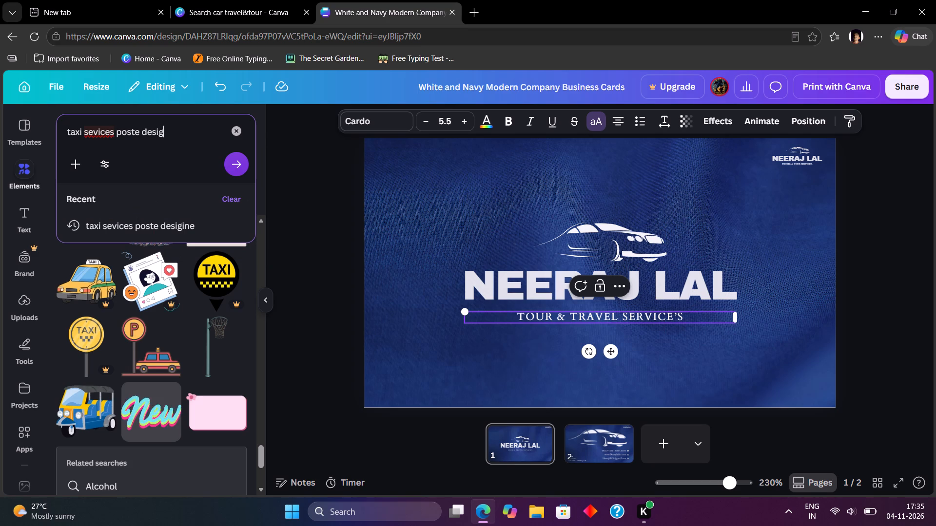
{"action": "type", "text": "ne"}
{"action": "key", "text": "space"}
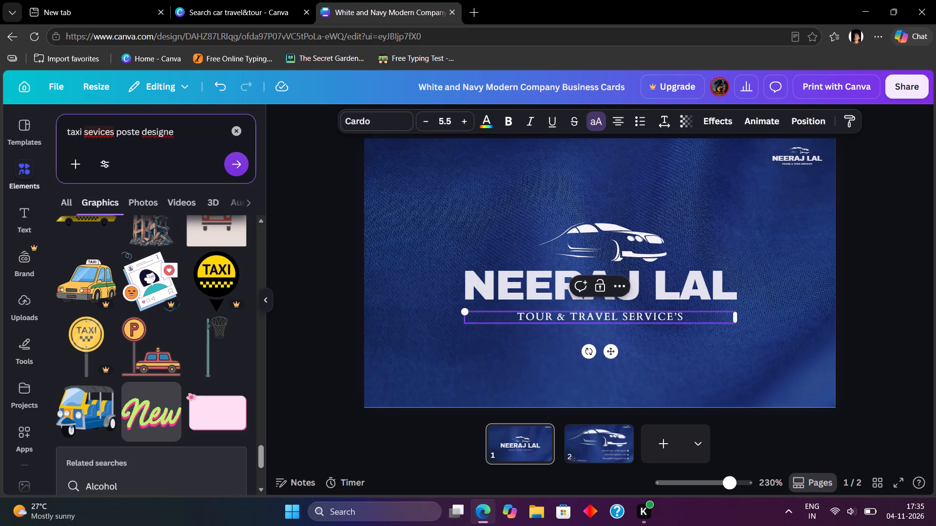
{"action": "type", "text": "elements"}
{"action": "key", "text": "Return"}
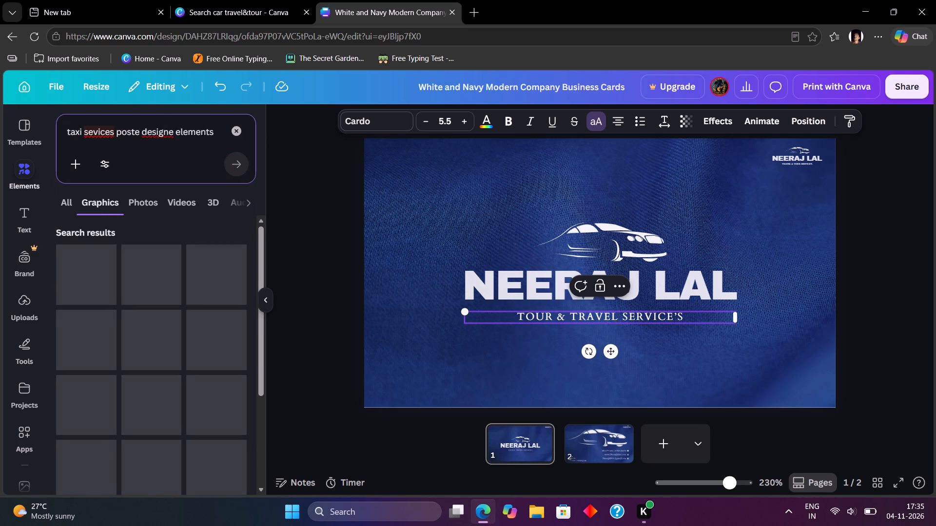
Look through the graphics results for "taxi sevices poste designe elements" for an element that suits the business card.
{"action": "scroll", "coordinate": [151, 304], "scroll_direction": "down", "scroll_amount": 2}
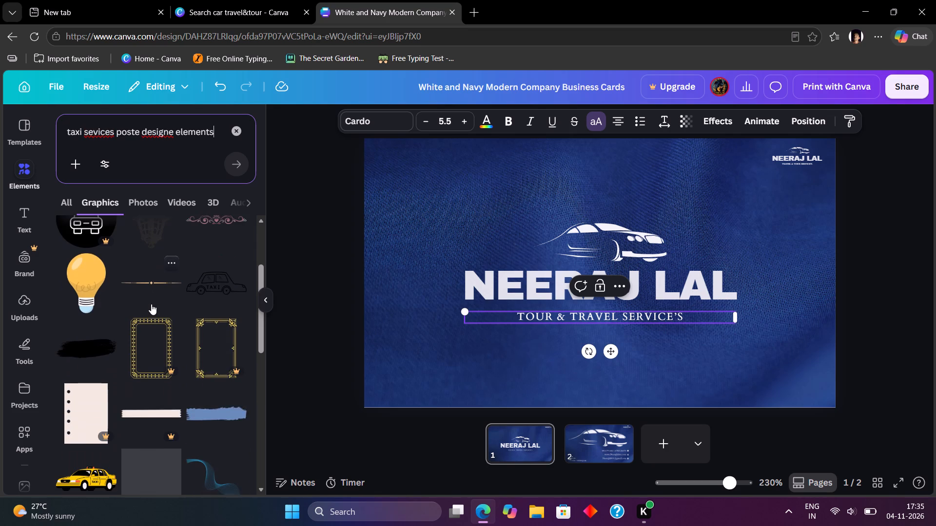
{"action": "scroll", "coordinate": [162, 291], "scroll_direction": "down", "scroll_amount": 2}
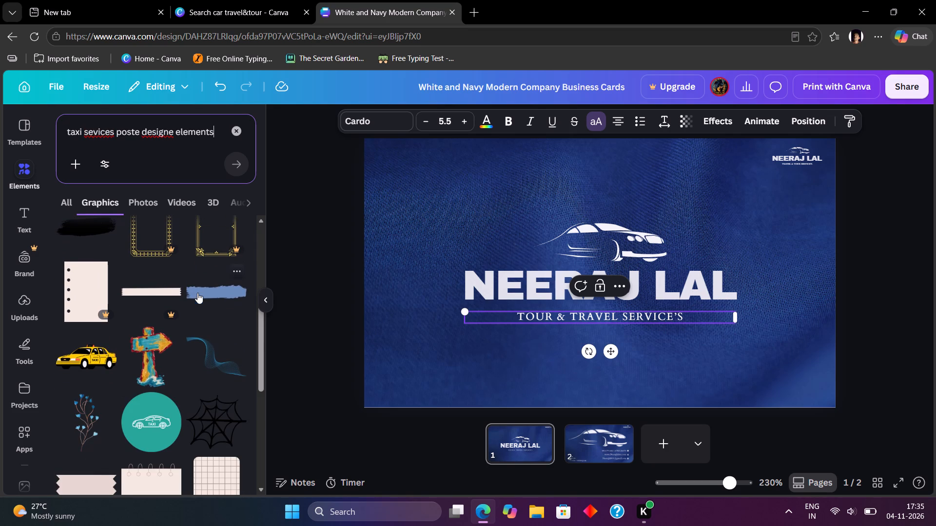
{"action": "scroll", "coordinate": [197, 293], "scroll_direction": "down", "scroll_amount": 8}
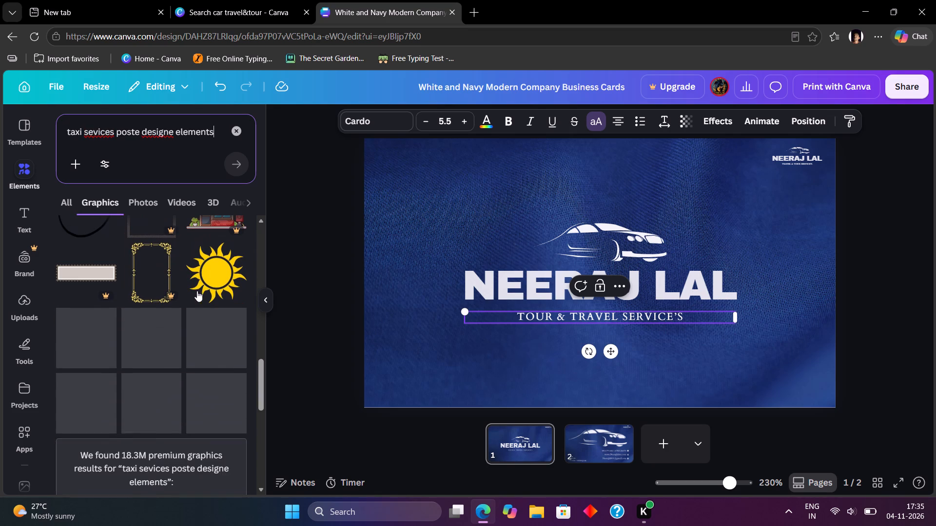
{"action": "scroll", "coordinate": [152, 289], "scroll_direction": "down", "scroll_amount": 6}
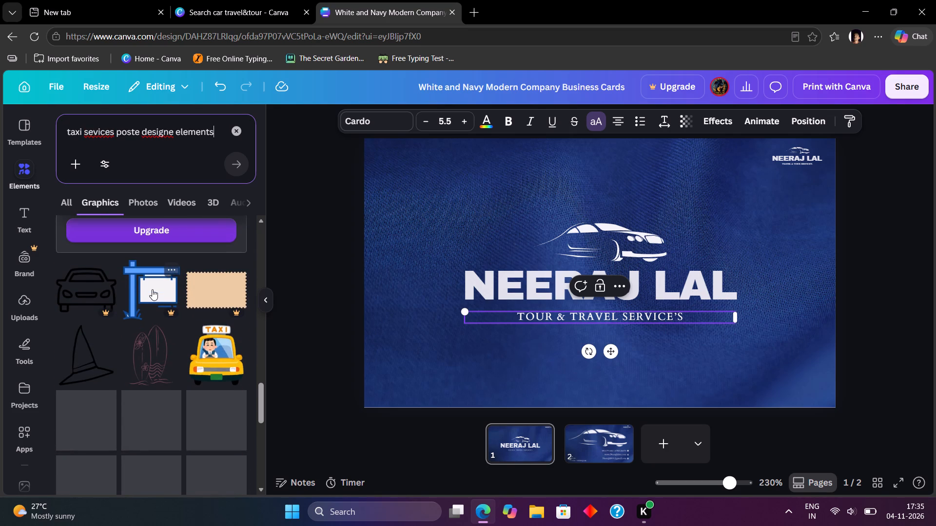
{"action": "scroll", "coordinate": [210, 335], "scroll_direction": "down", "scroll_amount": 2}
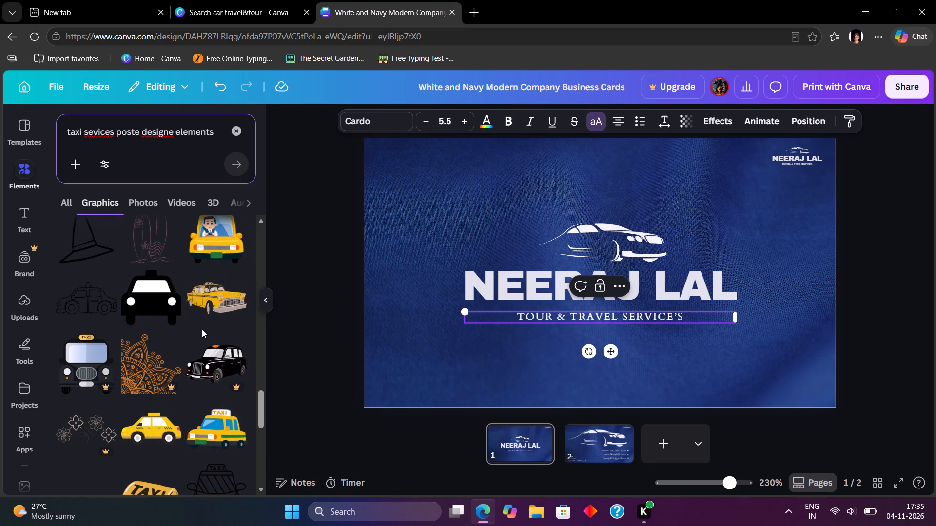
{"action": "scroll", "coordinate": [202, 329], "scroll_direction": "down", "scroll_amount": 5}
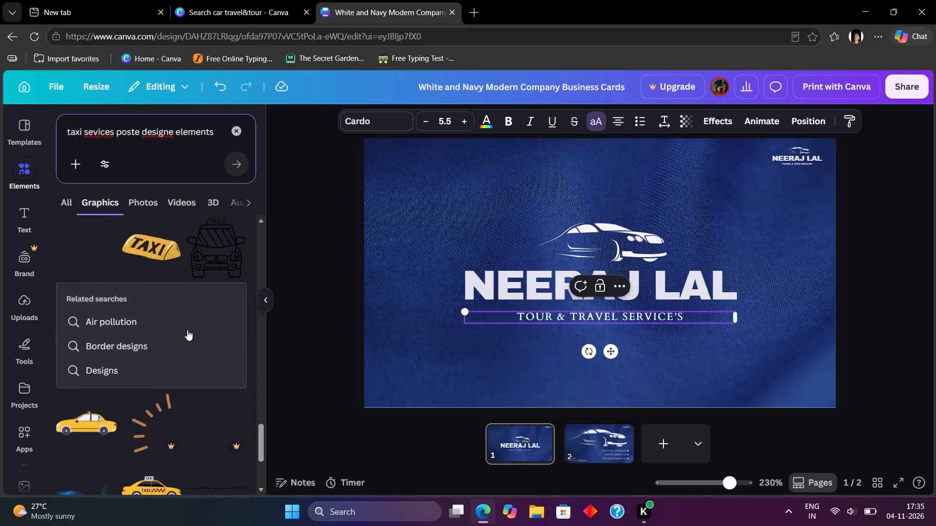
{"action": "scroll", "coordinate": [186, 330], "scroll_direction": "down", "scroll_amount": 6}
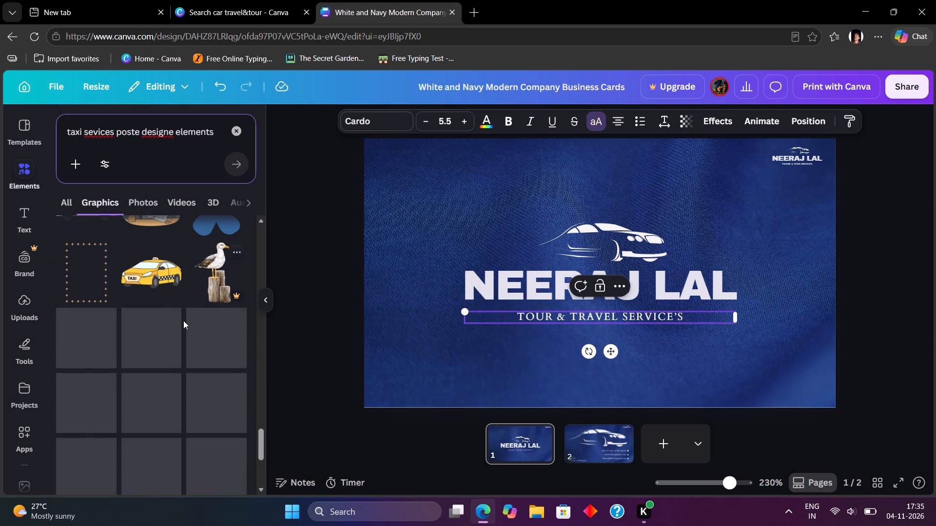
{"action": "scroll", "coordinate": [181, 323], "scroll_direction": "down", "scroll_amount": 4}
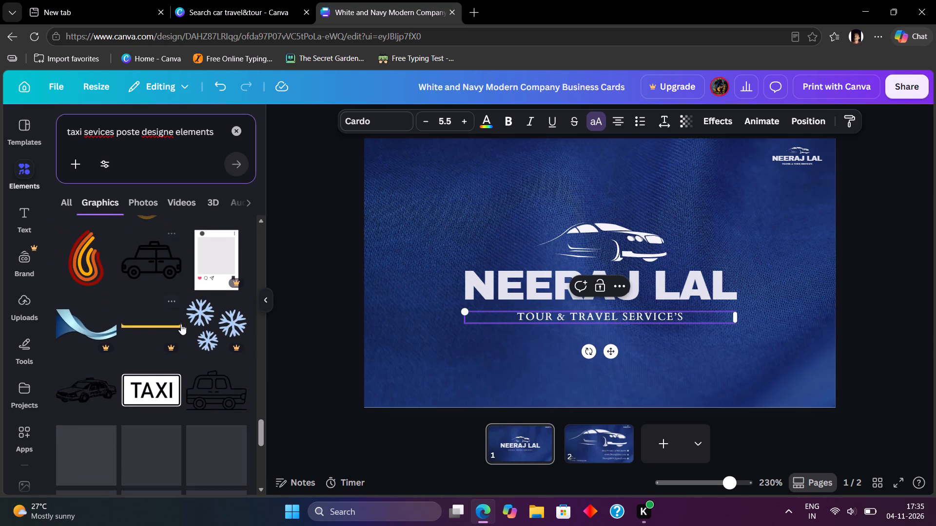
{"action": "scroll", "coordinate": [181, 324], "scroll_direction": "down", "scroll_amount": 3}
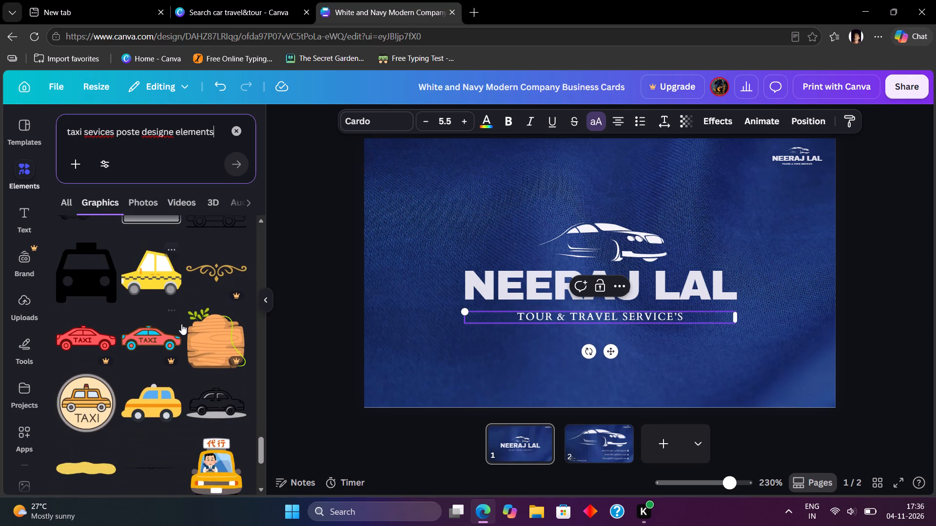
{"action": "scroll", "coordinate": [181, 324], "scroll_direction": "down", "scroll_amount": 5}
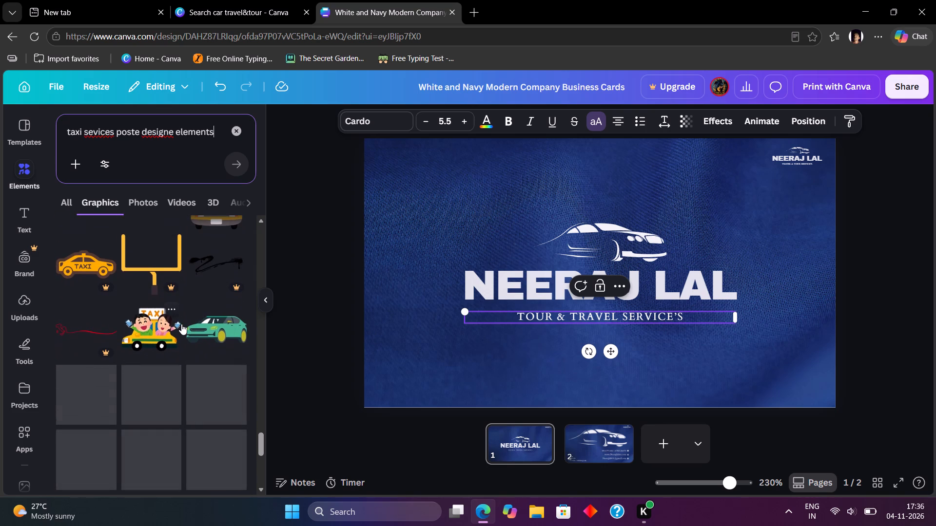
{"action": "scroll", "coordinate": [181, 324], "scroll_direction": "down", "scroll_amount": 4}
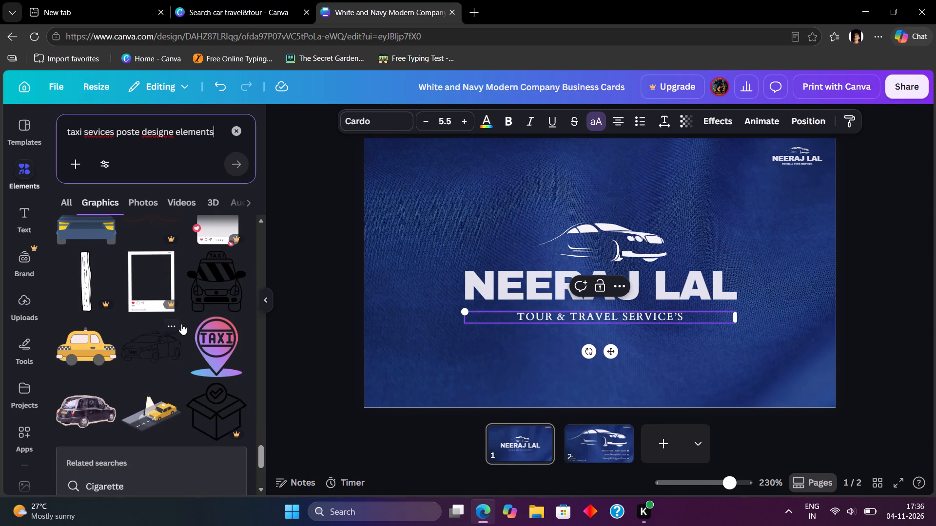
{"action": "scroll", "coordinate": [184, 320], "scroll_direction": "down", "scroll_amount": 5}
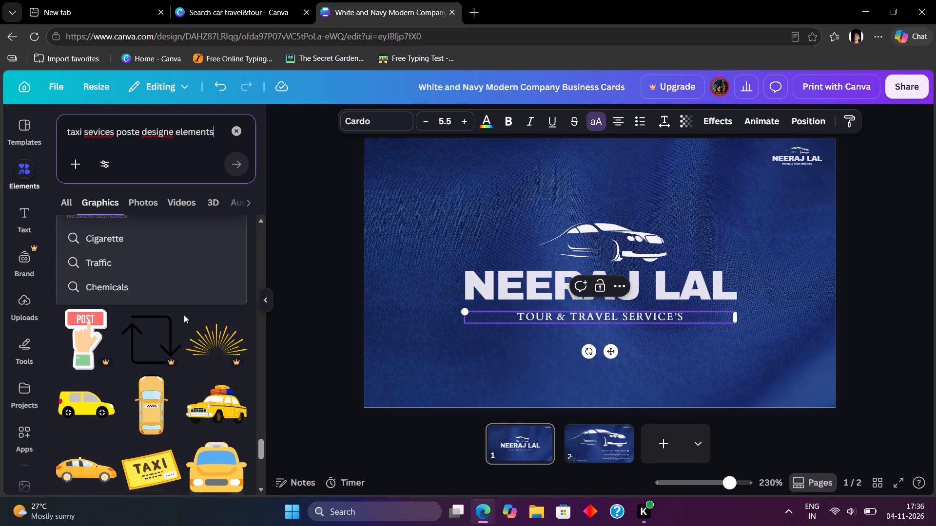
{"action": "scroll", "coordinate": [184, 315], "scroll_direction": "down", "scroll_amount": 4}
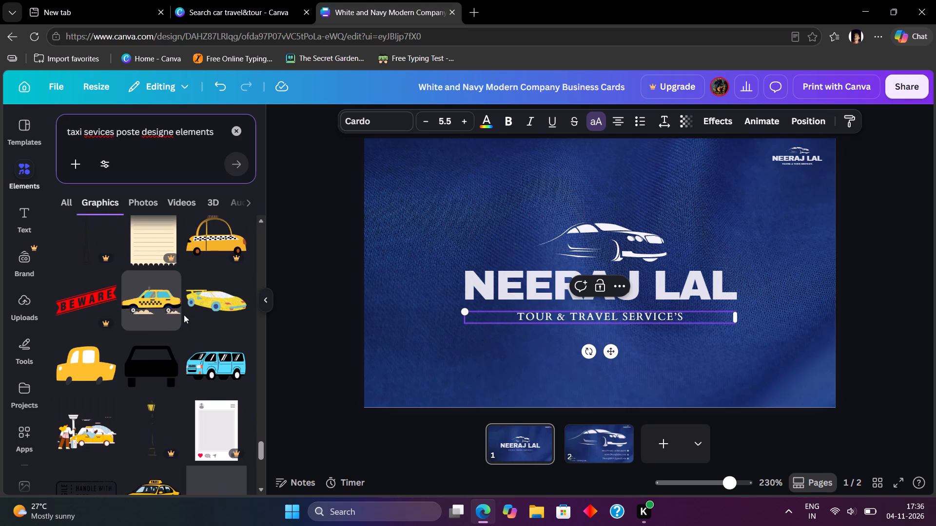
{"action": "scroll", "coordinate": [184, 315], "scroll_direction": "down", "scroll_amount": 2}
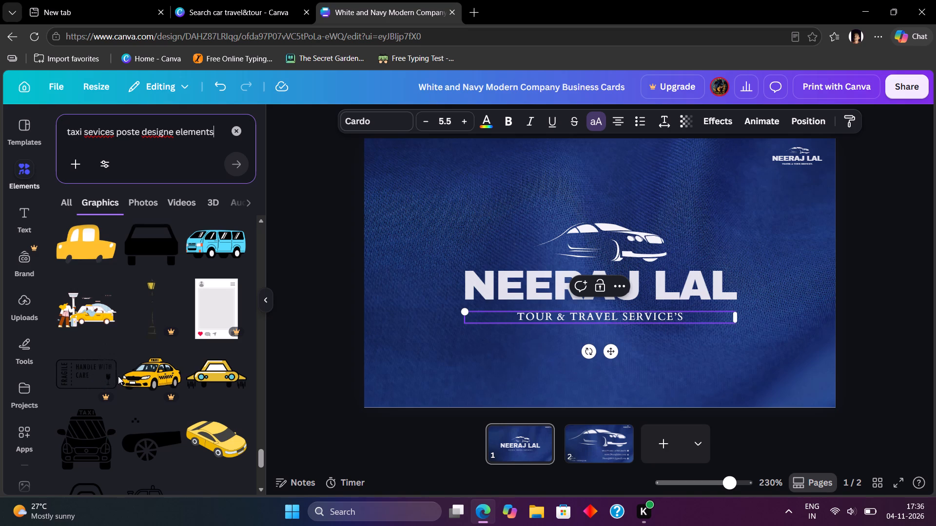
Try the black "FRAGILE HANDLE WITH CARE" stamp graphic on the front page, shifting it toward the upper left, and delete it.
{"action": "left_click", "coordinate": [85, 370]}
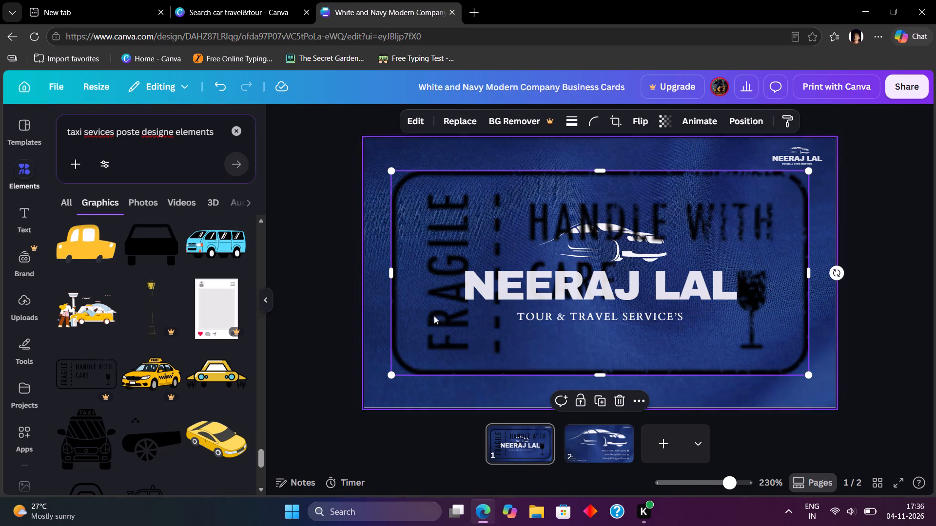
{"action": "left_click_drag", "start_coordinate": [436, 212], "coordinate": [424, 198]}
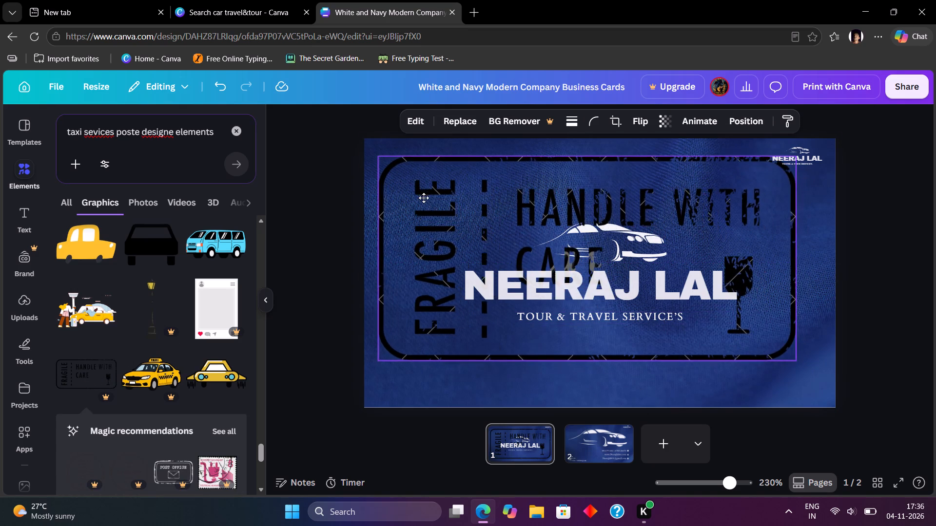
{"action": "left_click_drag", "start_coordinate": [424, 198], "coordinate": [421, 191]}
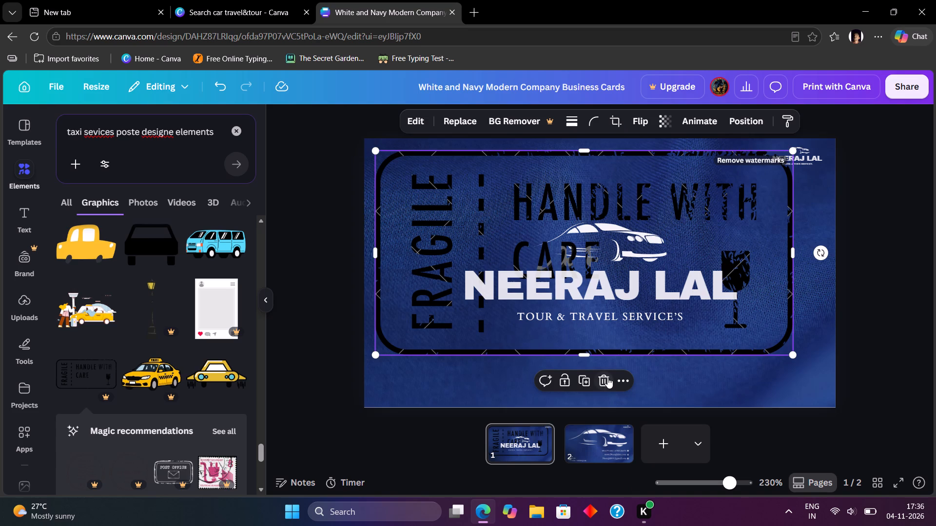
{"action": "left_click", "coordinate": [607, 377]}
Look further through the taxi graphics results for a suitable element for the card.
{"action": "scroll", "coordinate": [191, 400], "scroll_direction": "down", "scroll_amount": 12}
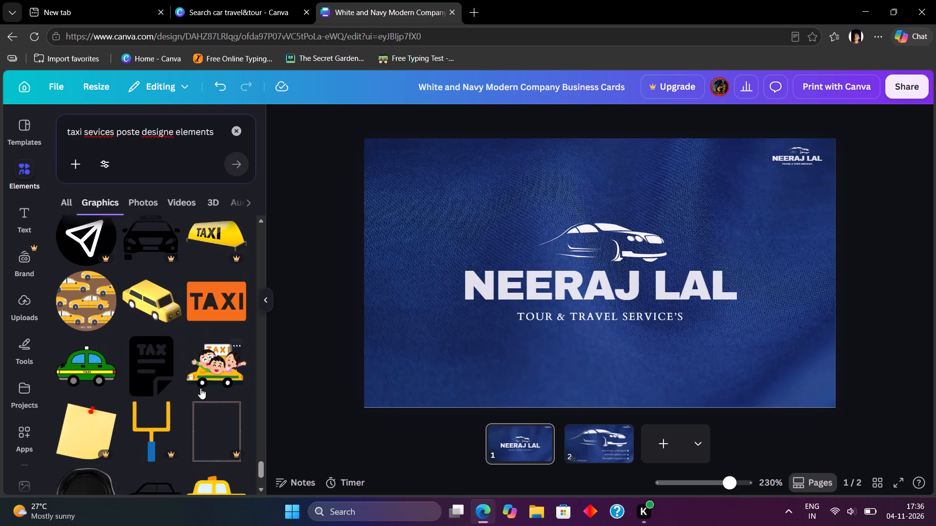
{"action": "scroll", "coordinate": [200, 388], "scroll_direction": "down", "scroll_amount": 4}
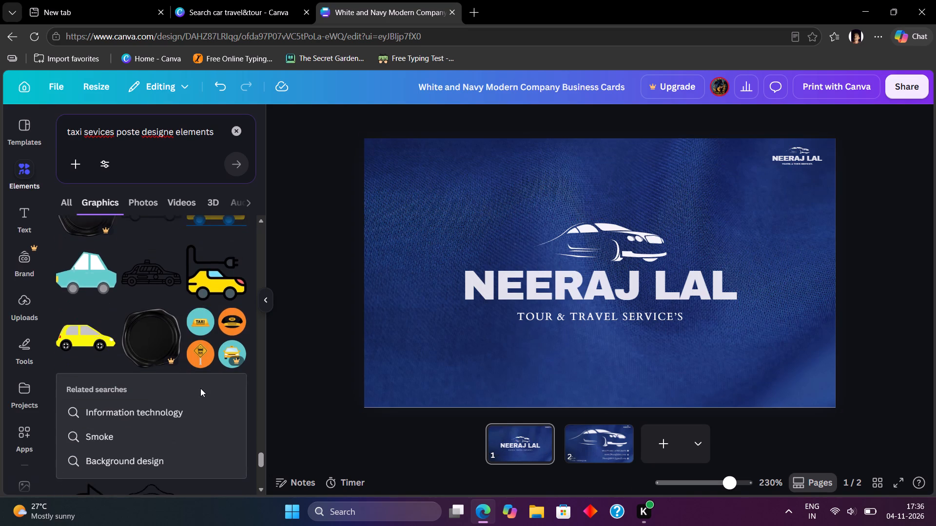
{"action": "scroll", "coordinate": [200, 388], "scroll_direction": "down", "scroll_amount": 2}
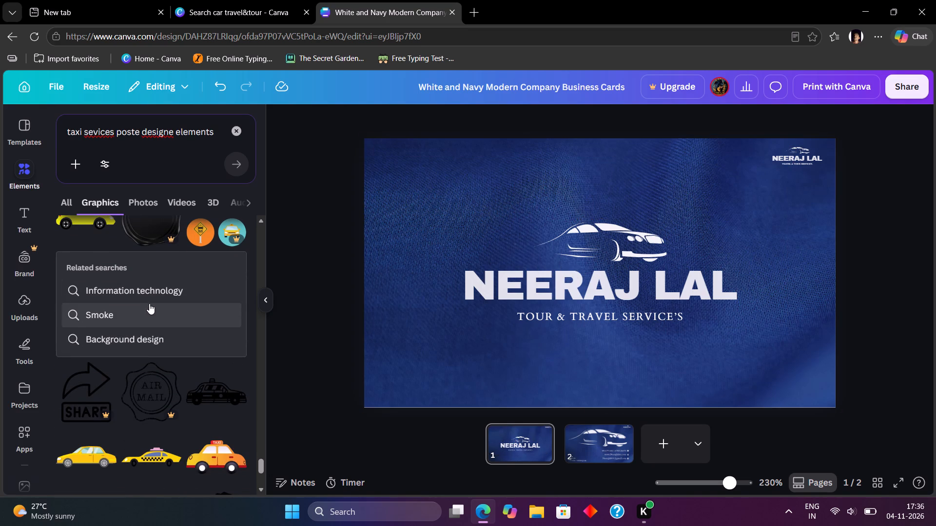
{"action": "scroll", "coordinate": [154, 341], "scroll_direction": "down", "scroll_amount": 2}
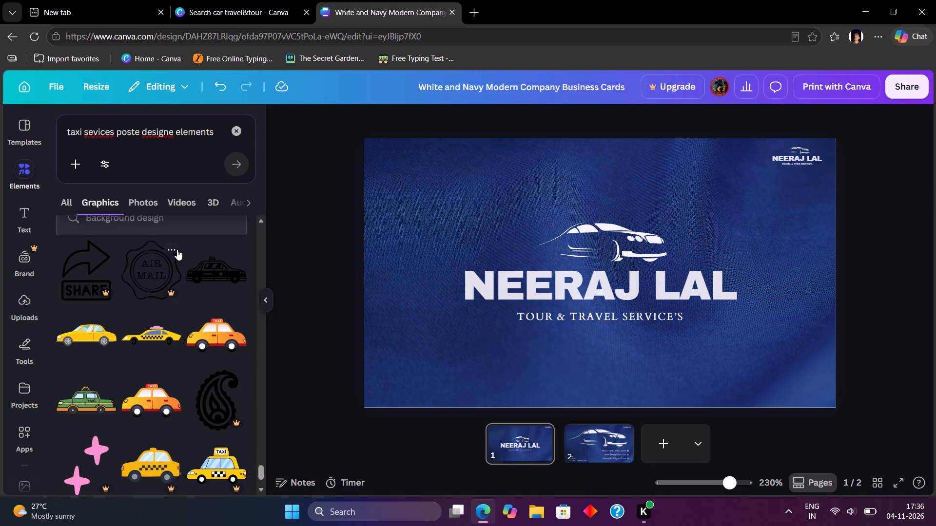
Search the graphics library for the related suggestion "Background design".
{"action": "scroll", "coordinate": [177, 249], "scroll_direction": "down", "scroll_amount": 1}
{"action": "scroll", "coordinate": [177, 249], "scroll_direction": "up", "scroll_amount": 2}
{"action": "left_click", "coordinate": [153, 270]}
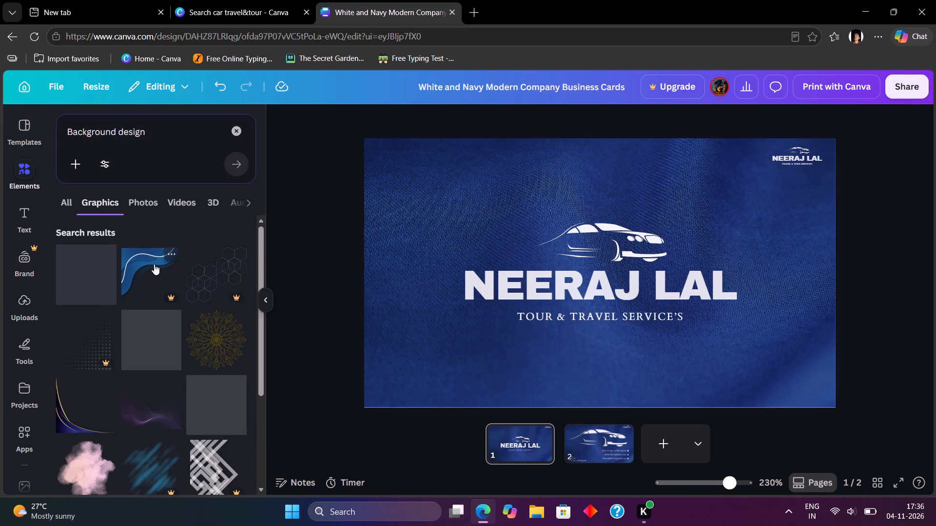
Look through the "Background design" graphics for a decorative element that suits the card.
{"action": "scroll", "coordinate": [186, 293], "scroll_direction": "down", "scroll_amount": 6}
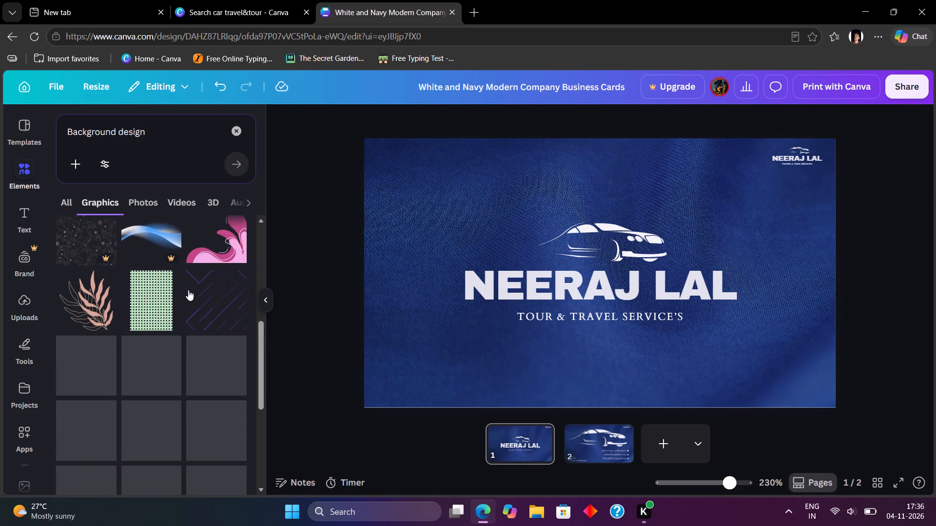
{"action": "scroll", "coordinate": [191, 284], "scroll_direction": "down", "scroll_amount": 2}
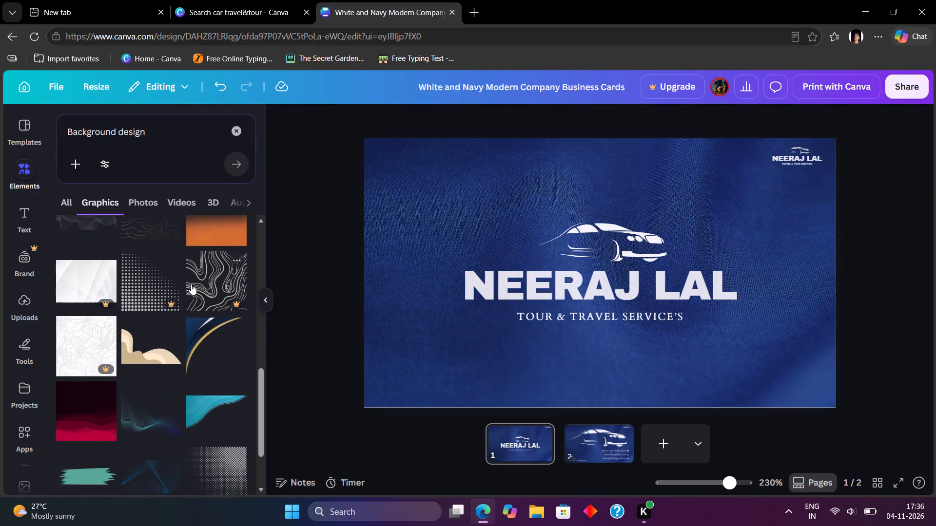
{"action": "scroll", "coordinate": [191, 284], "scroll_direction": "down", "scroll_amount": 8}
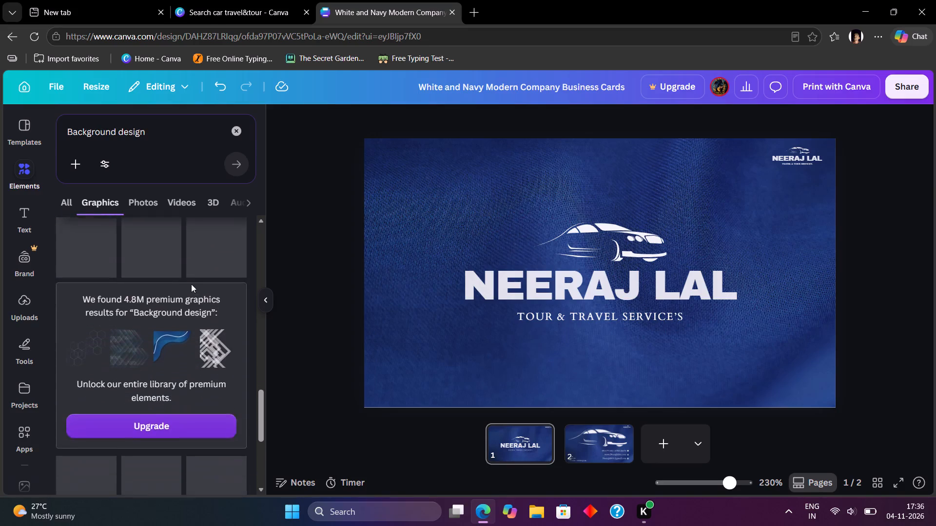
{"action": "scroll", "coordinate": [191, 284], "scroll_direction": "down", "scroll_amount": 3}
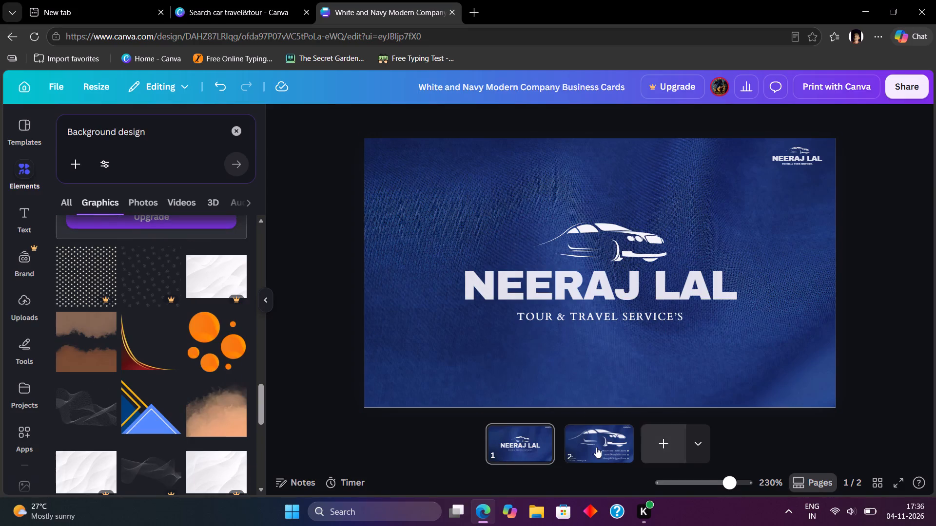
Nudge the large white car graphic on page 2 slightly right and down, and deselect it.
{"action": "left_click", "coordinate": [601, 447]}
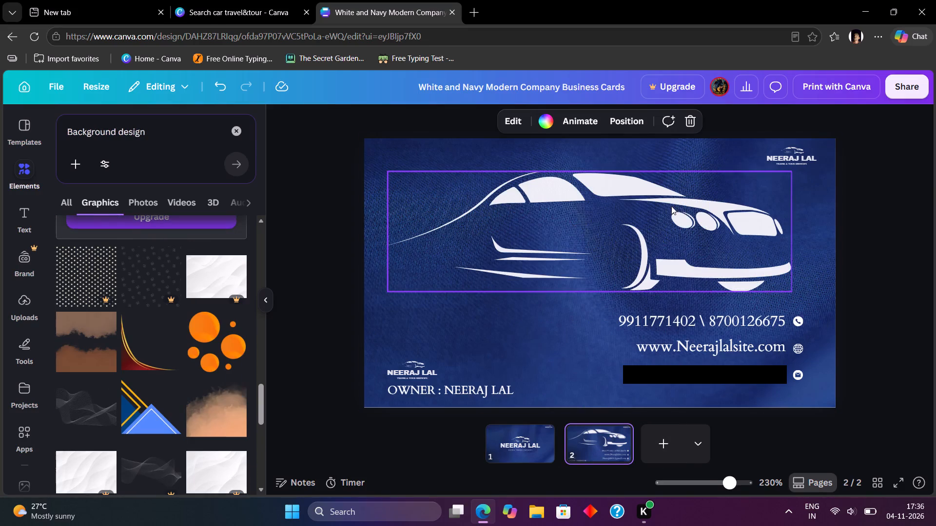
{"action": "left_click", "coordinate": [652, 240]}
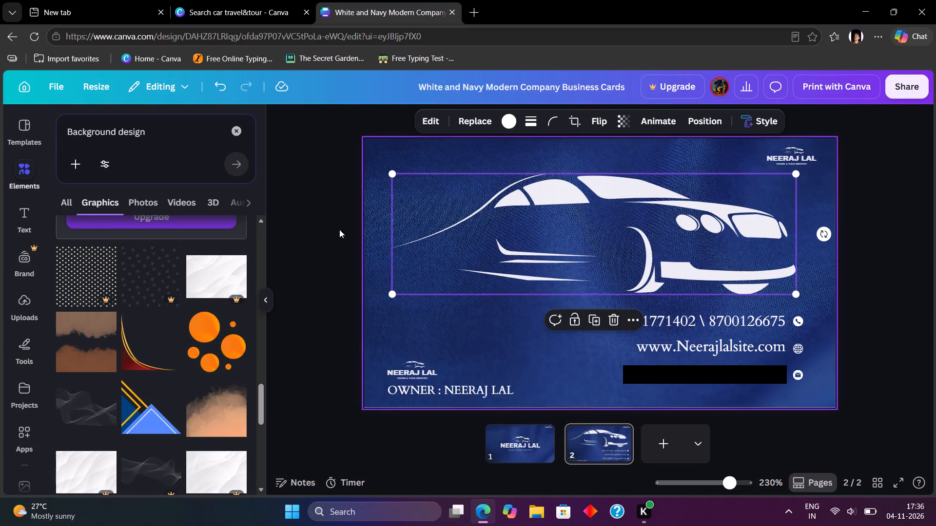
{"action": "left_click", "coordinate": [325, 227]}
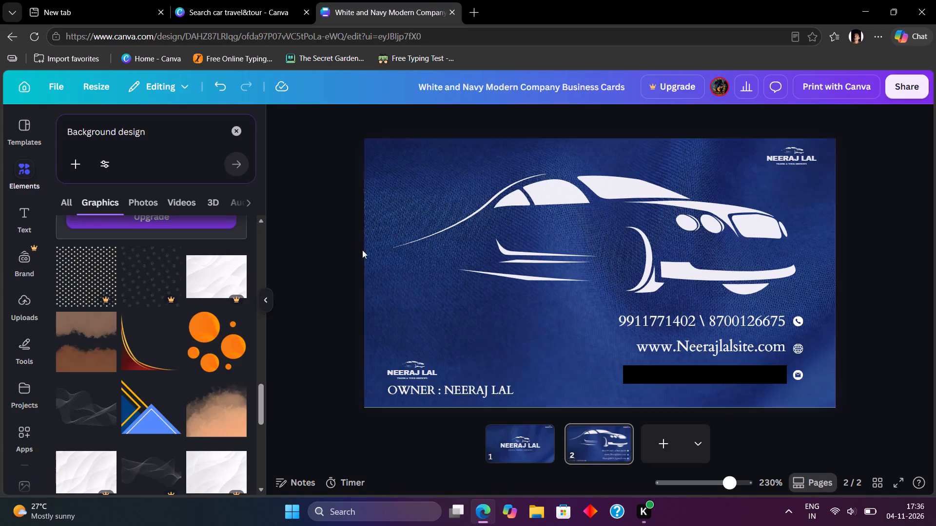
Add the orange circles graphic to page 2 and position it over the left half, near the card's bottom edge.
{"action": "scroll", "coordinate": [177, 378], "scroll_direction": "down", "scroll_amount": 4}
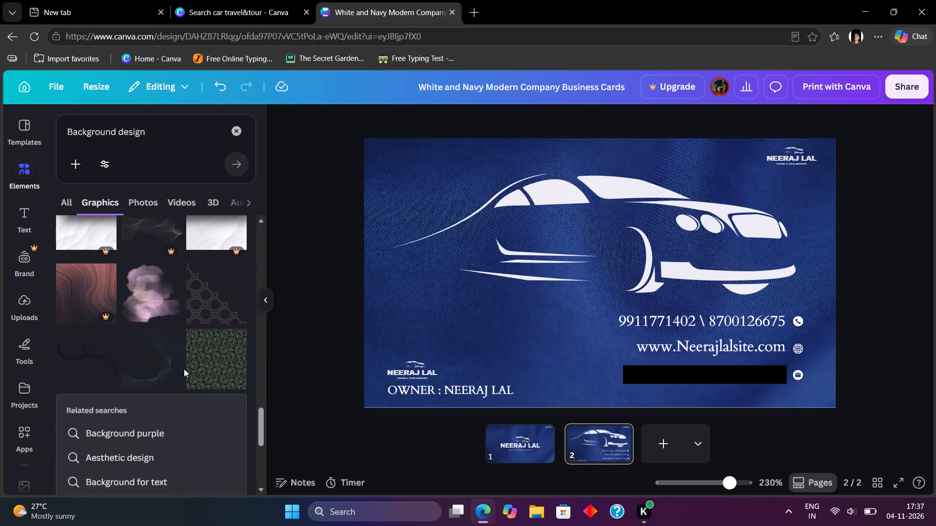
{"action": "scroll", "coordinate": [184, 367], "scroll_direction": "up", "scroll_amount": 2}
{"action": "left_click", "coordinate": [206, 240]}
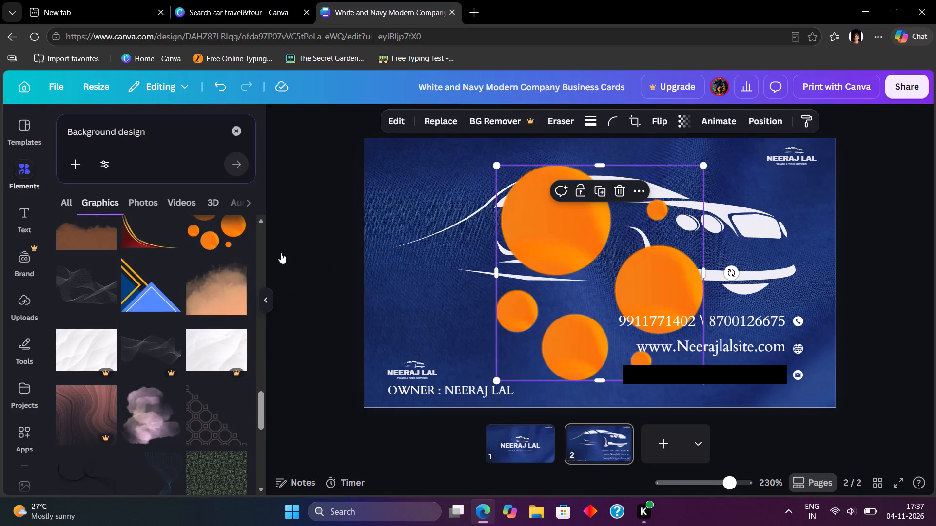
{"action": "left_click_drag", "start_coordinate": [558, 260], "coordinate": [429, 277]}
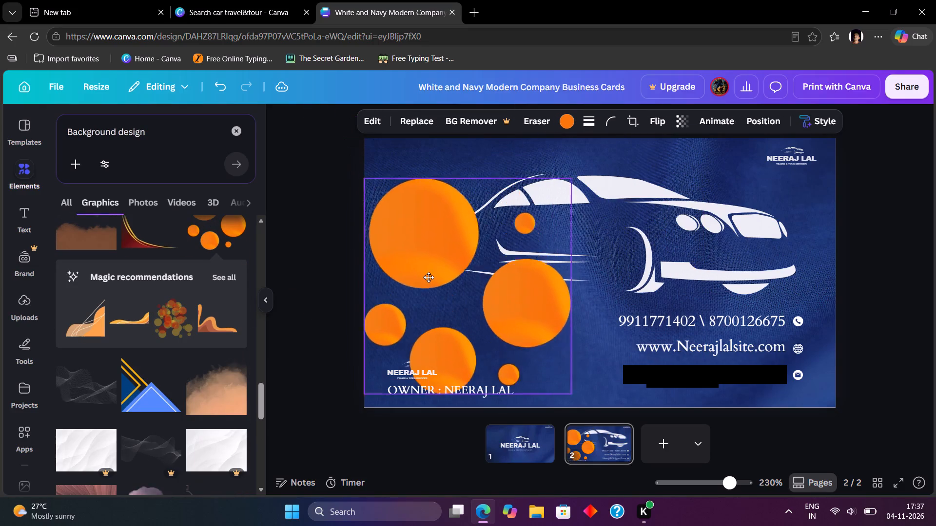
{"action": "left_click_drag", "start_coordinate": [429, 277], "coordinate": [445, 287]}
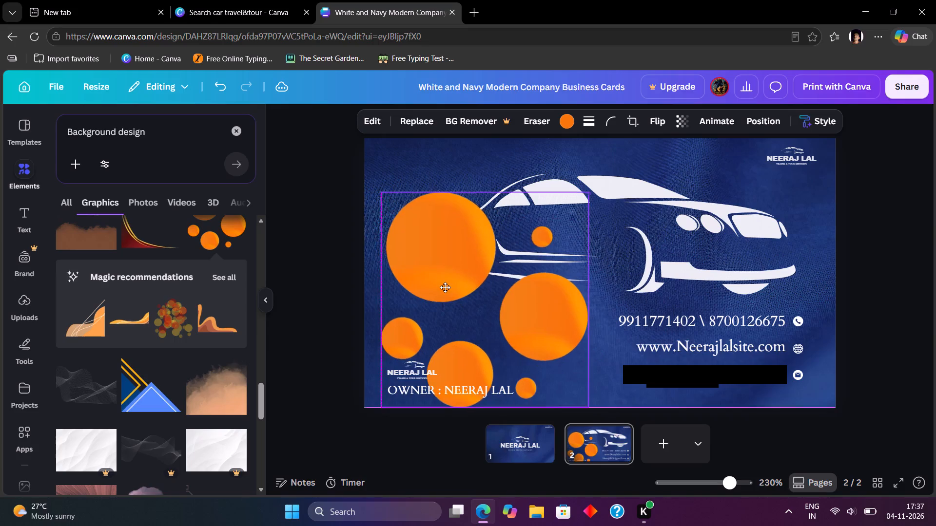
{"action": "left_click_drag", "start_coordinate": [445, 287], "coordinate": [442, 282]}
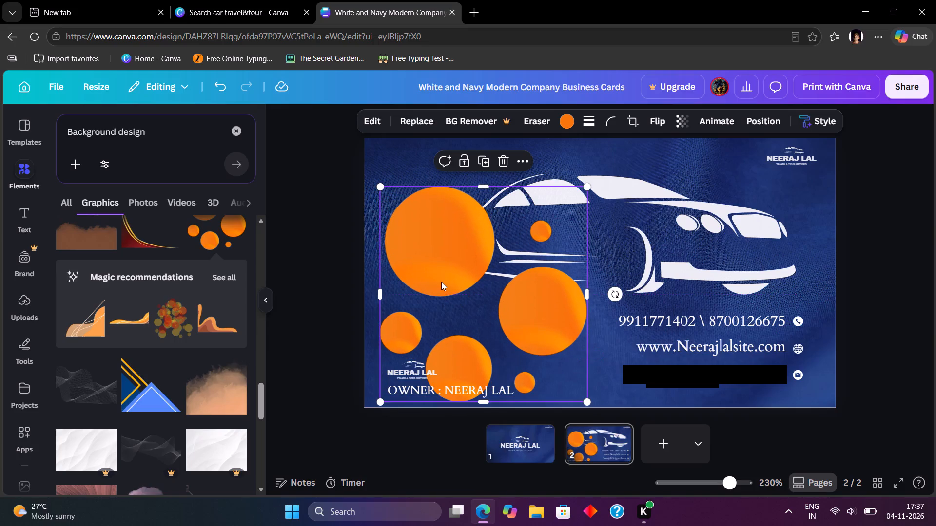
Delete the orange circles graphic from page 2.
{"action": "left_click", "coordinate": [502, 159]}
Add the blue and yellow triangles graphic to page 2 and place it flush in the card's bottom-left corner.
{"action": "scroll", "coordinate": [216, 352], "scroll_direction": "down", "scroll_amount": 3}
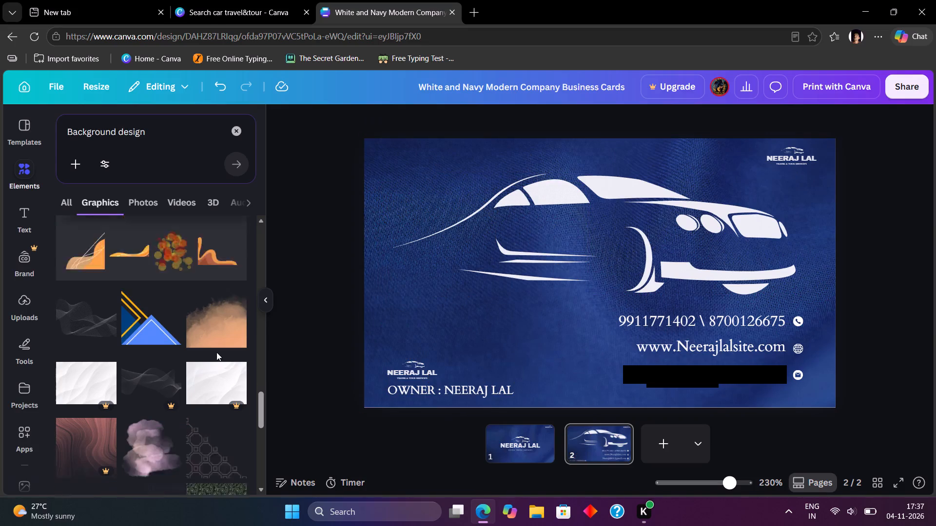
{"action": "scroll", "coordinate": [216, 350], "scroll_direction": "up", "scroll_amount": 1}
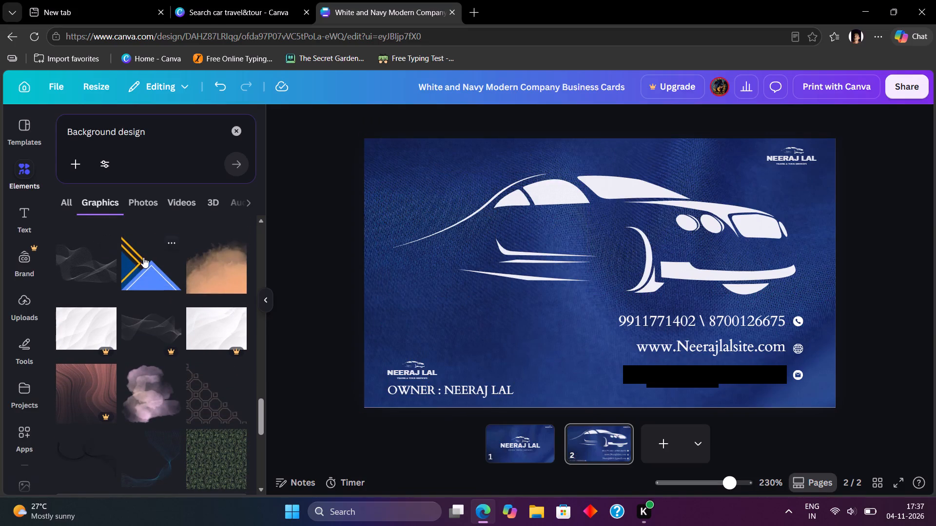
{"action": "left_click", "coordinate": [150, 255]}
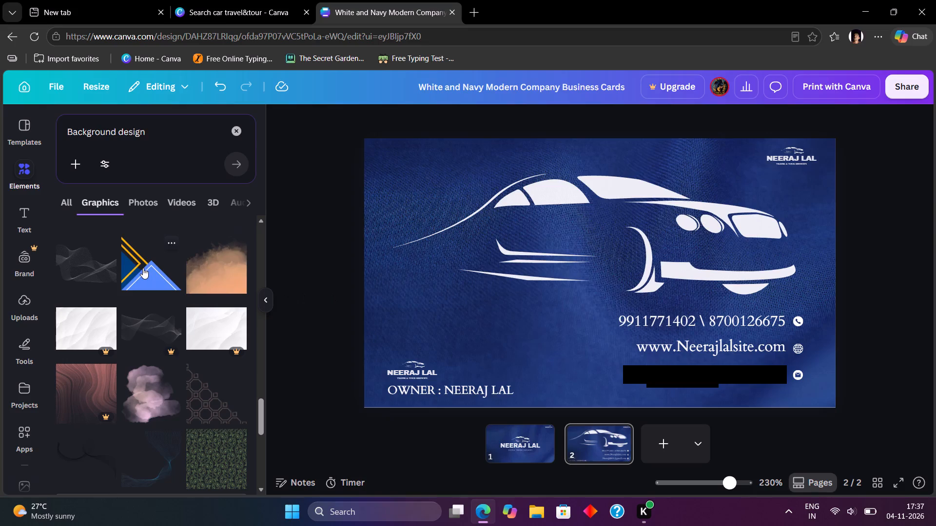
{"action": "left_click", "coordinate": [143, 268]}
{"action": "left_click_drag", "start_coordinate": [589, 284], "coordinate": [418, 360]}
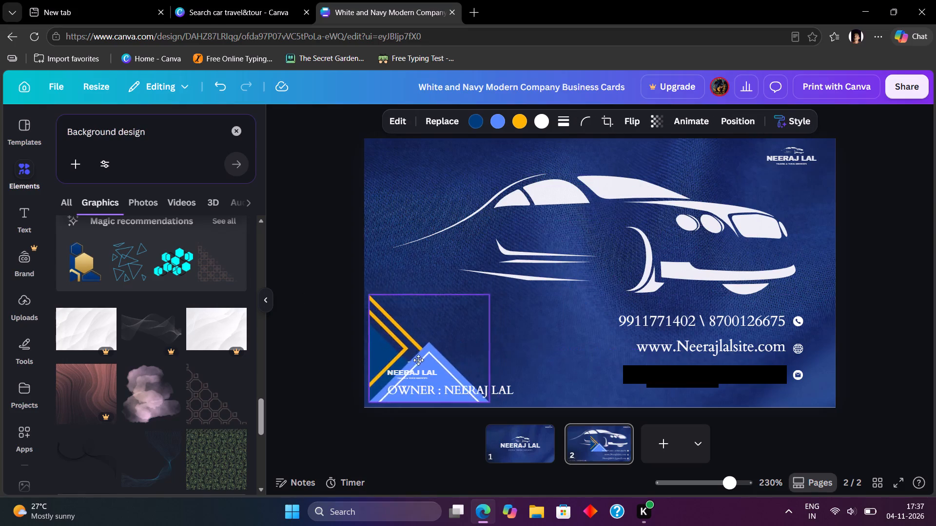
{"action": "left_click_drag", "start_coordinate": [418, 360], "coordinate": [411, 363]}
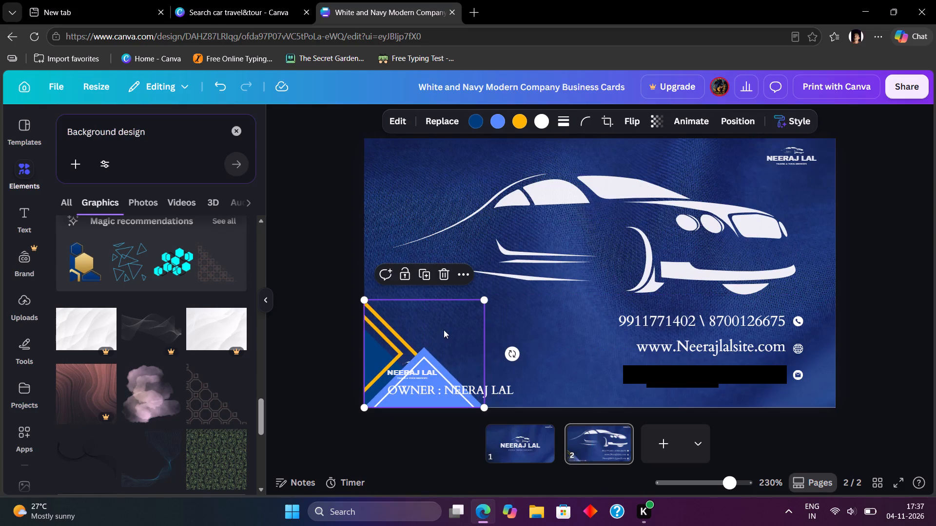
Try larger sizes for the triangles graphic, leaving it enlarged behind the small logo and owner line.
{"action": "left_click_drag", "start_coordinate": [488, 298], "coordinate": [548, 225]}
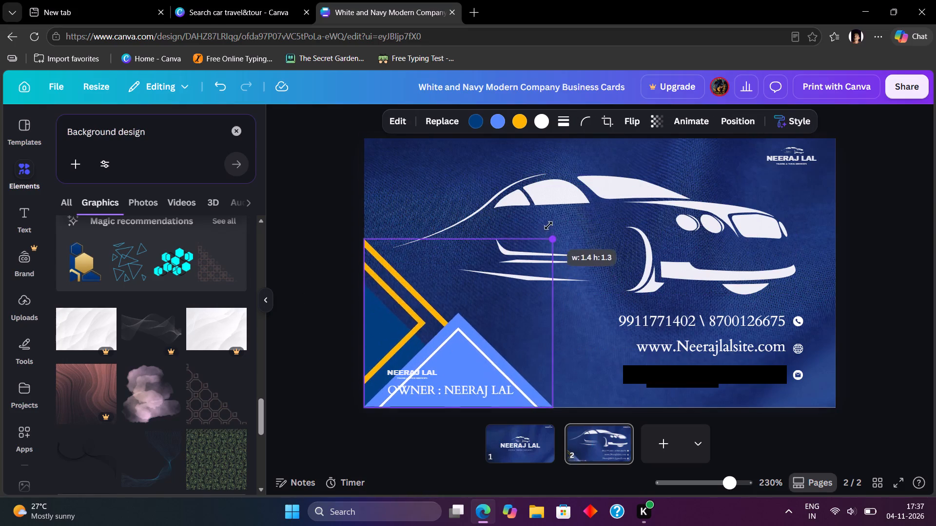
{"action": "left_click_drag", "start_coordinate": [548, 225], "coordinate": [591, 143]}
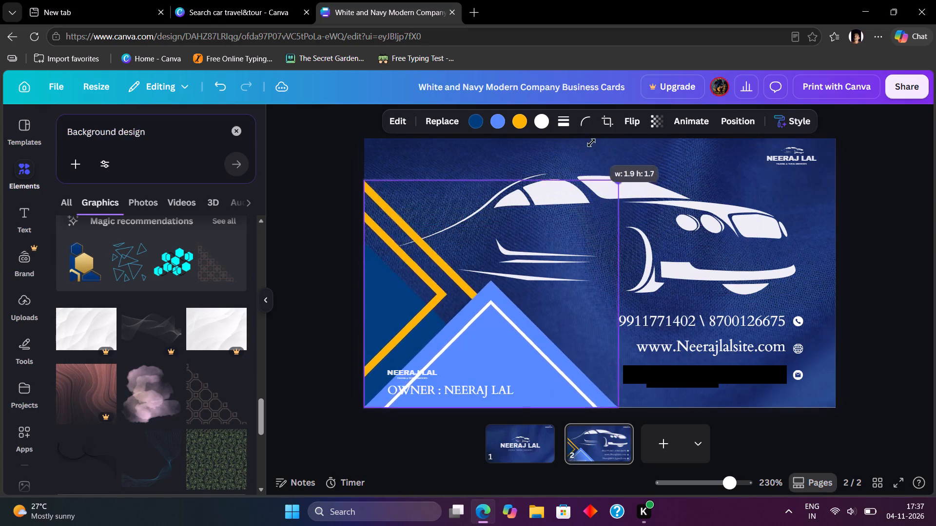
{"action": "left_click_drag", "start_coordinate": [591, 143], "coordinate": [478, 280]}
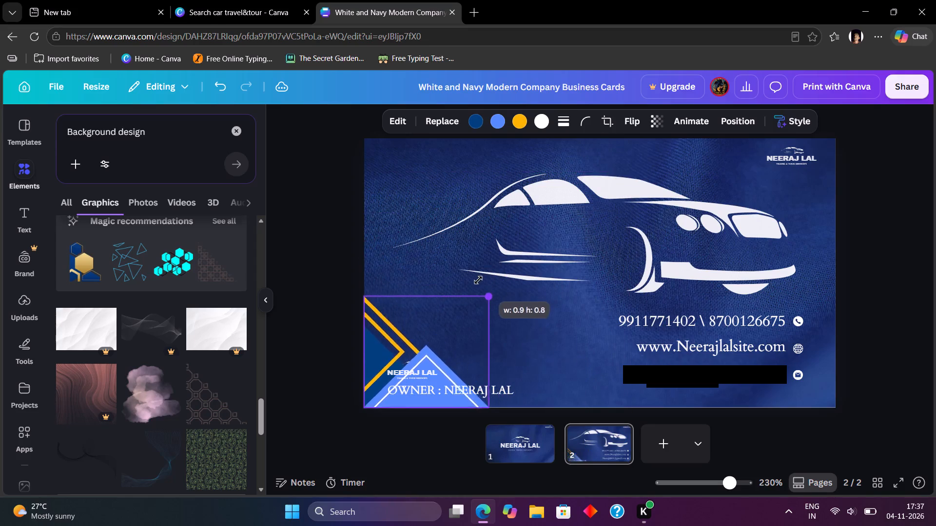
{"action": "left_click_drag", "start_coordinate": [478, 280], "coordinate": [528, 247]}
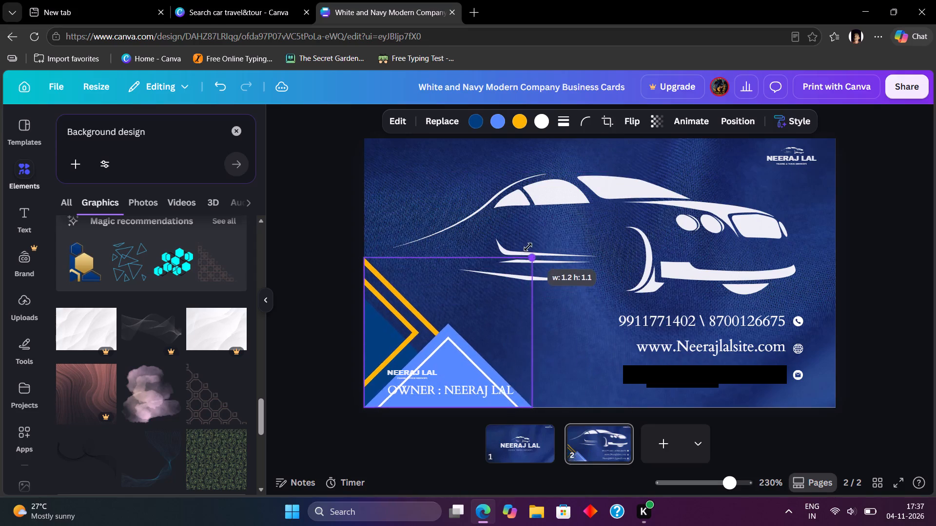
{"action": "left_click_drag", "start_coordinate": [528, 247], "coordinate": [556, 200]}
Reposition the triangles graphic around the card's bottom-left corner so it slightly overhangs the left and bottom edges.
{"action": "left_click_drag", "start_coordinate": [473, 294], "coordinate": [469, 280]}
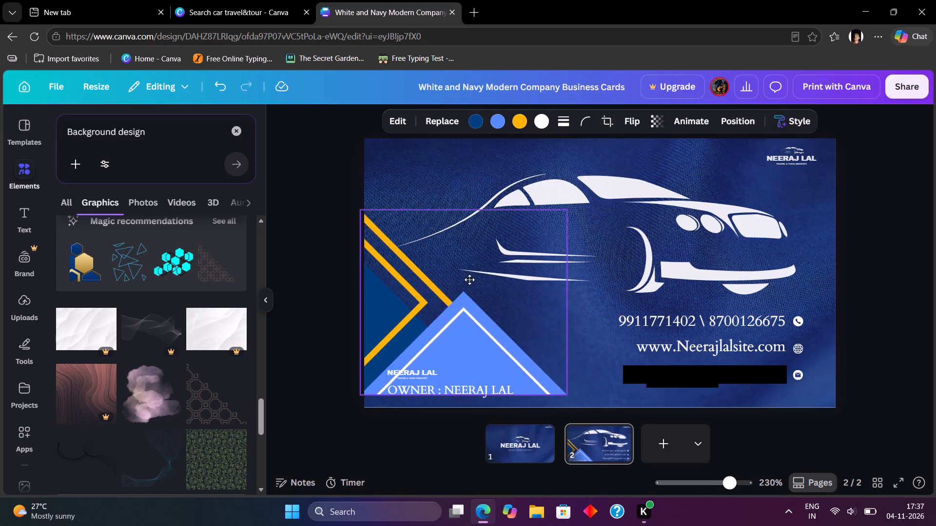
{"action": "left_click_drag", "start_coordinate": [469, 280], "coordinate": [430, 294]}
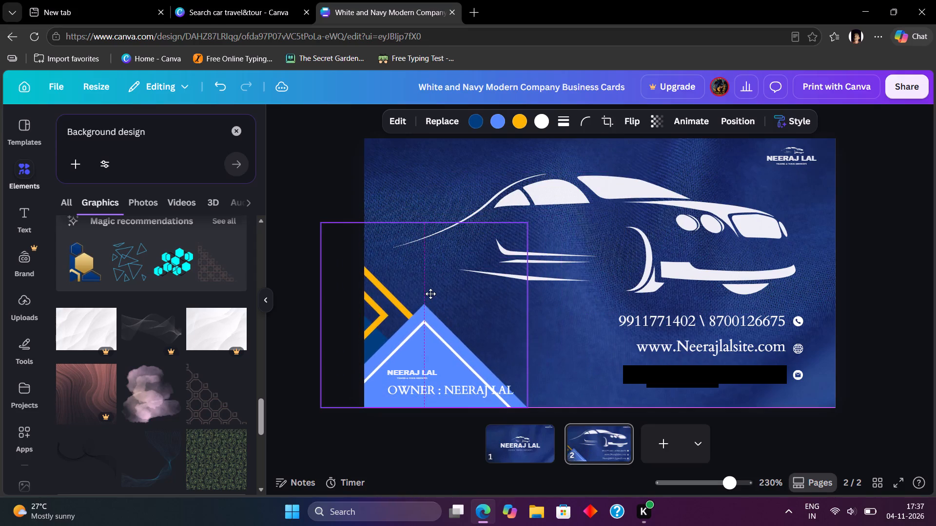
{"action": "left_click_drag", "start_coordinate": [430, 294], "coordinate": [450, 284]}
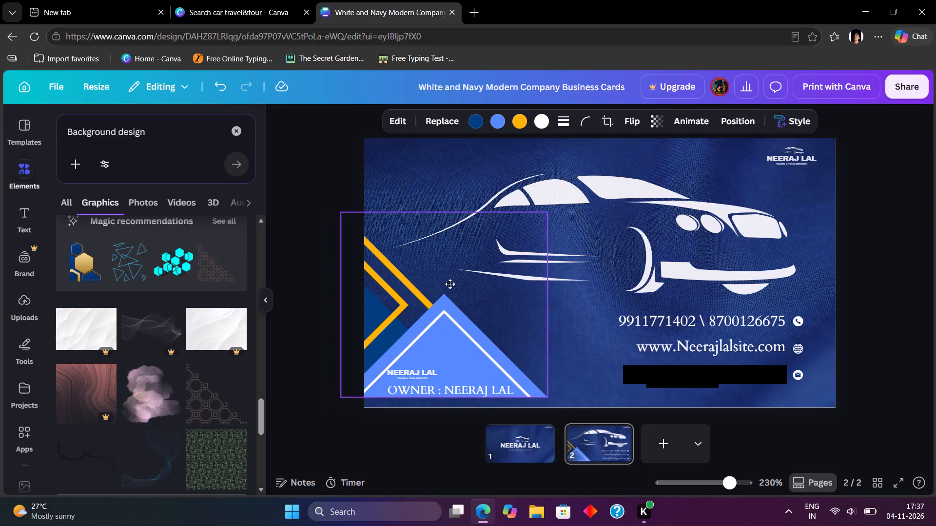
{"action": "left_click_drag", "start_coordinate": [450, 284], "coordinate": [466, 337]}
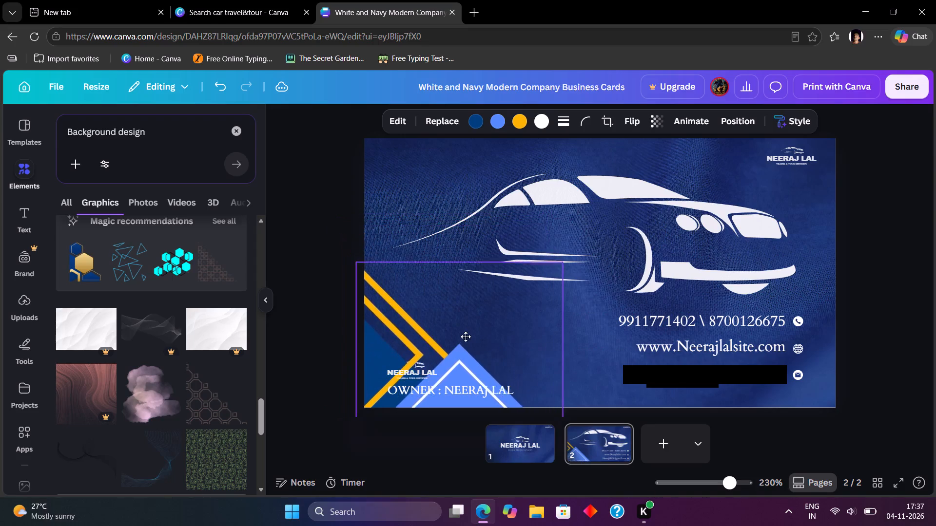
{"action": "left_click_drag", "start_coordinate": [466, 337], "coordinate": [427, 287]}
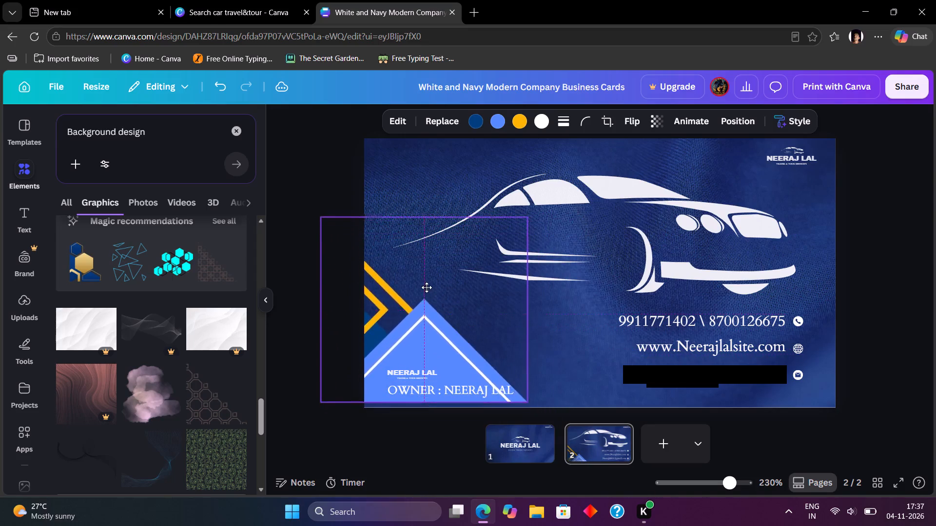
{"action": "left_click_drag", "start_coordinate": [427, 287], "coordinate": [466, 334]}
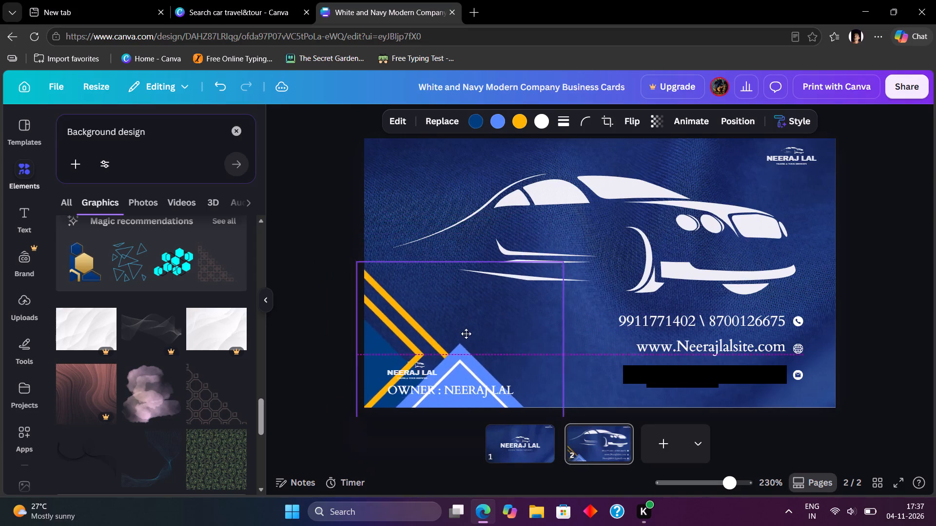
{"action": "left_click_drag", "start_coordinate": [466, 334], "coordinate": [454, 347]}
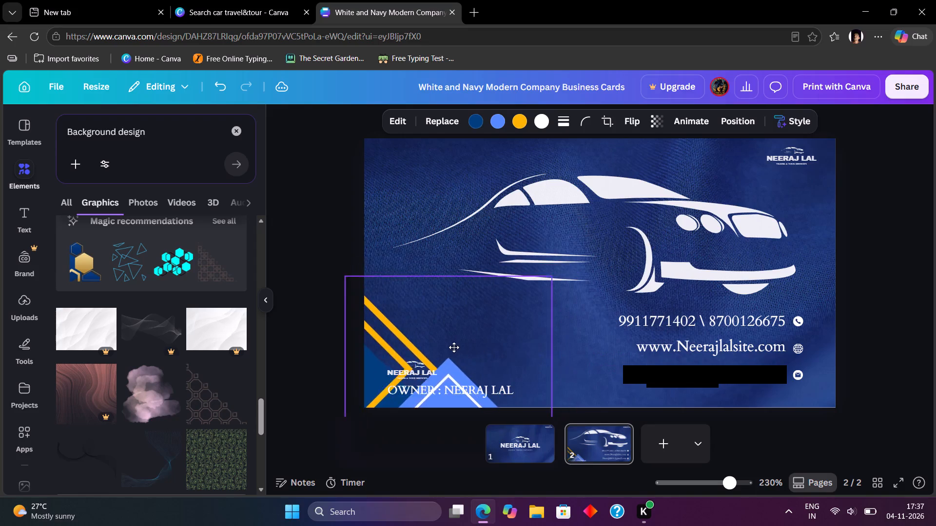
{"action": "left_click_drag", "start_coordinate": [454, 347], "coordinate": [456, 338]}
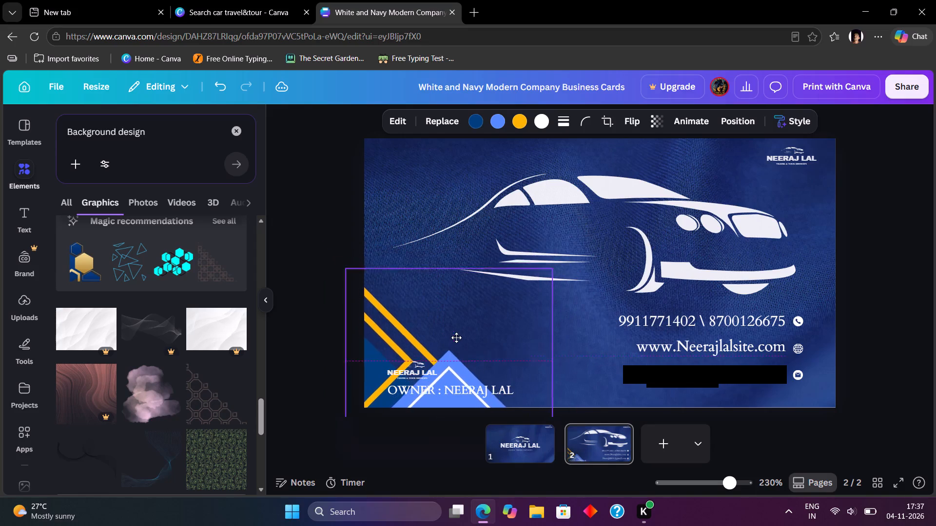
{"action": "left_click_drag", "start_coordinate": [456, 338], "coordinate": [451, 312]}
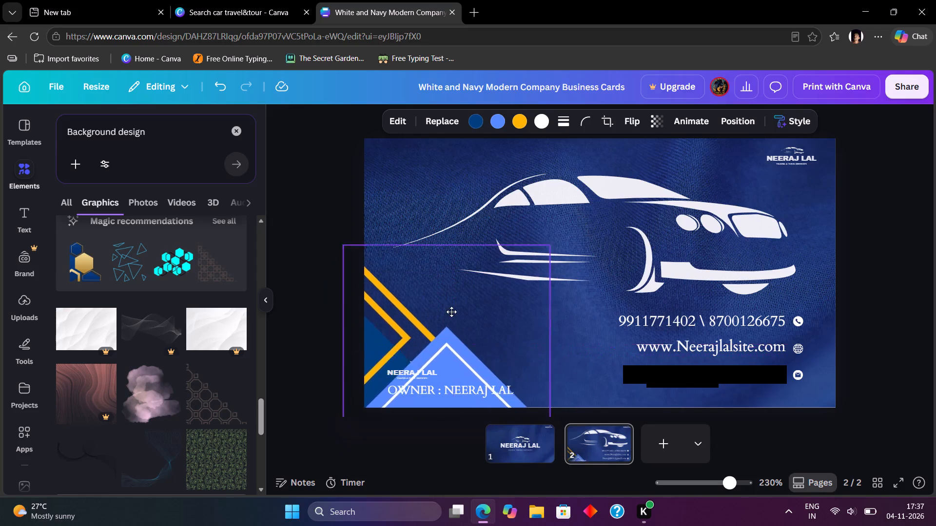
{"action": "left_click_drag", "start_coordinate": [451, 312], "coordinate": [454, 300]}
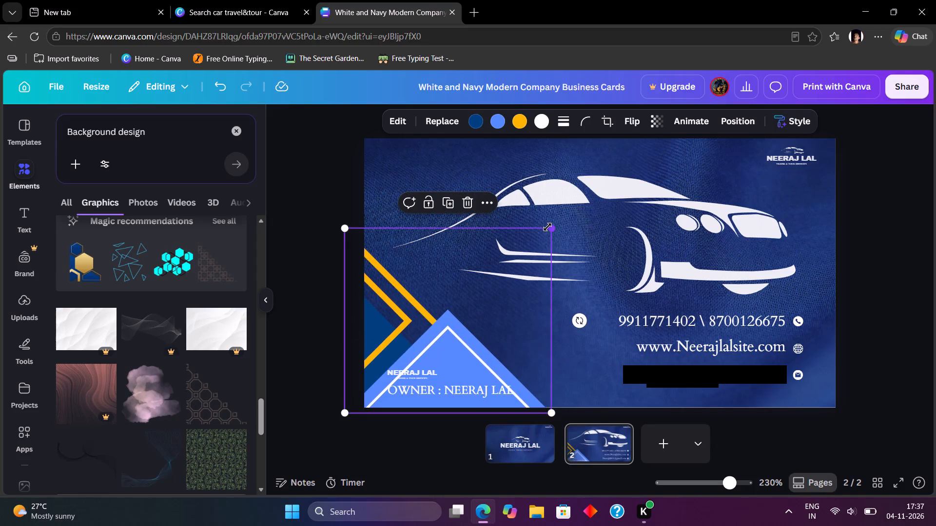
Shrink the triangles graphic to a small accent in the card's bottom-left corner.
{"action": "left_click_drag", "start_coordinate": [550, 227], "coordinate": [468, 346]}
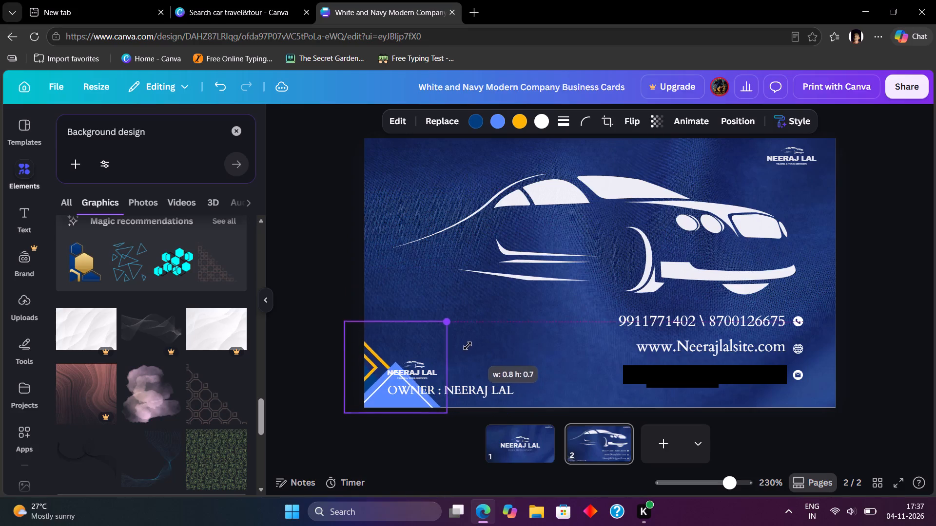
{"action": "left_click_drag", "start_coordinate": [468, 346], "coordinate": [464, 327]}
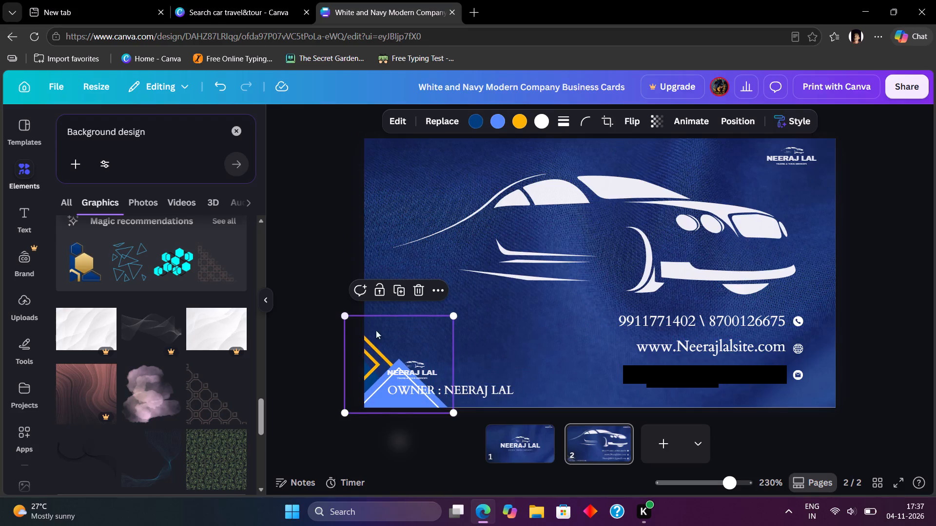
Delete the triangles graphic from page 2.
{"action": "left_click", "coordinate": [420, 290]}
Look through more "Background design" graphics for a decorative shape that suits page 2.
{"action": "scroll", "coordinate": [234, 358], "scroll_direction": "down", "scroll_amount": 10}
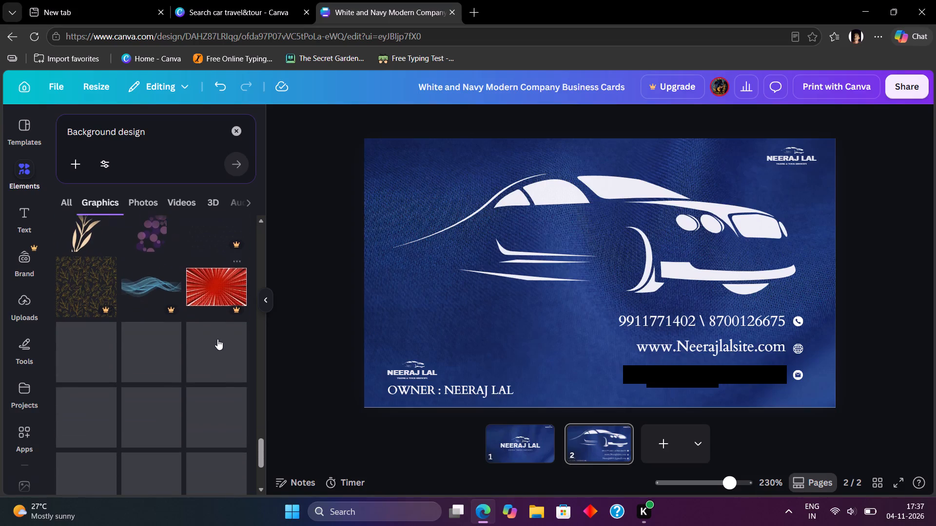
{"action": "scroll", "coordinate": [217, 339], "scroll_direction": "up", "scroll_amount": 2}
{"action": "scroll", "coordinate": [217, 339], "scroll_direction": "down", "scroll_amount": 9}
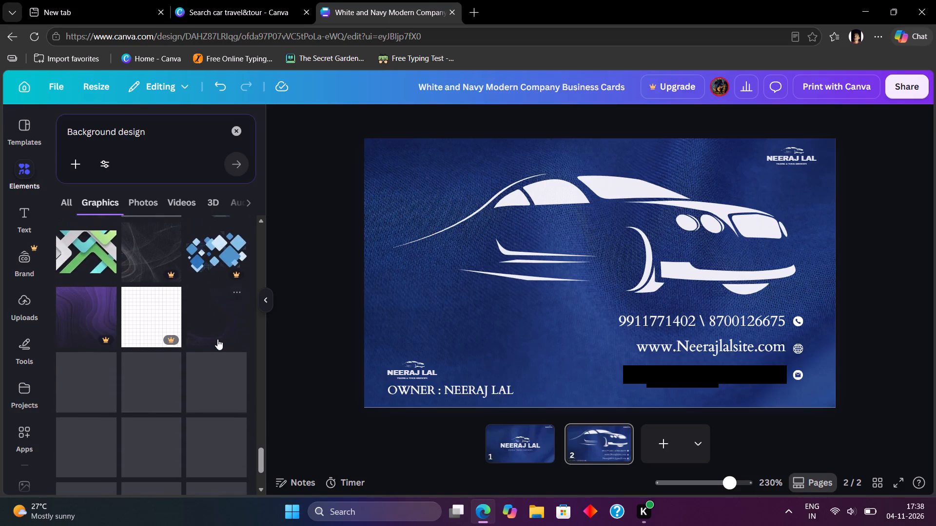
{"action": "scroll", "coordinate": [217, 339], "scroll_direction": "down", "scroll_amount": 5}
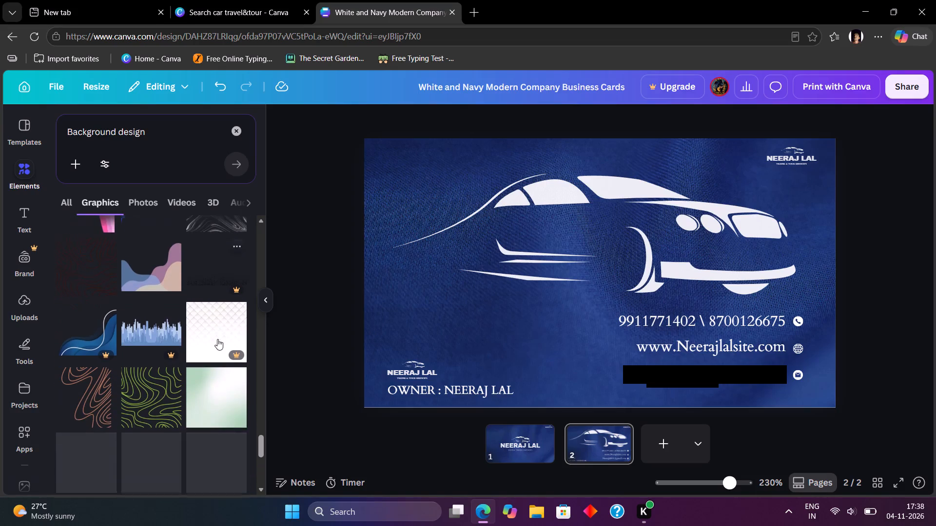
{"action": "scroll", "coordinate": [217, 339], "scroll_direction": "down", "scroll_amount": 4}
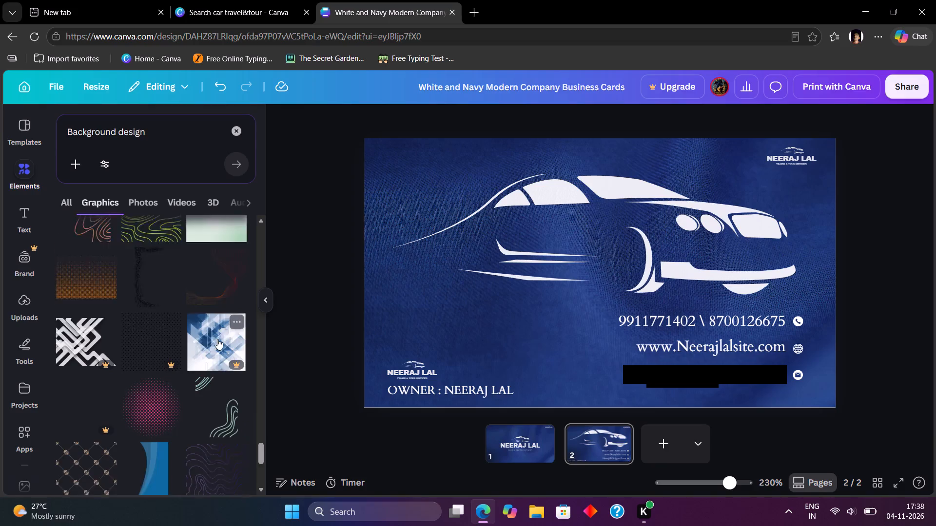
{"action": "scroll", "coordinate": [217, 339], "scroll_direction": "down", "scroll_amount": 5}
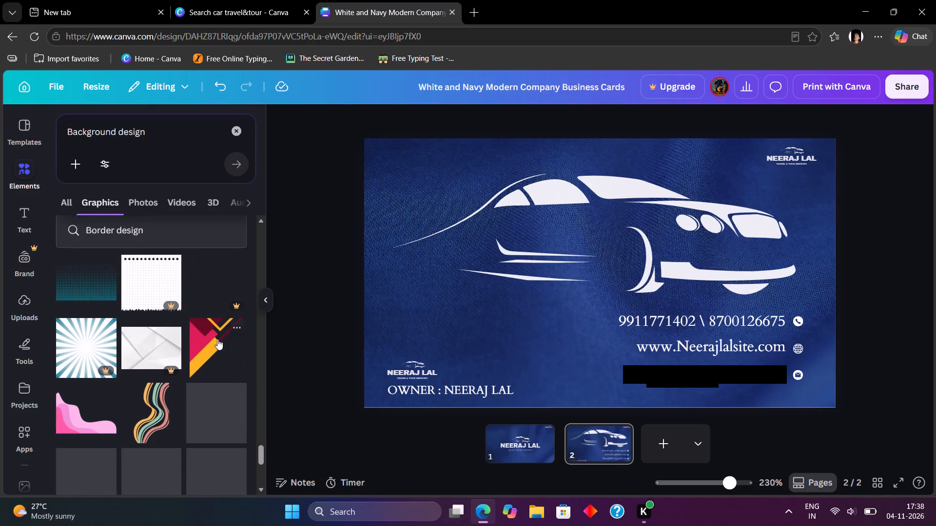
{"action": "scroll", "coordinate": [217, 339], "scroll_direction": "down", "scroll_amount": 6}
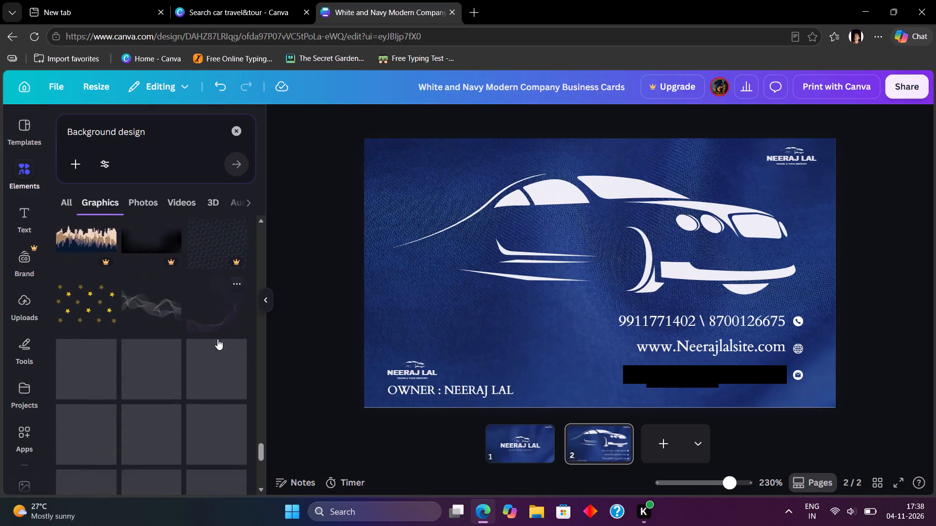
{"action": "scroll", "coordinate": [217, 339], "scroll_direction": "down", "scroll_amount": 4}
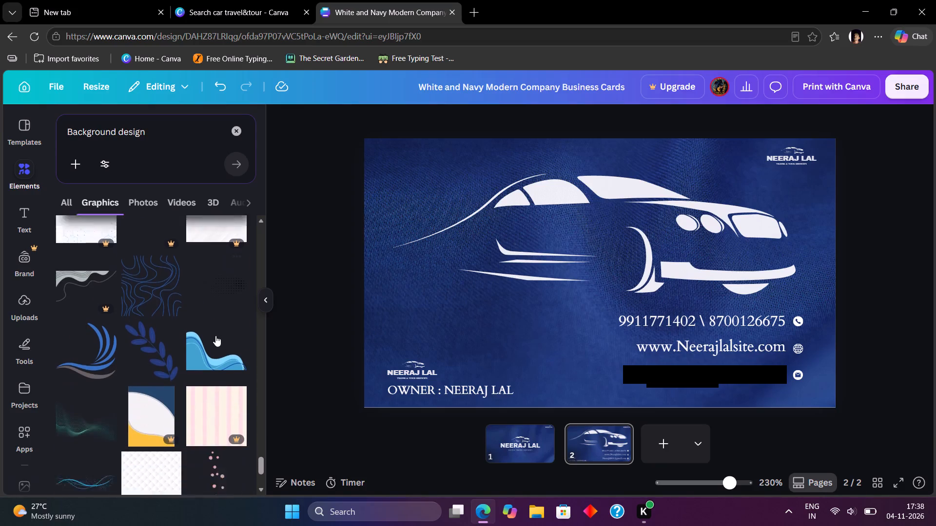
{"action": "scroll", "coordinate": [215, 336], "scroll_direction": "down", "scroll_amount": 6}
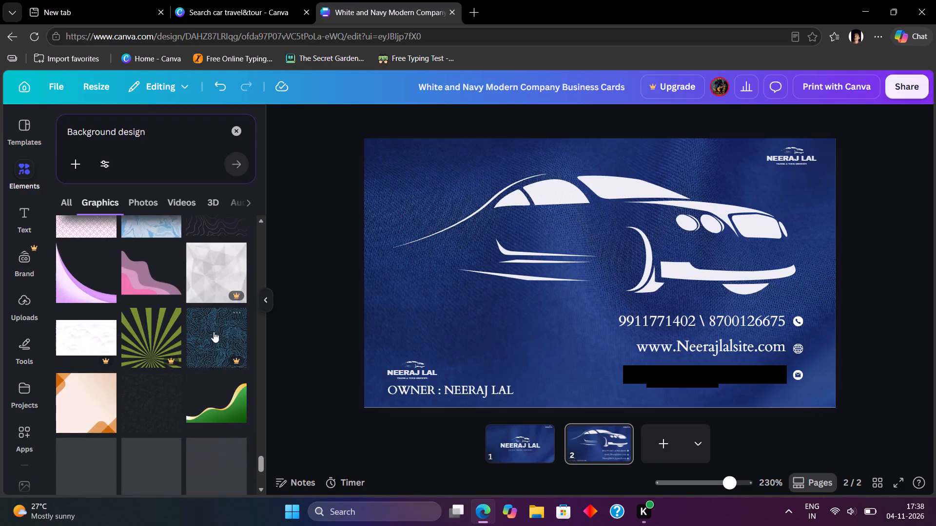
{"action": "scroll", "coordinate": [213, 332], "scroll_direction": "down", "scroll_amount": 3}
{"action": "scroll", "coordinate": [213, 332], "scroll_direction": "up", "scroll_amount": 1}
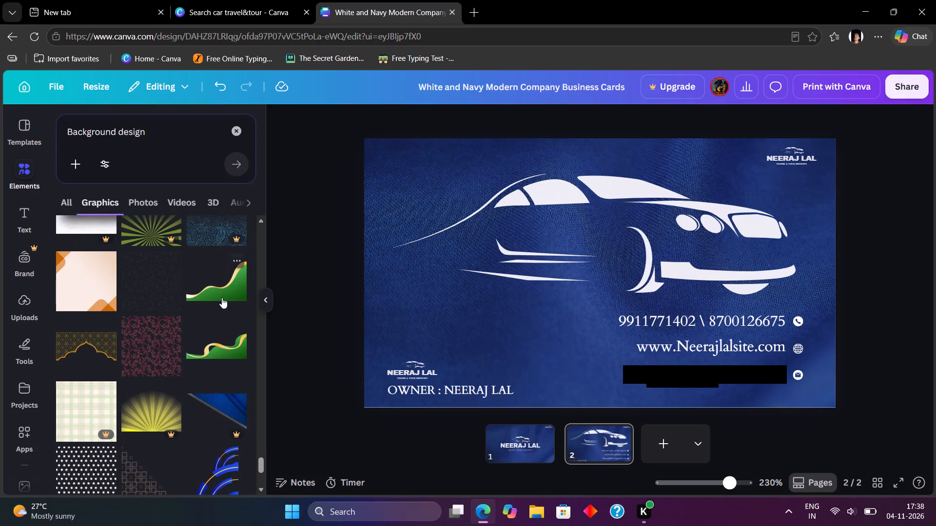
Add the green and gold wave graphic to page 2 and place it in the card's bottom-right corner.
{"action": "left_click", "coordinate": [222, 281]}
{"action": "left_click_drag", "start_coordinate": [640, 280], "coordinate": [764, 342]}
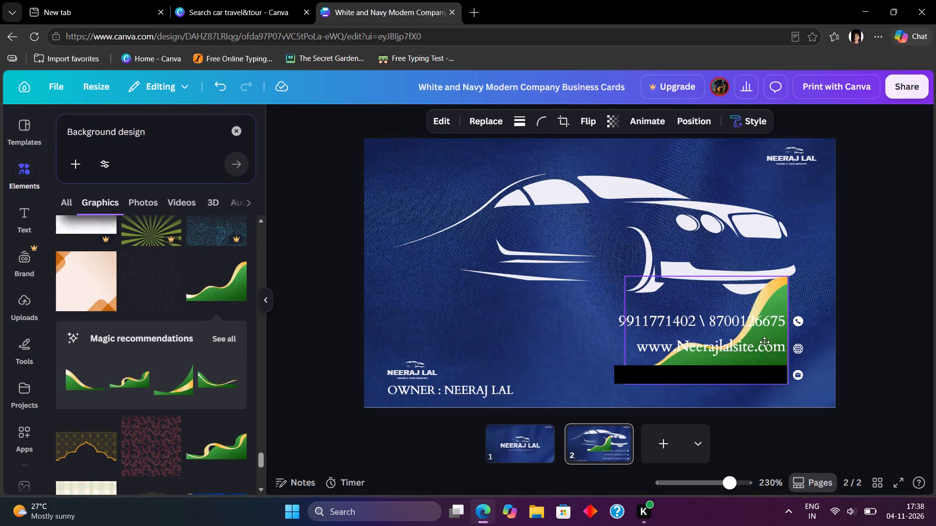
{"action": "left_click_drag", "start_coordinate": [764, 342], "coordinate": [794, 376]}
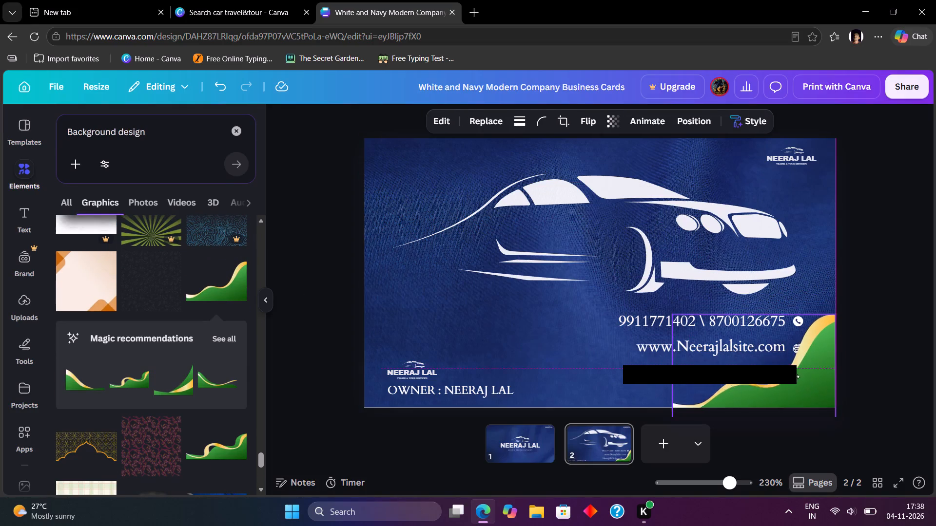
{"action": "left_click_drag", "start_coordinate": [794, 376], "coordinate": [797, 361]}
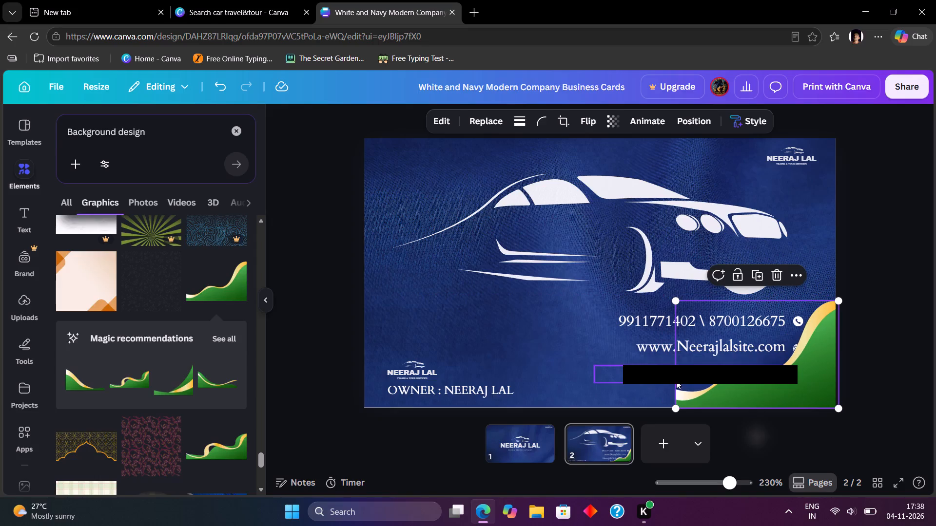
Enlarge and reposition the green and gold wave graphic to span page 2, about 3.57 by 2.36 in.
{"action": "left_click_drag", "start_coordinate": [679, 406], "coordinate": [215, 352]}
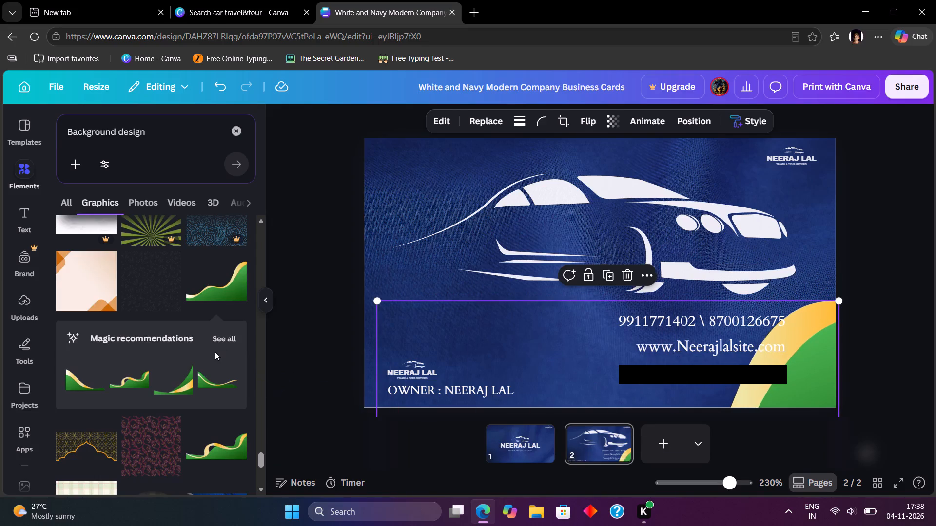
{"action": "left_click_drag", "start_coordinate": [536, 332], "coordinate": [539, 168]}
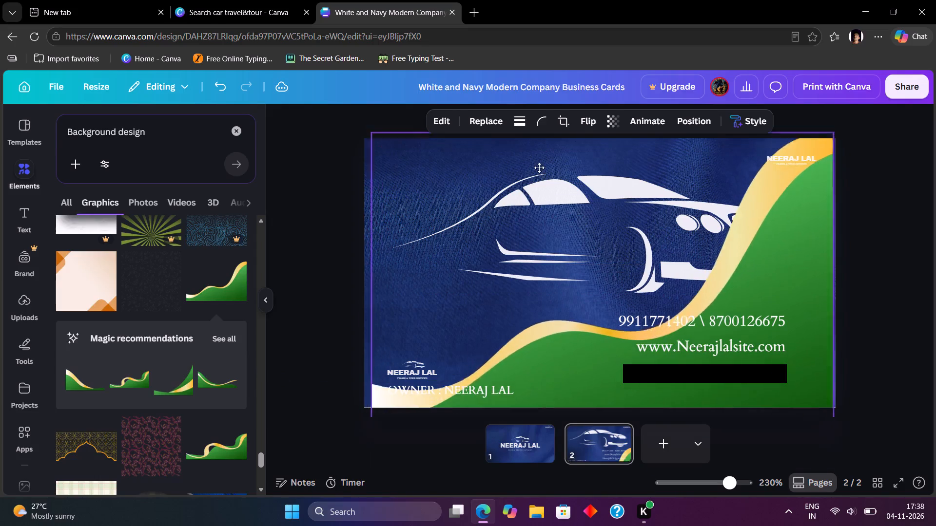
{"action": "left_click_drag", "start_coordinate": [539, 168], "coordinate": [521, 159]}
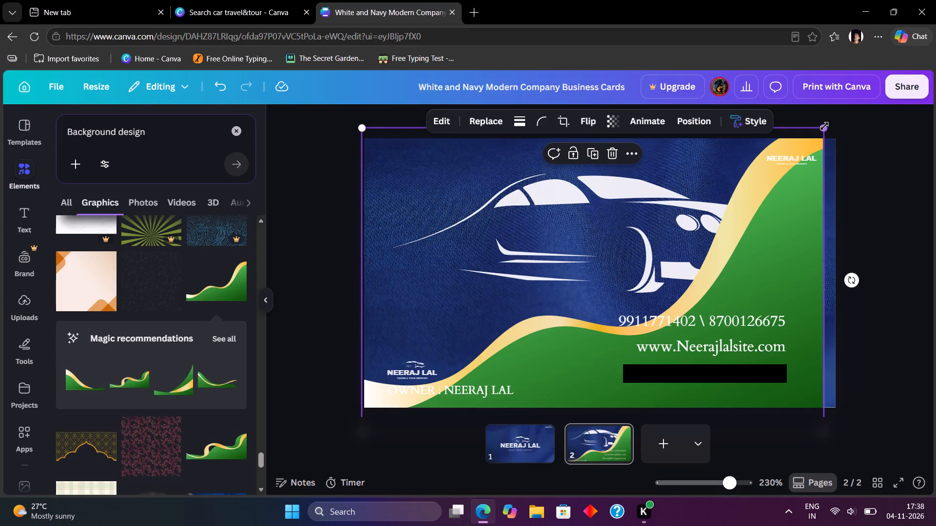
{"action": "left_click_drag", "start_coordinate": [824, 126], "coordinate": [848, 121]}
Send the wave graphic backward behind the car, text and contact icons on page 2.
{"action": "left_click", "coordinate": [682, 121]}
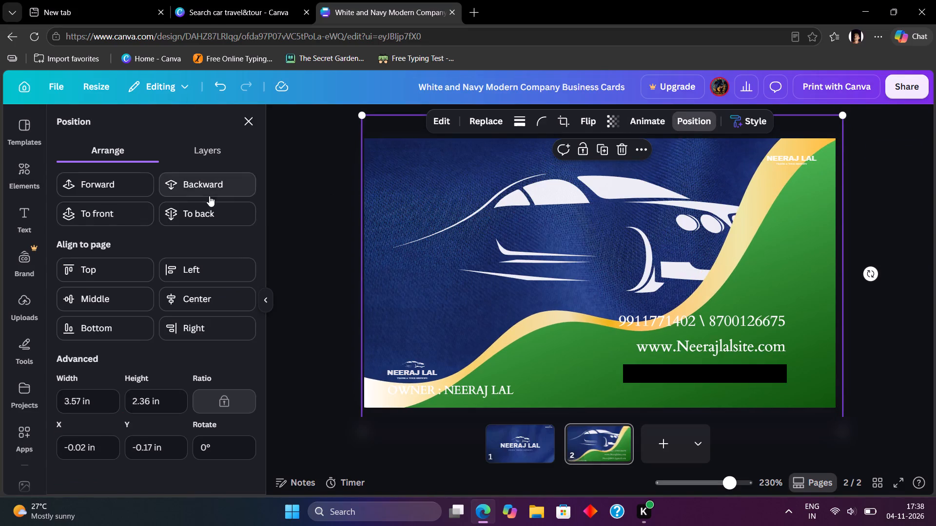
{"action": "triple_click", "coordinate": [201, 188]}
{"action": "triple_click", "coordinate": [201, 188]}
{"action": "triple_click", "coordinate": [201, 188]}
{"action": "triple_click", "coordinate": [201, 186]}
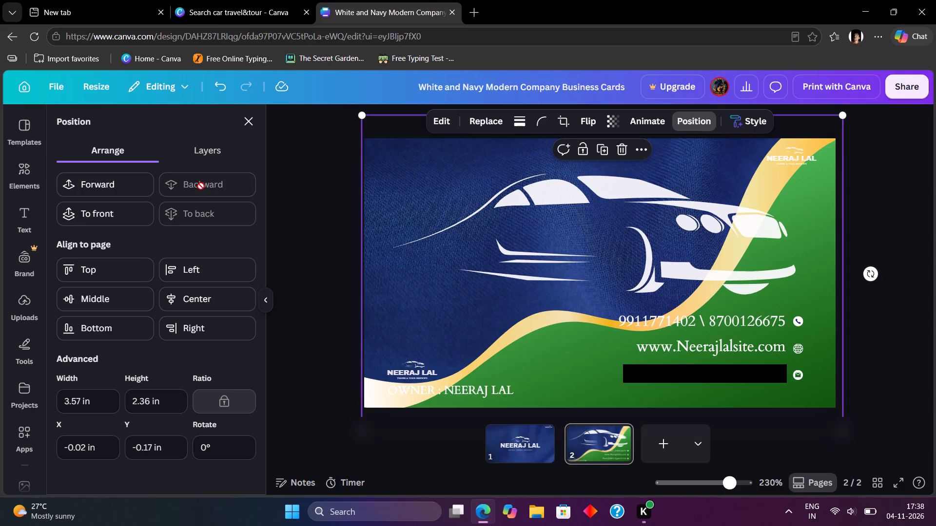
{"action": "left_click", "coordinate": [201, 186]}
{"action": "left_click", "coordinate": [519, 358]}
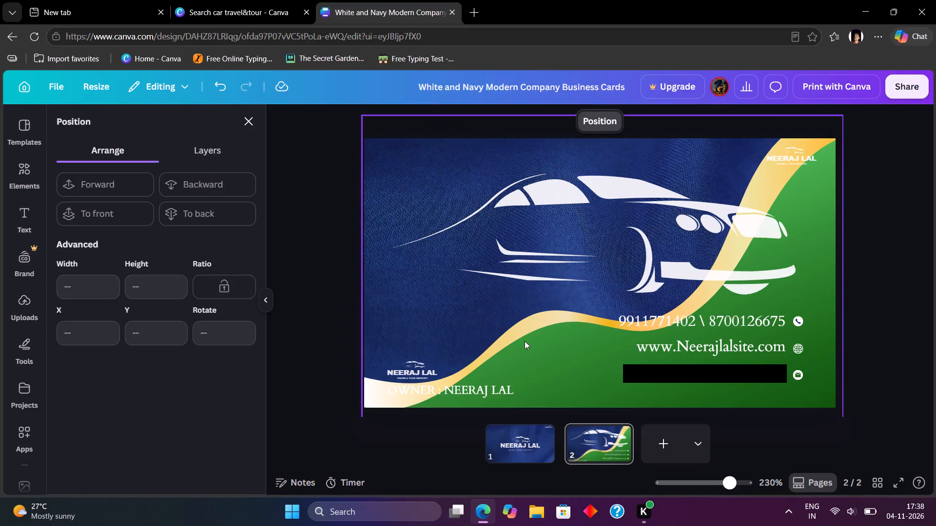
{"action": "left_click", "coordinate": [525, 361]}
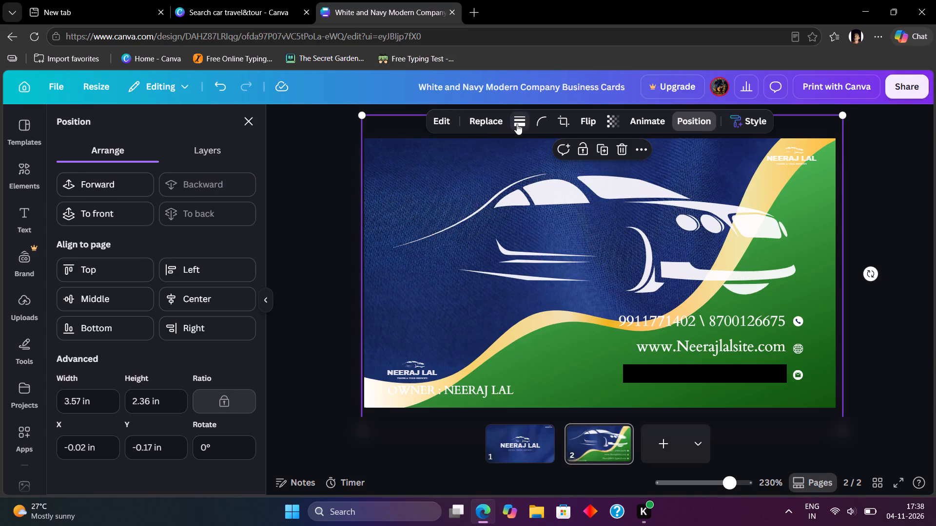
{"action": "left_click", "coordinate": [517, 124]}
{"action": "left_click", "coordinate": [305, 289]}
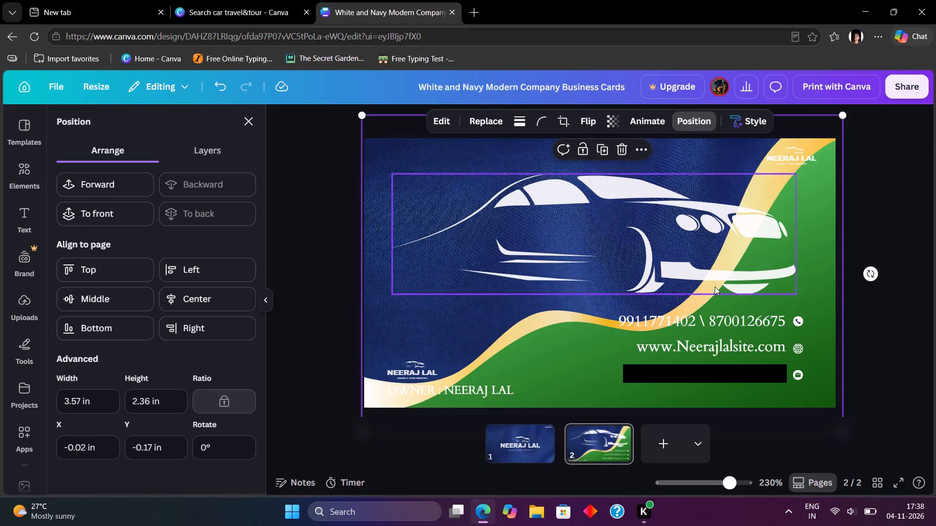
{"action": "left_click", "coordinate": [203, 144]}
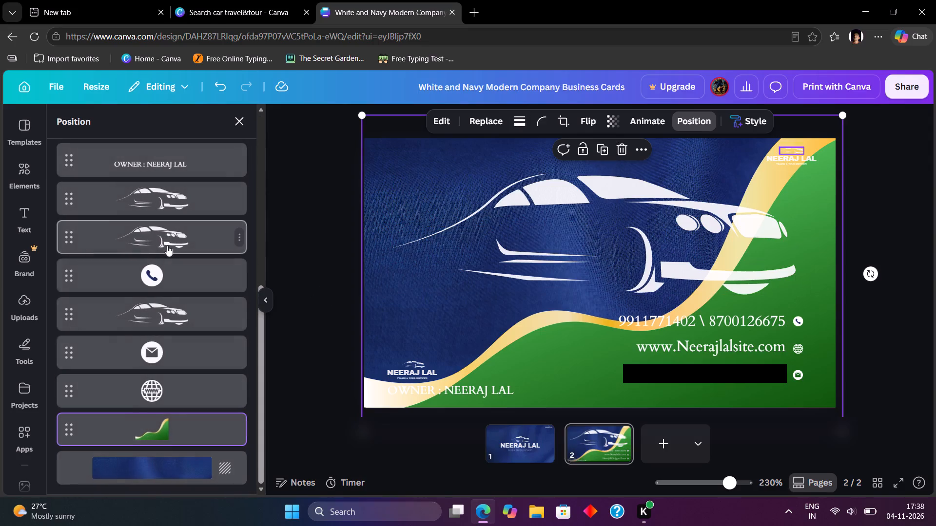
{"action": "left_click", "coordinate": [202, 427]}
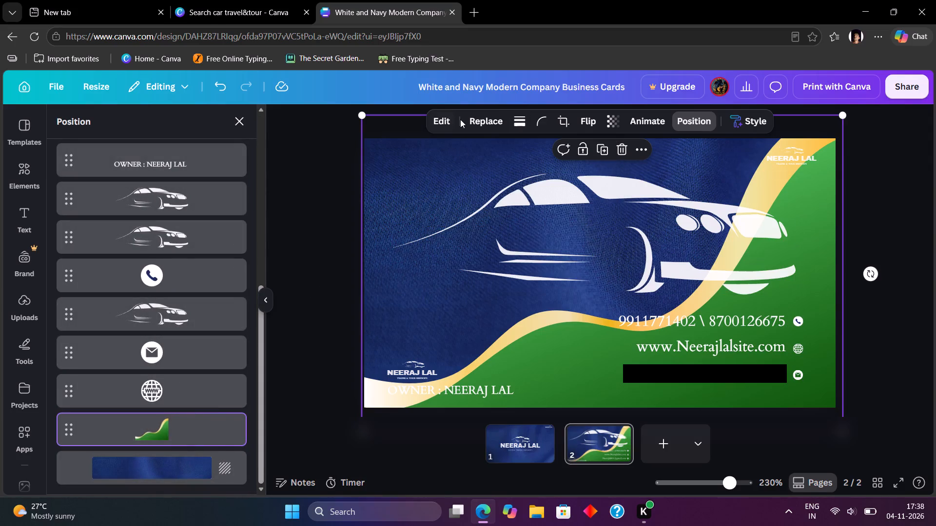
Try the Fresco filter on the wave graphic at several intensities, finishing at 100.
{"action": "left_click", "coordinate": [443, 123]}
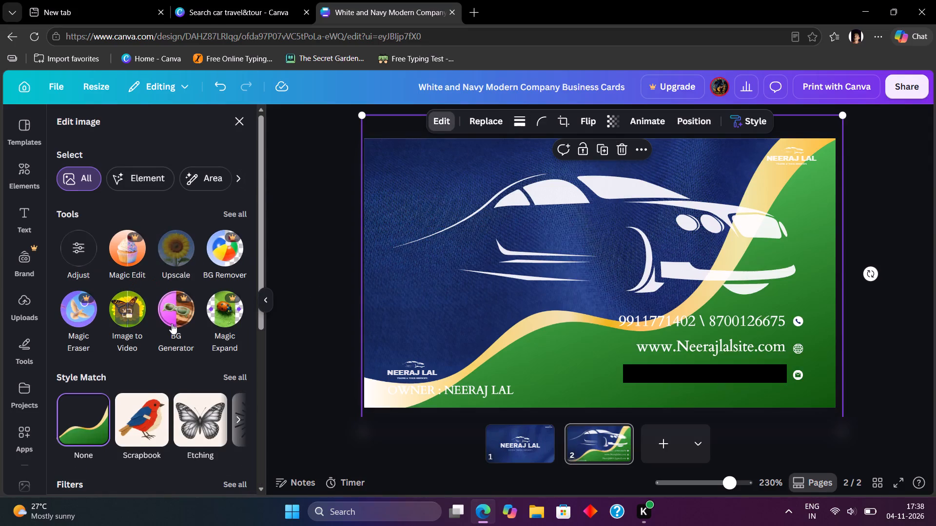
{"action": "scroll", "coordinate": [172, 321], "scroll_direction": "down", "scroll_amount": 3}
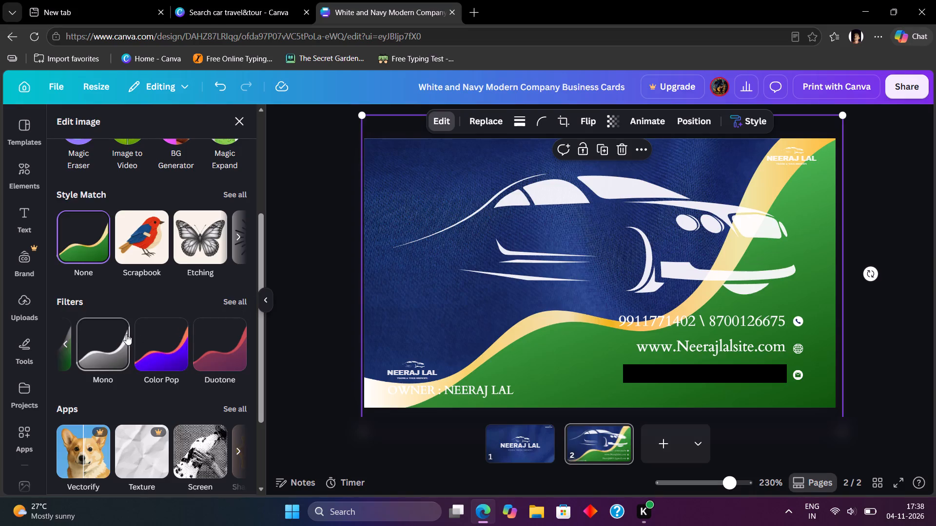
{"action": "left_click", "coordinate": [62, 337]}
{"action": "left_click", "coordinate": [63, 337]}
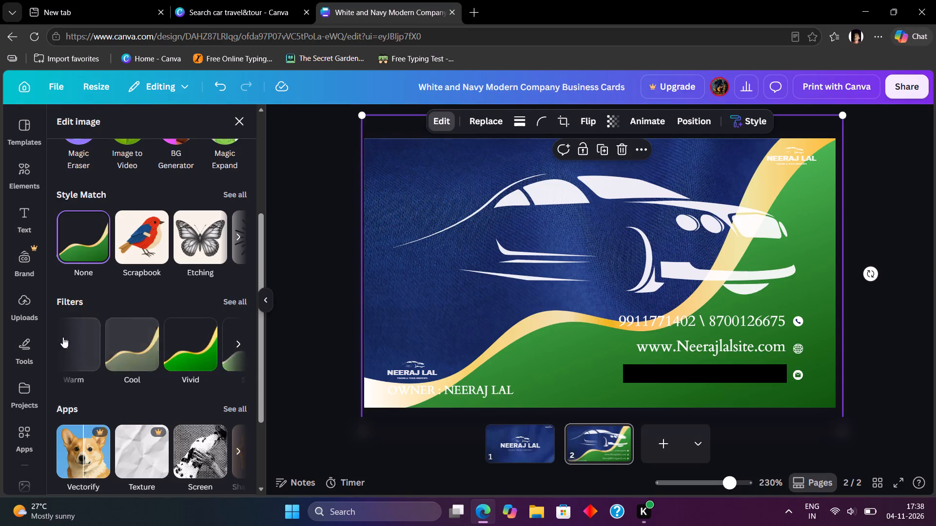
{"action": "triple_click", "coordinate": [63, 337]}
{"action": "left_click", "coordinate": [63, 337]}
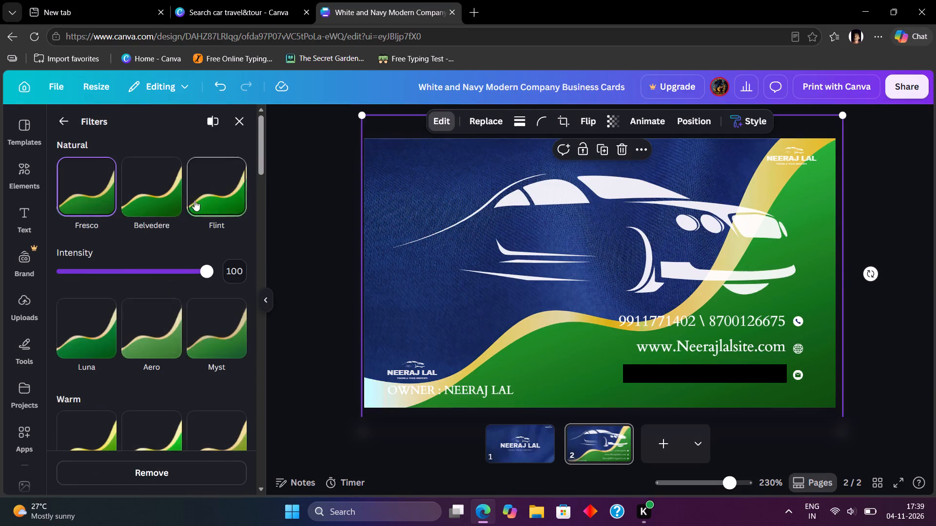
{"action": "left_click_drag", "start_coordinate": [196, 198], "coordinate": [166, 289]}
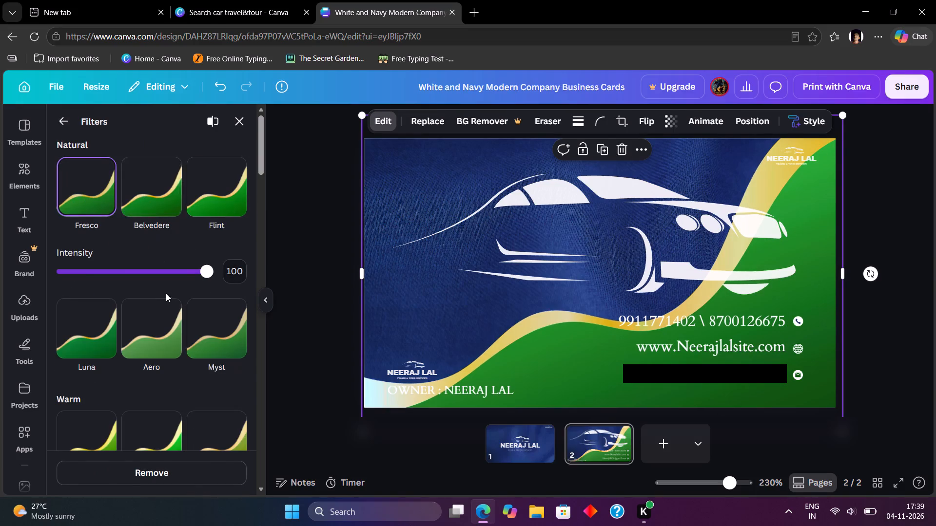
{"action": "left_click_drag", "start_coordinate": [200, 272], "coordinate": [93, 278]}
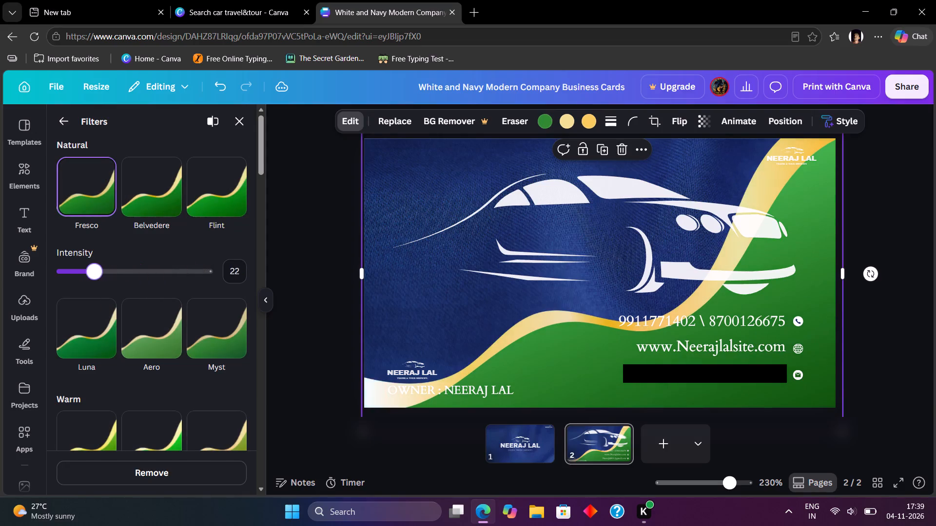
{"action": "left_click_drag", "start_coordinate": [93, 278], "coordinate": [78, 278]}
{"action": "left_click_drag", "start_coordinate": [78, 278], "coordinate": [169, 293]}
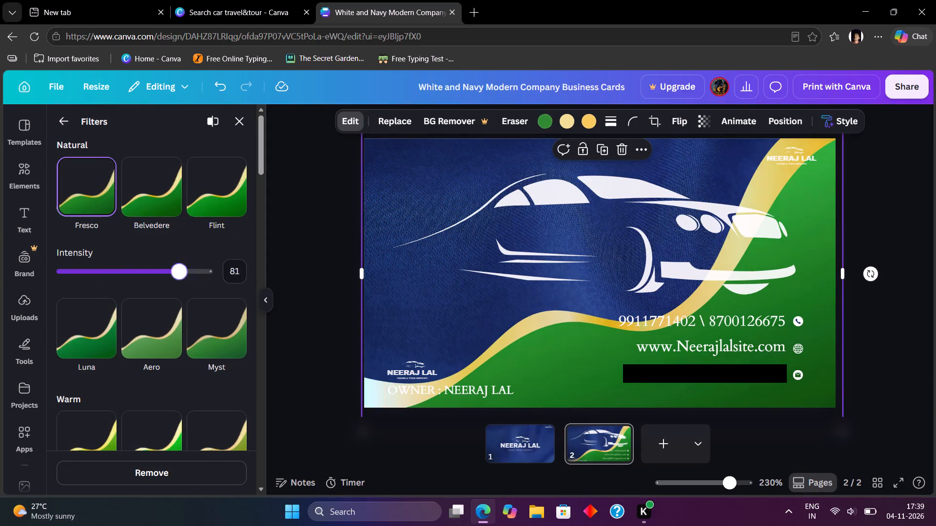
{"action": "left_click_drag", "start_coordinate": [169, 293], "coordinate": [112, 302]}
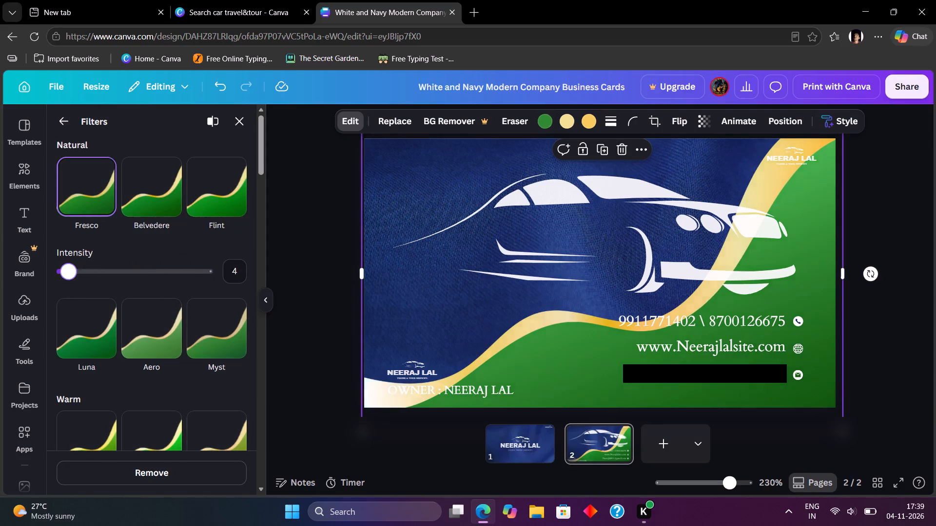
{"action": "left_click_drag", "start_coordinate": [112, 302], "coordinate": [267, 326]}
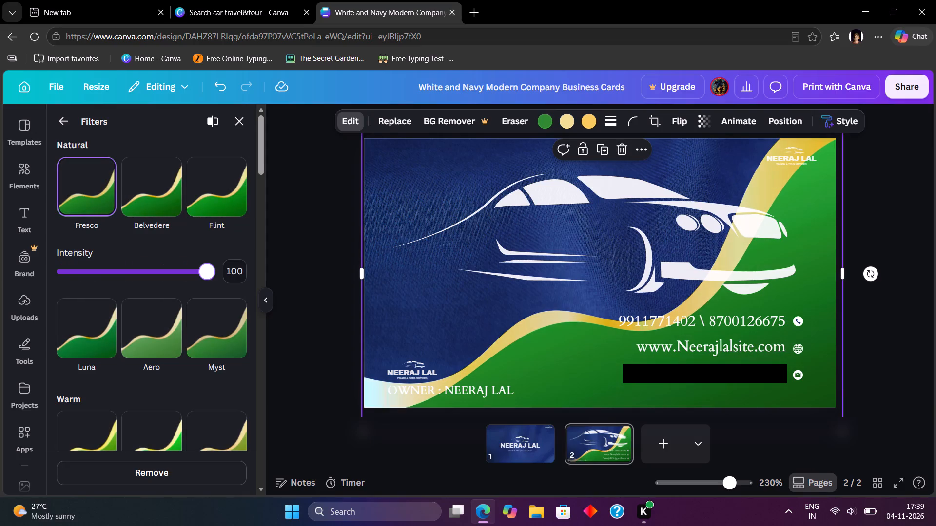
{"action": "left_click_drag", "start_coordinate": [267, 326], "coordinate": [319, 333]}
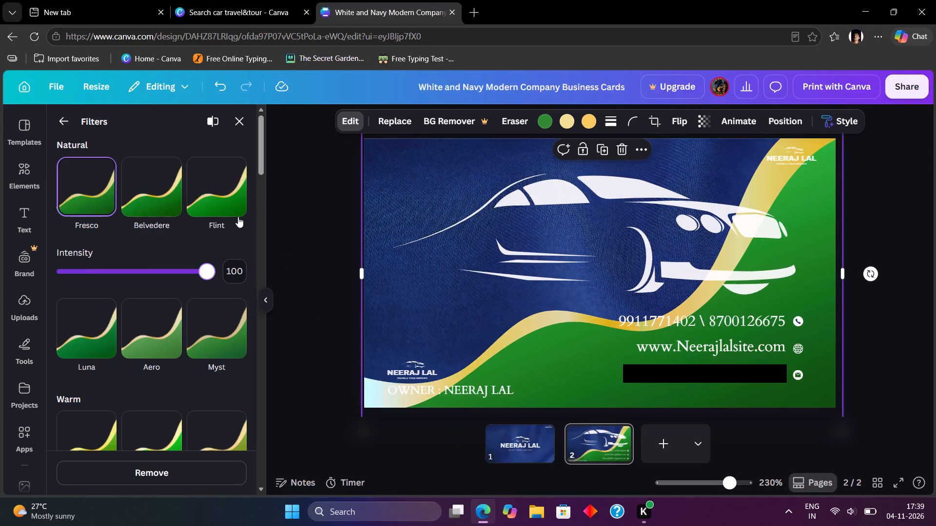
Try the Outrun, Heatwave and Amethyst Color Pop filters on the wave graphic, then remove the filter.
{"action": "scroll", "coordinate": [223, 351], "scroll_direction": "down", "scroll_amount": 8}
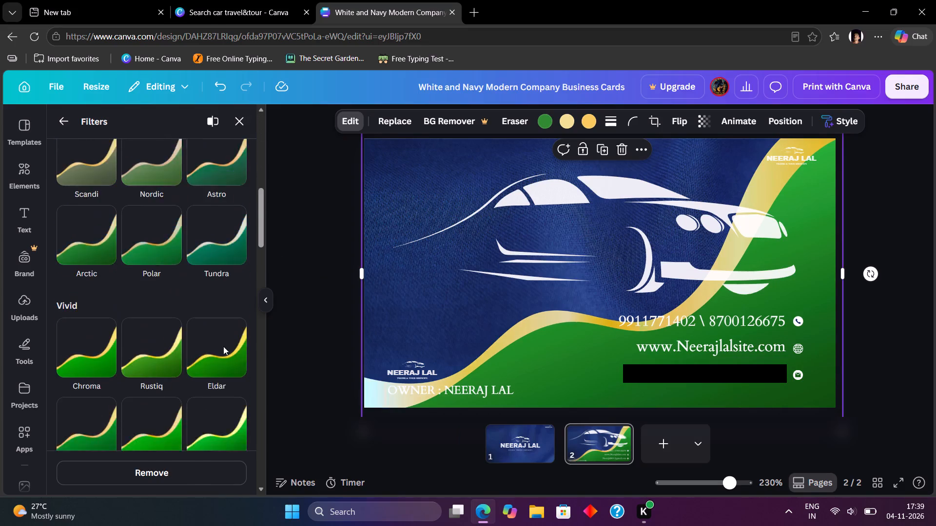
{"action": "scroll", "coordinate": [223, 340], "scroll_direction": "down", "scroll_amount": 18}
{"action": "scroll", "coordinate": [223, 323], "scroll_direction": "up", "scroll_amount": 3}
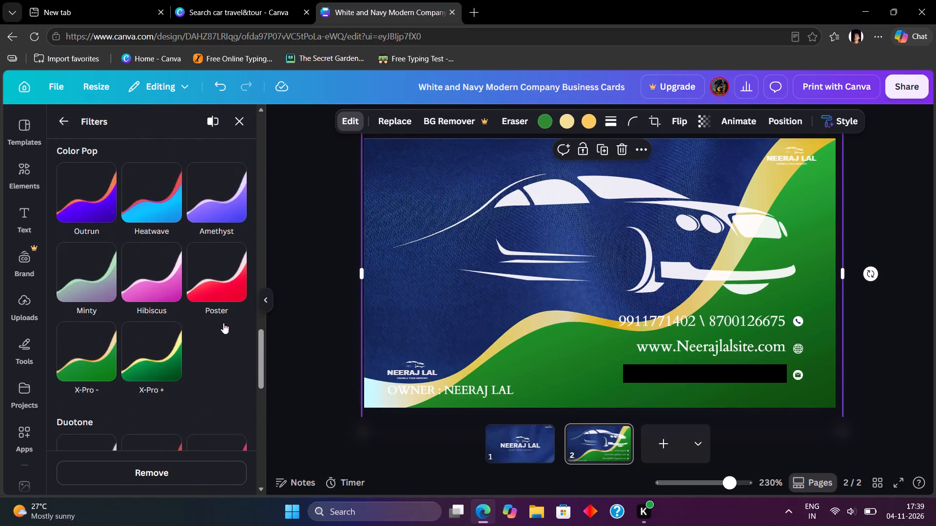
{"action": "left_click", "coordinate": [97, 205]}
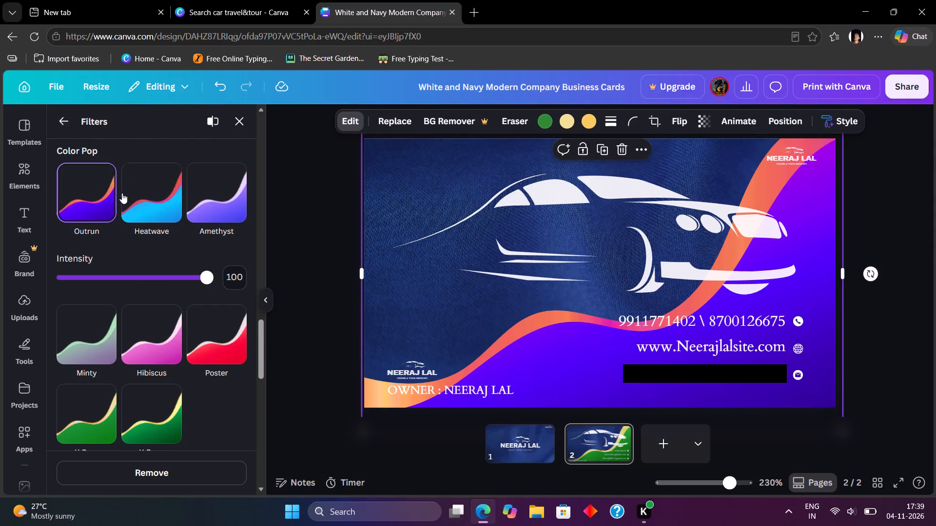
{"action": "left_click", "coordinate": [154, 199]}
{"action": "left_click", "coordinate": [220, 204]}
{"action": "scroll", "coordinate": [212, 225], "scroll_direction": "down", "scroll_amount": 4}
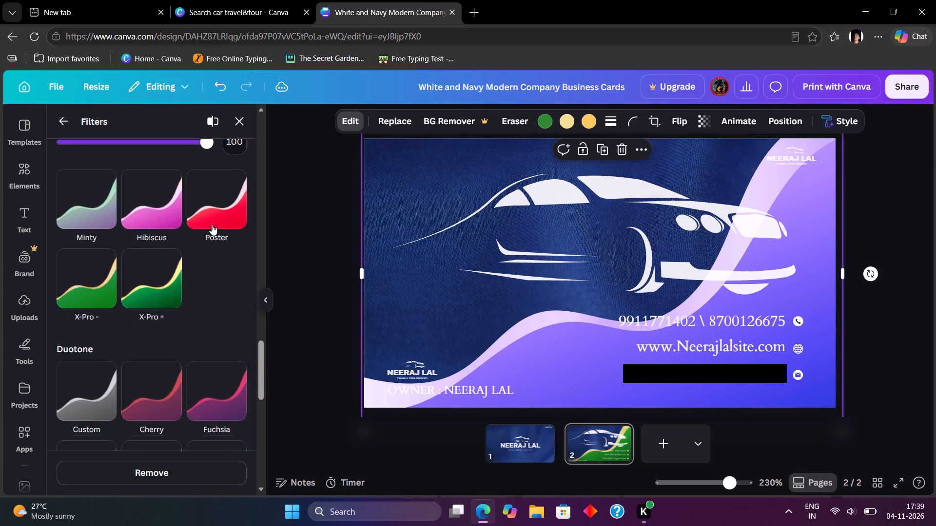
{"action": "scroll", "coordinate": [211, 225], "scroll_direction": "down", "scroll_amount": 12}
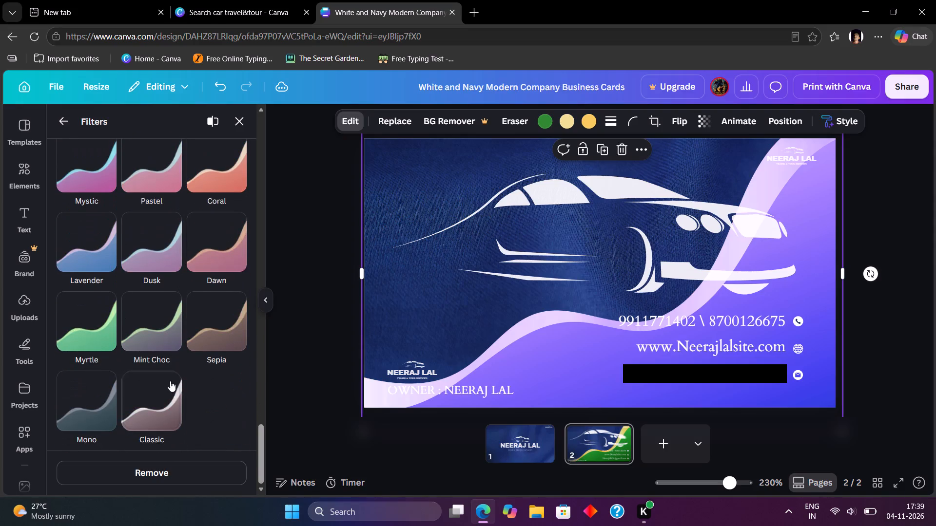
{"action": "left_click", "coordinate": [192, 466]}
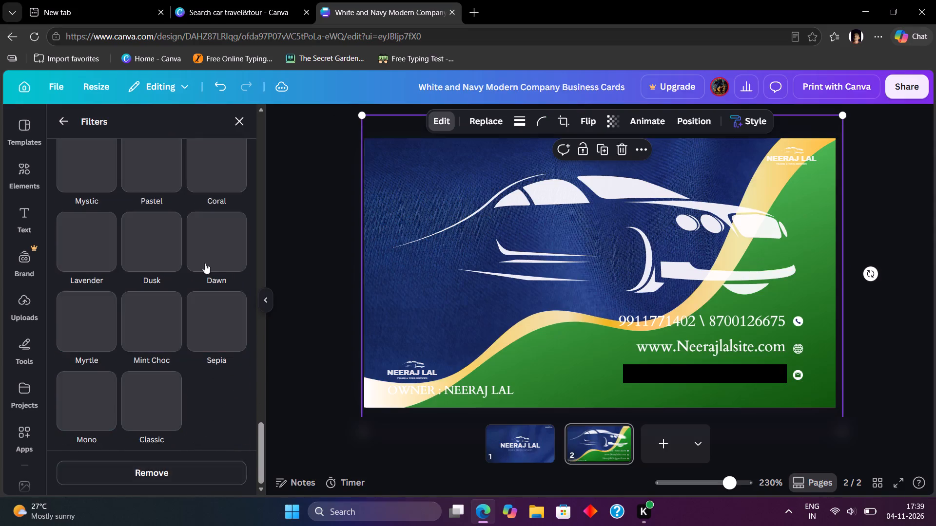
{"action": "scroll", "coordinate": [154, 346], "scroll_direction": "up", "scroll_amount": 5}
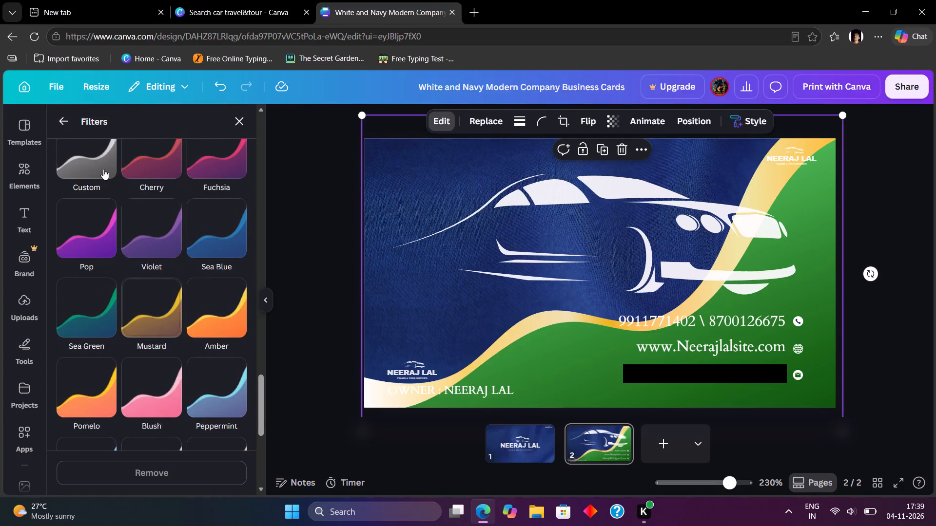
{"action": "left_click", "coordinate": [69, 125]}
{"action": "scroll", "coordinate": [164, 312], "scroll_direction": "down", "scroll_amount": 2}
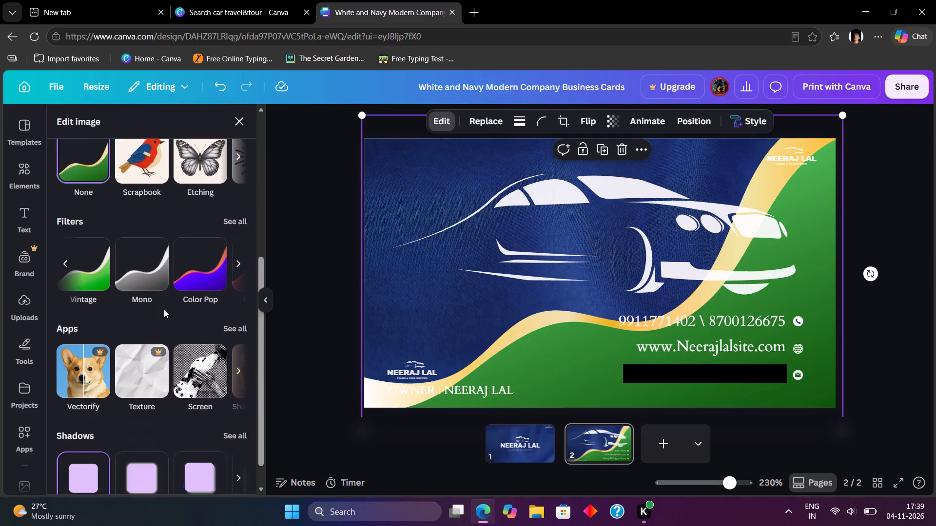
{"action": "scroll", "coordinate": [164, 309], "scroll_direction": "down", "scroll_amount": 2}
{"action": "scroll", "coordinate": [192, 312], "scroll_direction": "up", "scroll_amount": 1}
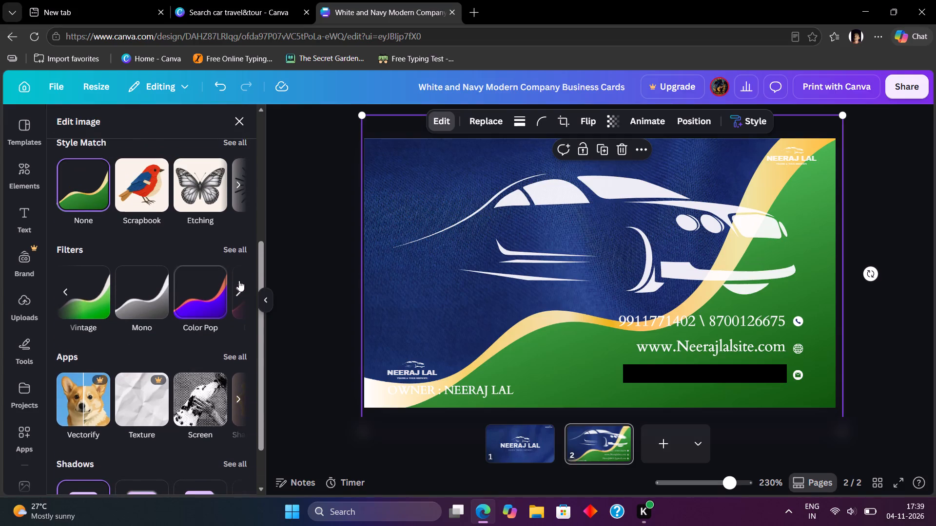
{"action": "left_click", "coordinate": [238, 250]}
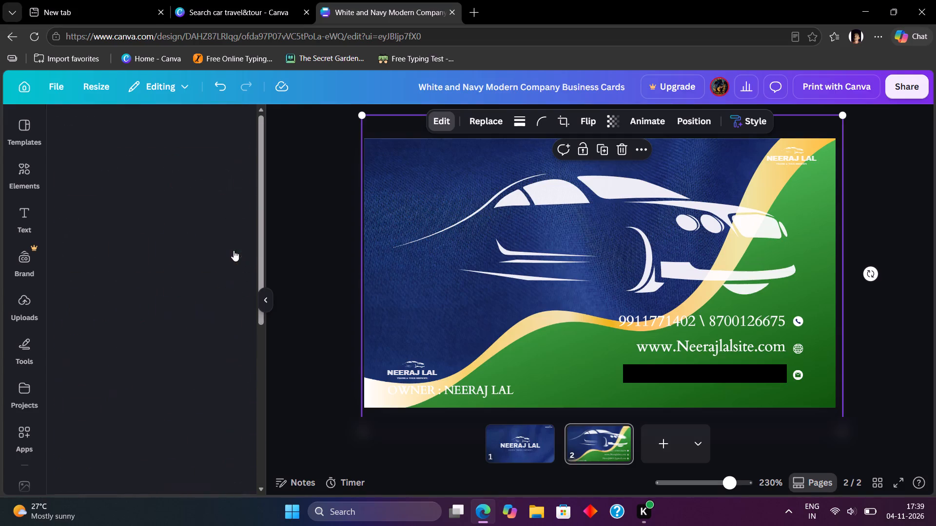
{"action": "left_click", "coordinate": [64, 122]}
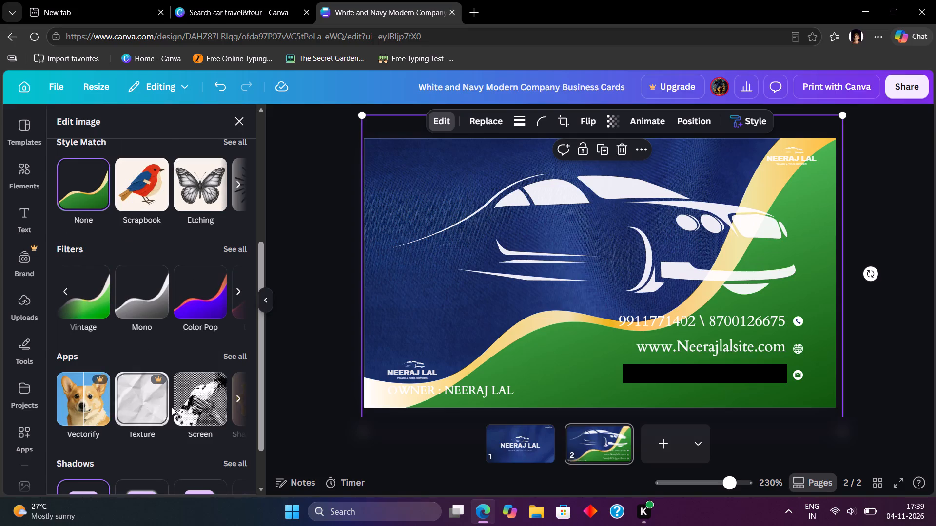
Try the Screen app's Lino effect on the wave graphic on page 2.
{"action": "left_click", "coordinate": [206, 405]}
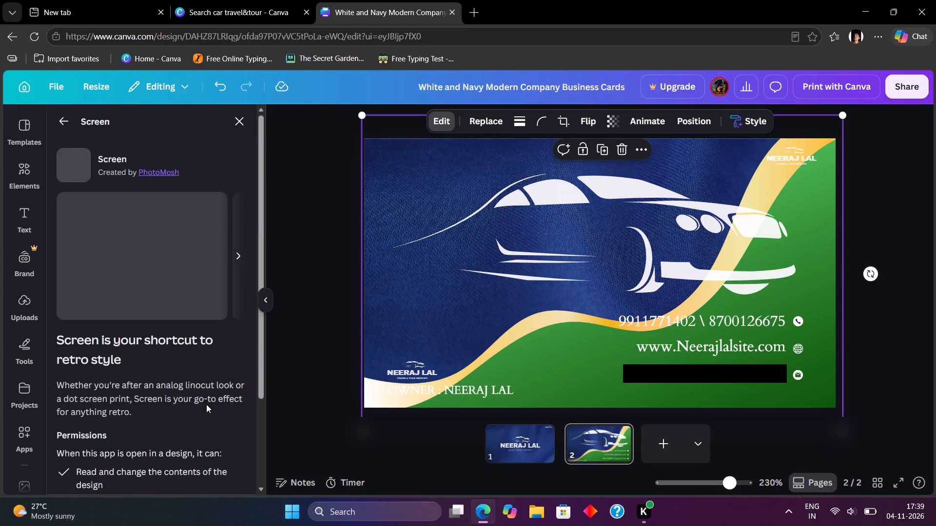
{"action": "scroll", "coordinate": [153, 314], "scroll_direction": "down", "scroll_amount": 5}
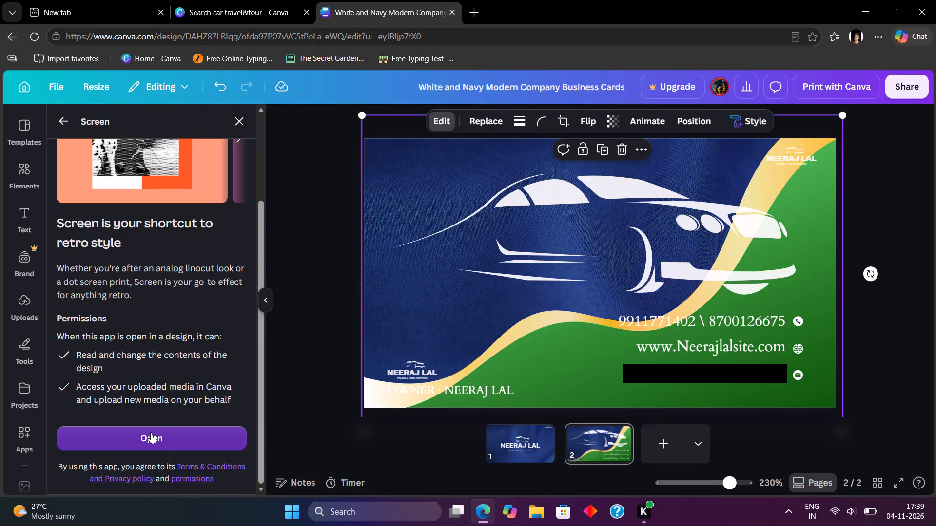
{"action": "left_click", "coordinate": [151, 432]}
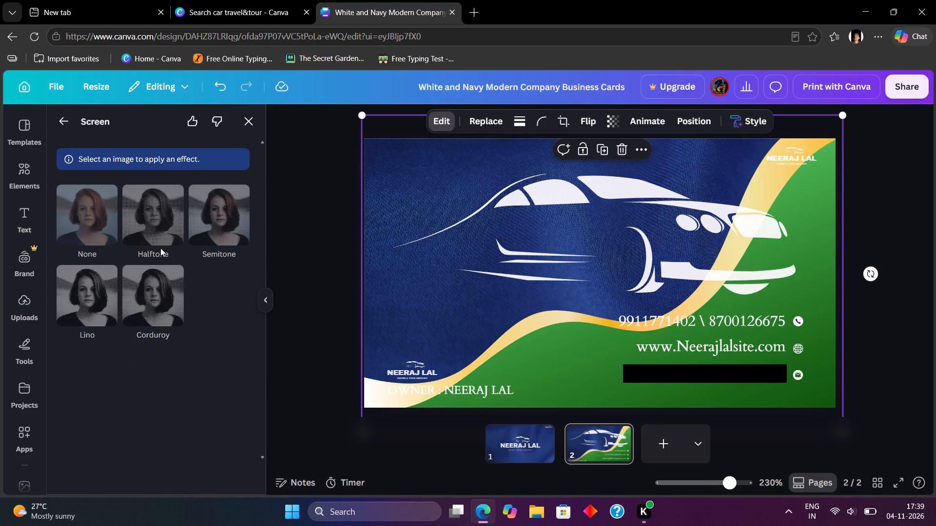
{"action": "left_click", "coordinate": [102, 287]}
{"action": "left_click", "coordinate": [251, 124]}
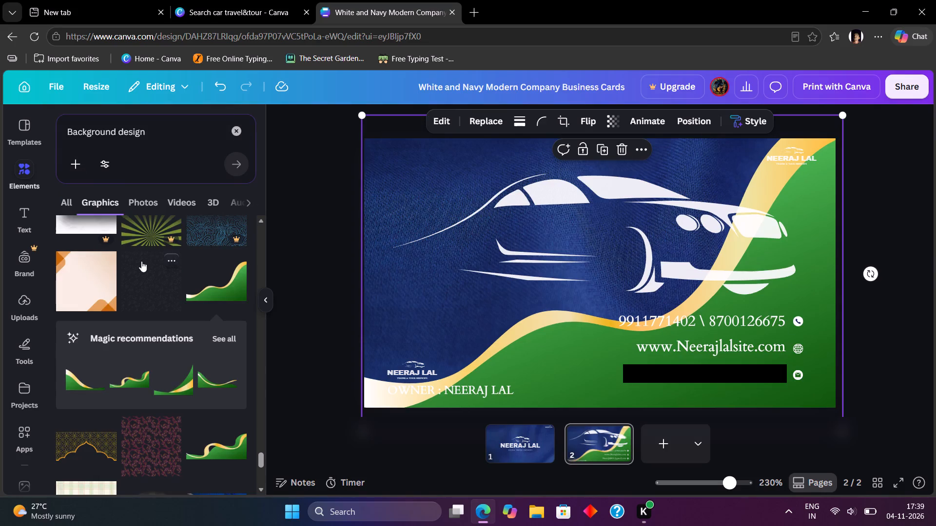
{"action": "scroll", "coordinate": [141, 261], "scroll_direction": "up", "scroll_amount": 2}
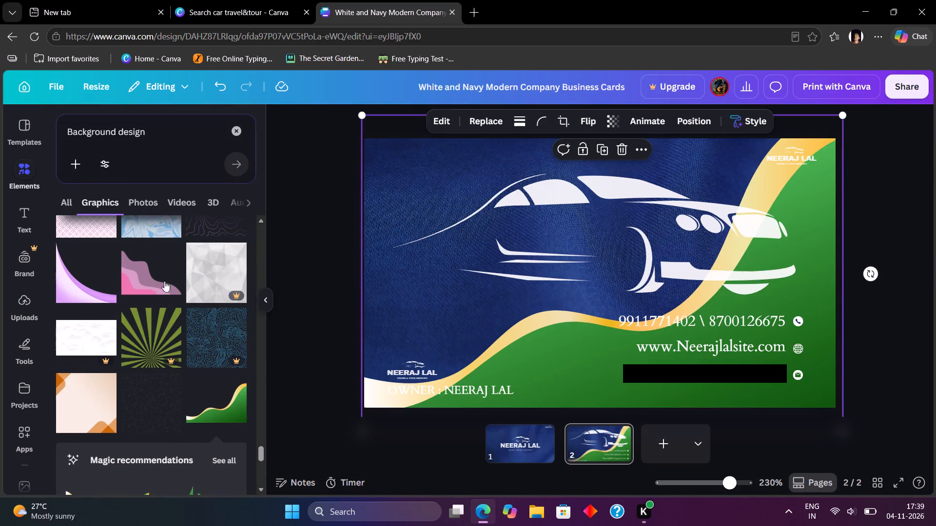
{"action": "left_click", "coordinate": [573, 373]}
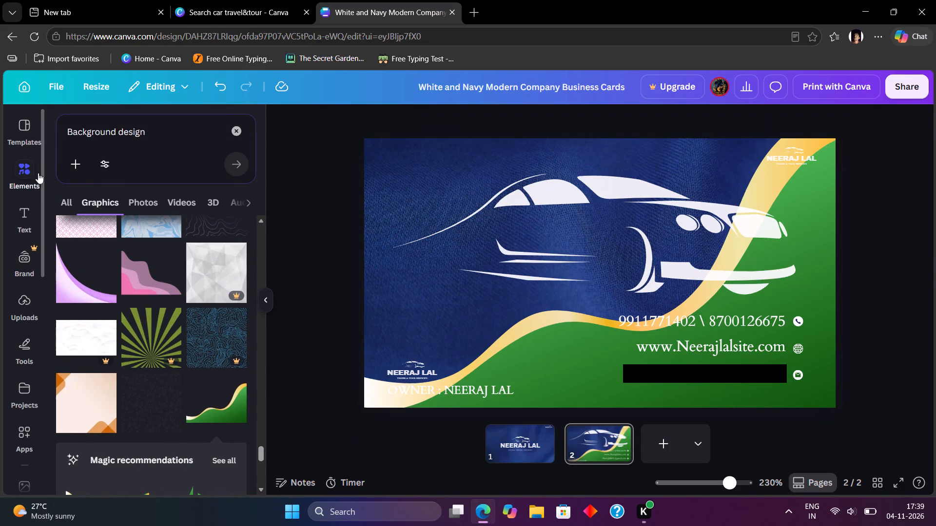
Browse the business card templates for a suitable layout and background style.
{"action": "left_click", "coordinate": [31, 128]}
{"action": "left_click", "coordinate": [817, 219]}
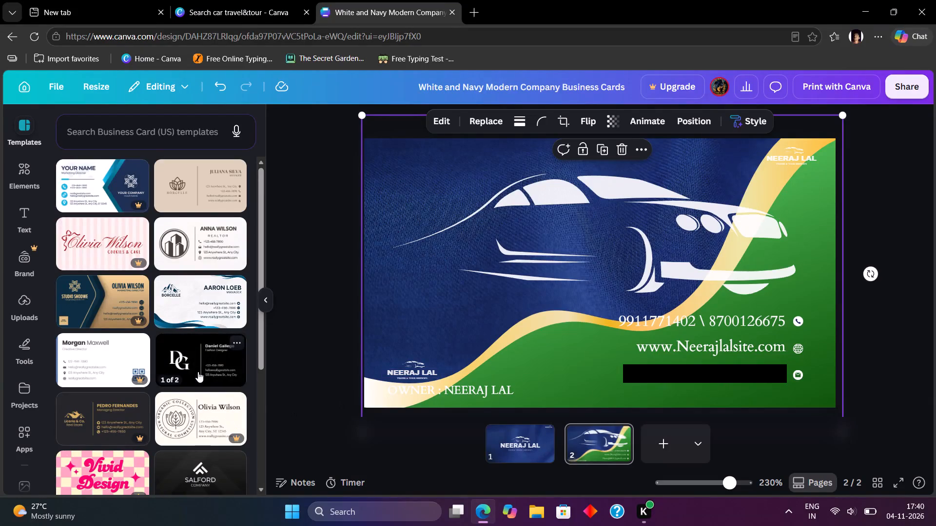
{"action": "scroll", "coordinate": [198, 372], "scroll_direction": "down", "scroll_amount": 3}
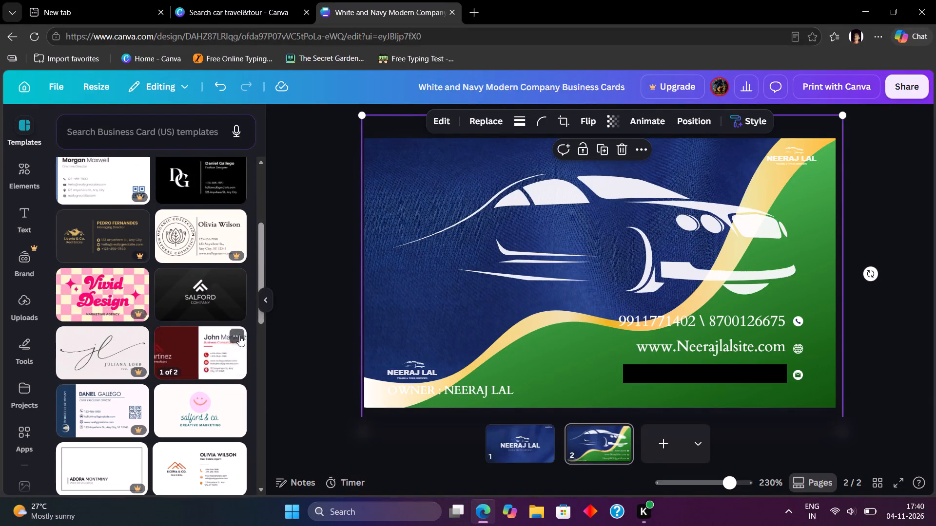
{"action": "scroll", "coordinate": [129, 399], "scroll_direction": "down", "scroll_amount": 7}
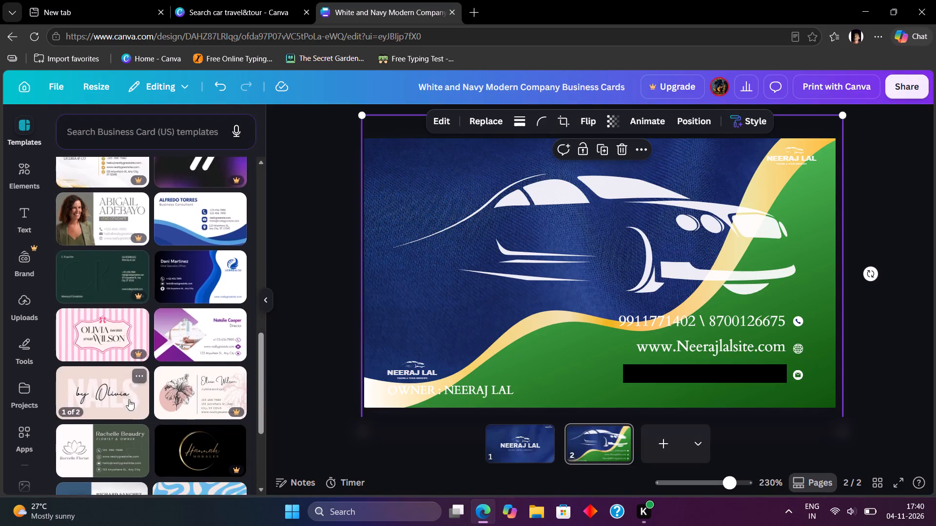
{"action": "scroll", "coordinate": [129, 399], "scroll_direction": "down", "scroll_amount": 6}
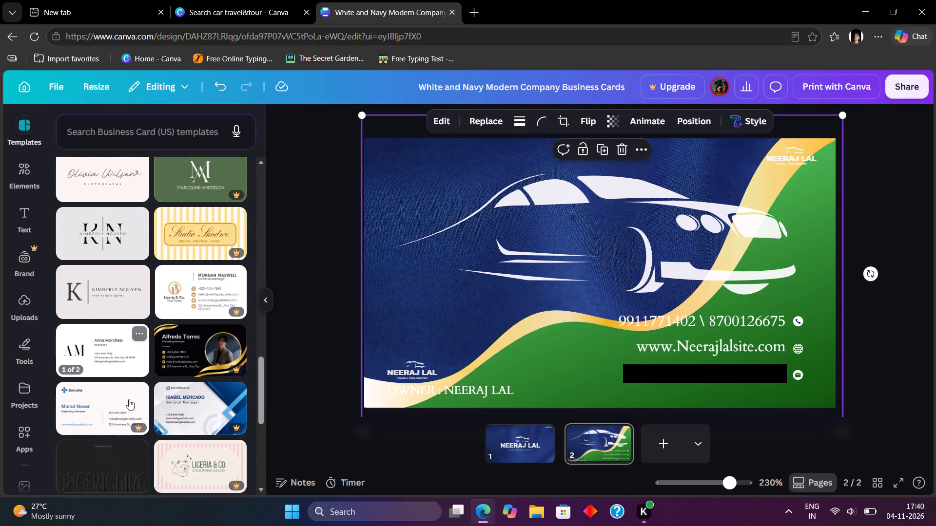
{"action": "scroll", "coordinate": [129, 399], "scroll_direction": "down", "scroll_amount": 5}
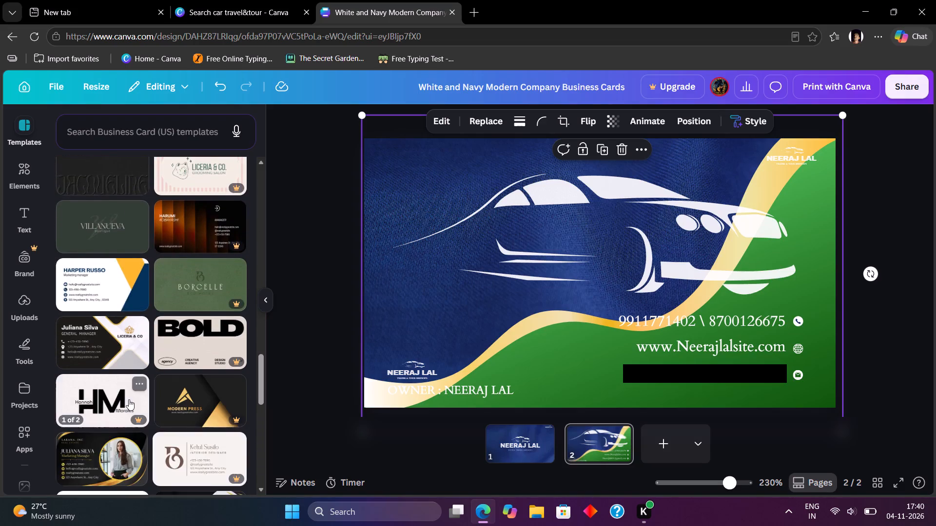
{"action": "scroll", "coordinate": [129, 399], "scroll_direction": "down", "scroll_amount": 8}
{"action": "scroll", "coordinate": [129, 399], "scroll_direction": "up", "scroll_amount": 4}
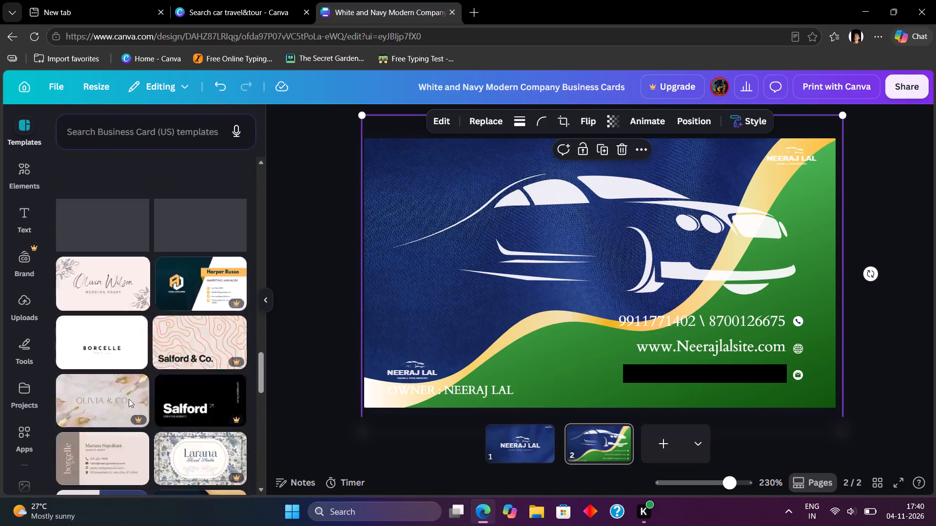
{"action": "scroll", "coordinate": [129, 399], "scroll_direction": "up", "scroll_amount": 17}
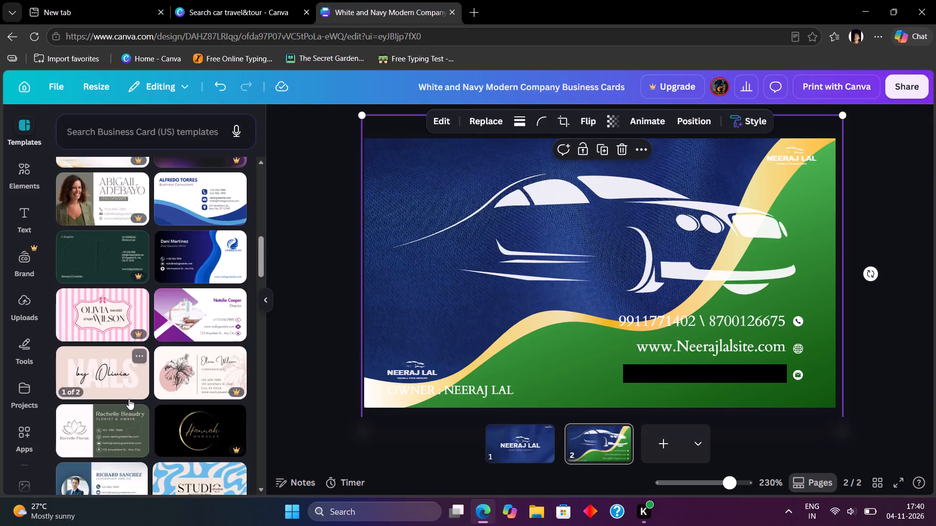
{"action": "scroll", "coordinate": [129, 399], "scroll_direction": "up", "scroll_amount": 4}
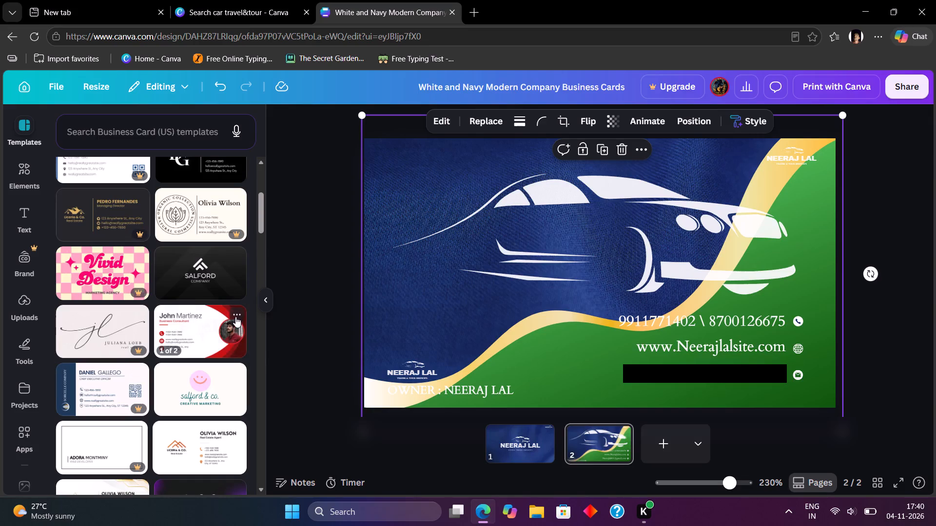
Star the Red Modern Business Card template.
{"action": "left_click", "coordinate": [235, 317]}
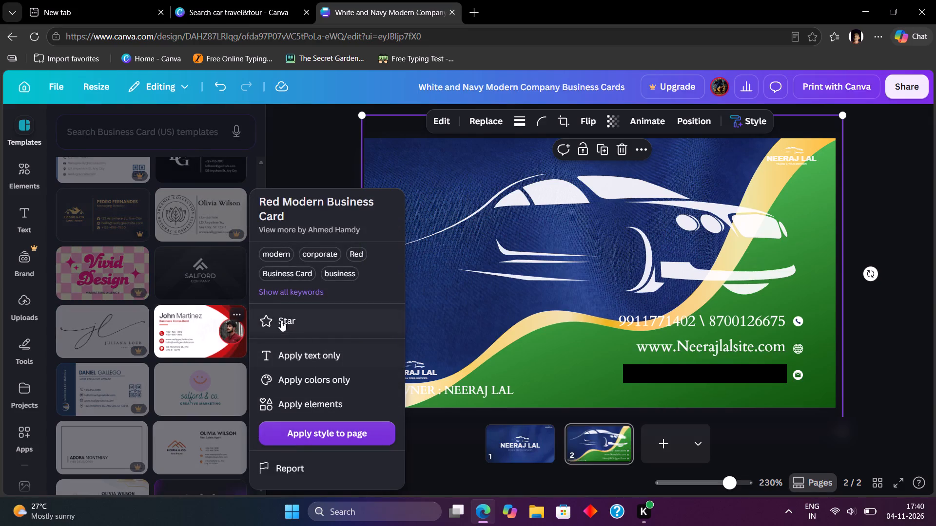
{"action": "left_click", "coordinate": [266, 320]}
{"action": "left_click", "coordinate": [111, 281]}
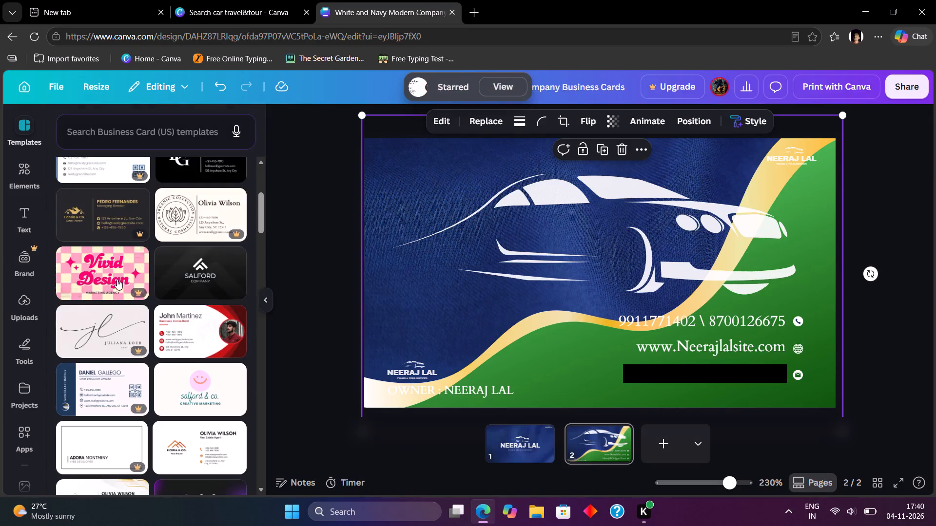
Delete the green and gold wave graphic from page 2.
{"action": "scroll", "coordinate": [206, 244], "scroll_direction": "down", "scroll_amount": 4}
{"action": "scroll", "coordinate": [571, 340], "scroll_direction": "down", "scroll_amount": 3}
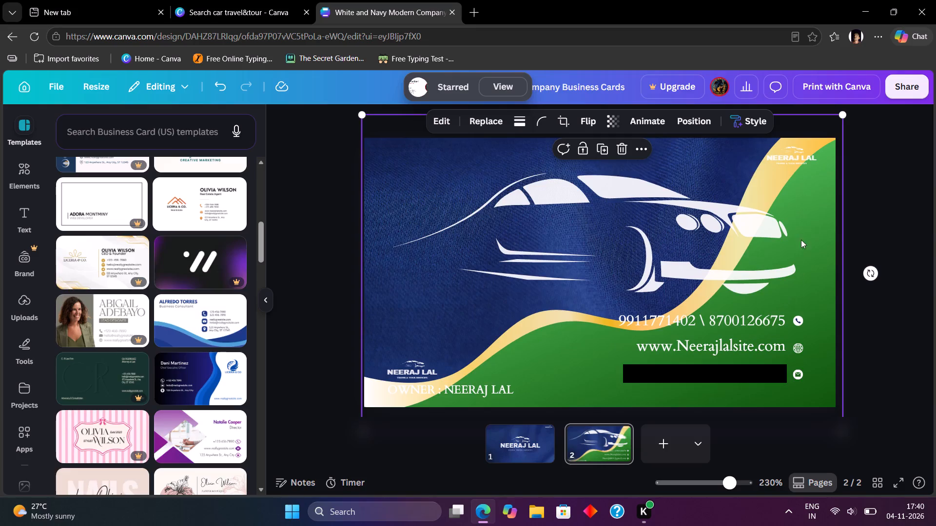
{"action": "left_click", "coordinate": [808, 226]}
{"action": "left_click", "coordinate": [807, 224]}
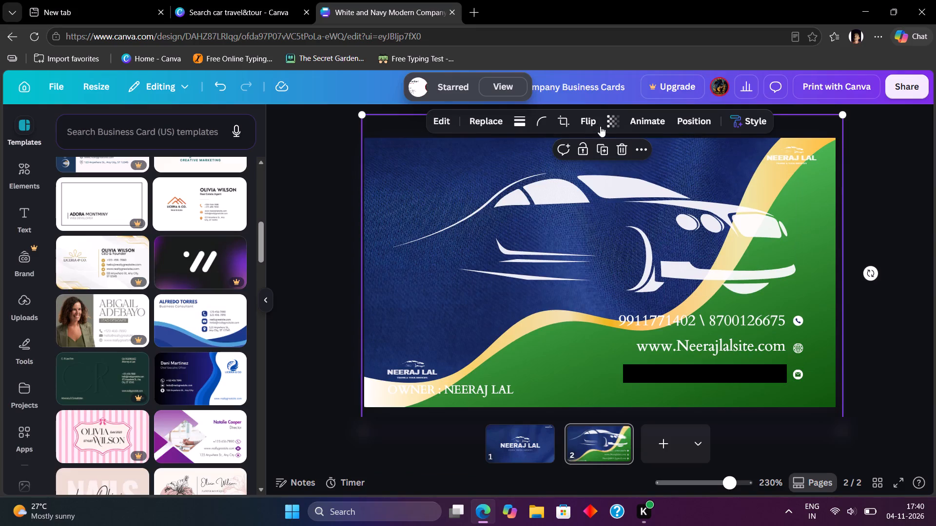
{"action": "left_click", "coordinate": [622, 150]}
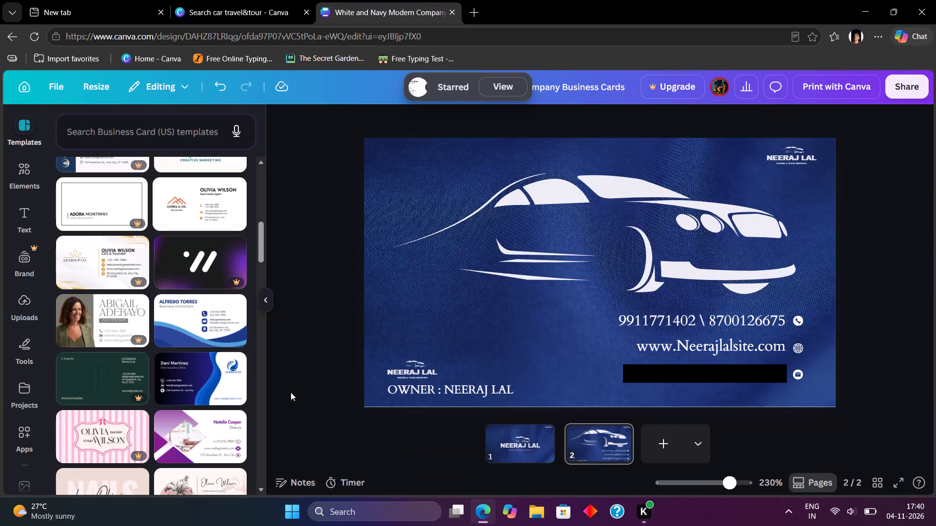
Star the Blue and White Modern Company Business Card template.
{"action": "scroll", "coordinate": [186, 384], "scroll_direction": "down", "scroll_amount": 1}
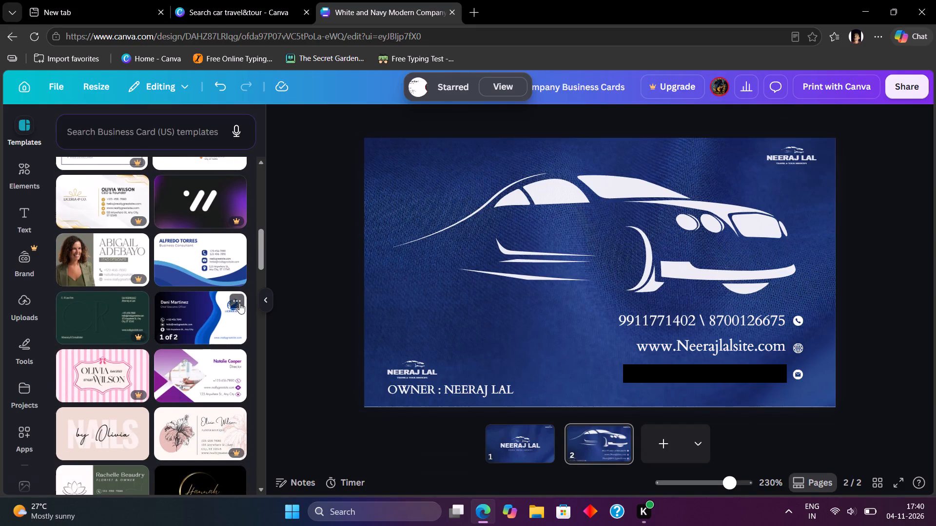
{"action": "left_click", "coordinate": [240, 303]}
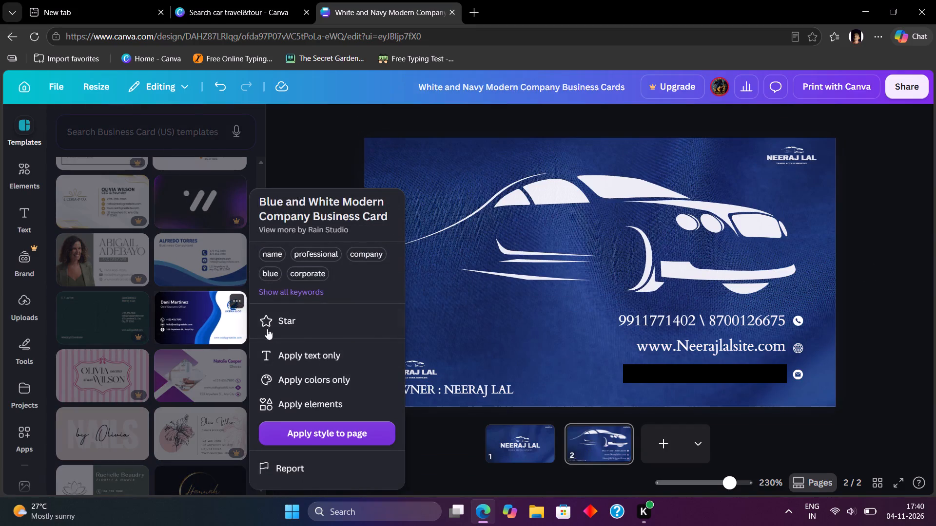
{"action": "left_click", "coordinate": [267, 327]}
{"action": "left_click", "coordinate": [211, 252]}
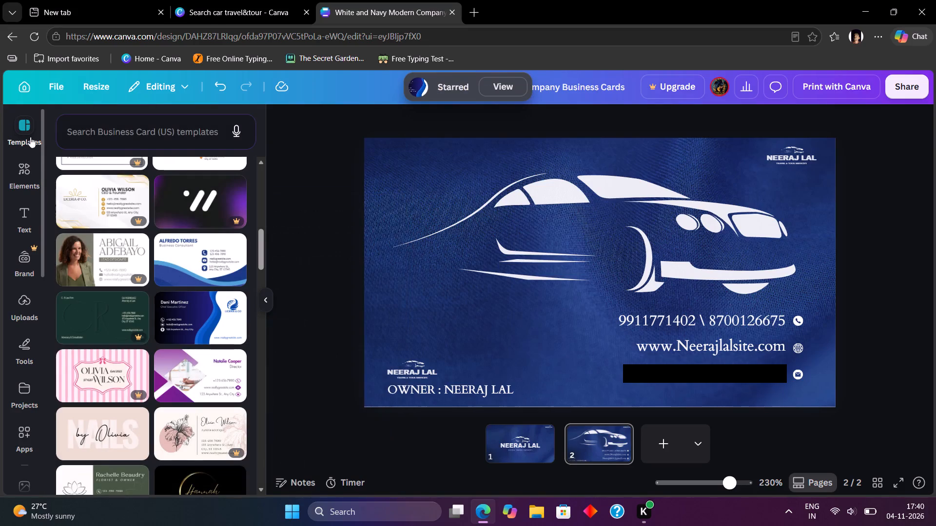
Browse further through the background design graphics for a replacement decoration.
{"action": "left_click", "coordinate": [36, 168]}
{"action": "left_click", "coordinate": [21, 124]}
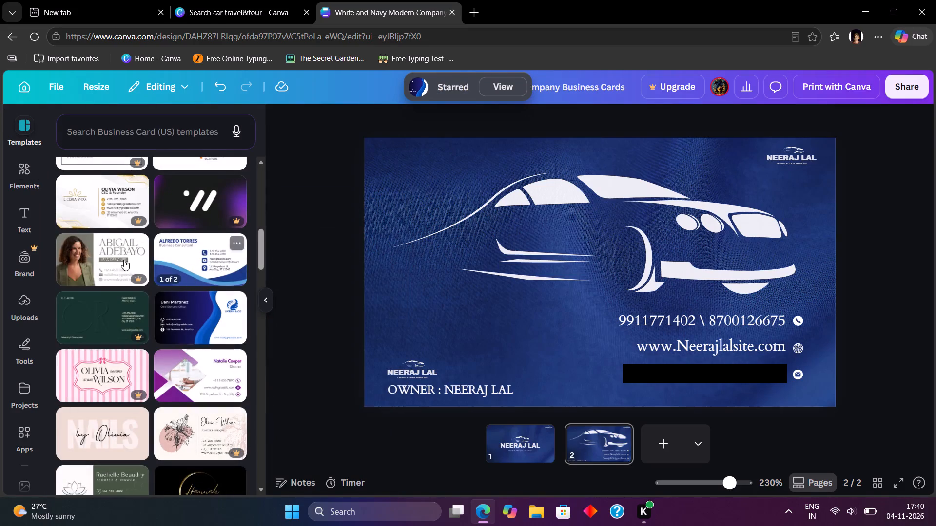
{"action": "left_click", "coordinate": [26, 179]}
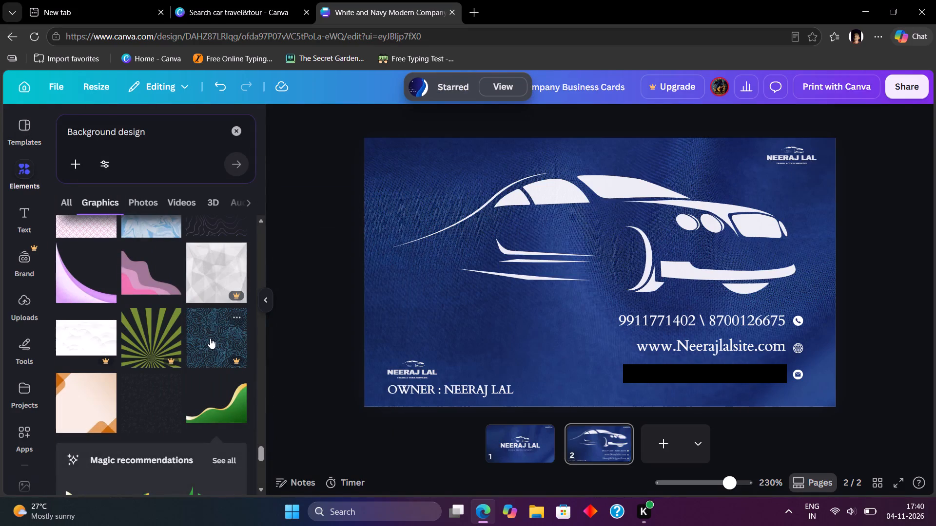
{"action": "scroll", "coordinate": [210, 338], "scroll_direction": "down", "scroll_amount": 11}
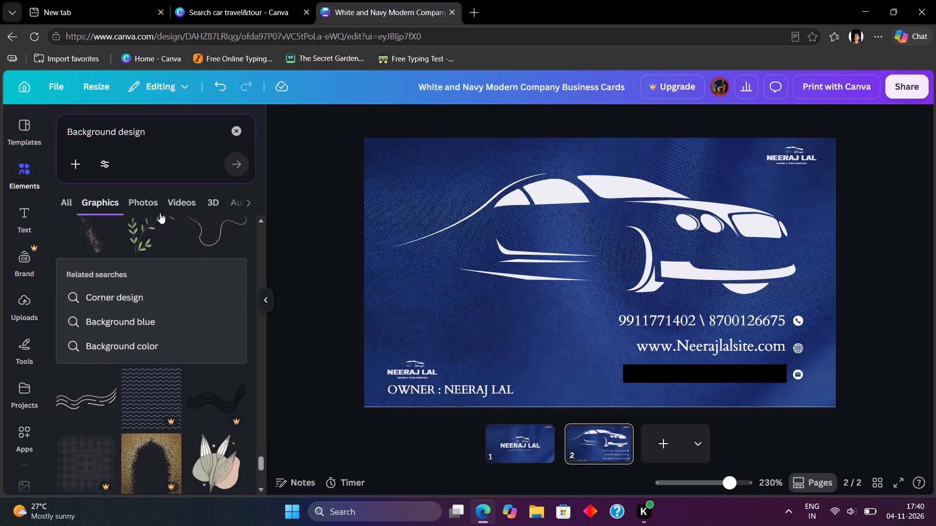
Search the graphics for "doodle art tour and travell services" in place of the background design search.
{"action": "left_click_drag", "start_coordinate": [158, 117], "coordinate": [14, 135]}
{"action": "left_click_drag", "start_coordinate": [145, 131], "coordinate": [31, 133]}
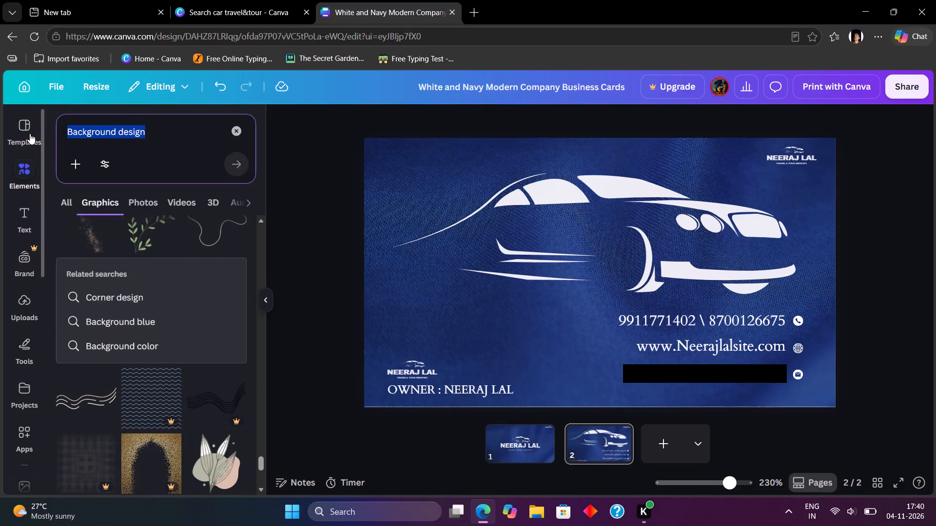
{"action": "type", "text": "doodle art"}
{"action": "key", "text": "space"}
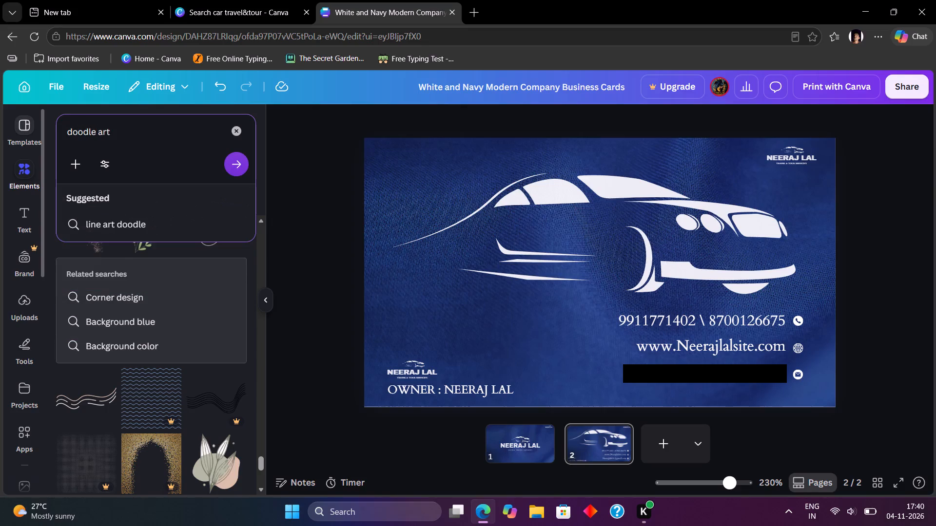
{"action": "type", "text": "ta"}
{"action": "key", "text": "BackSpace"}
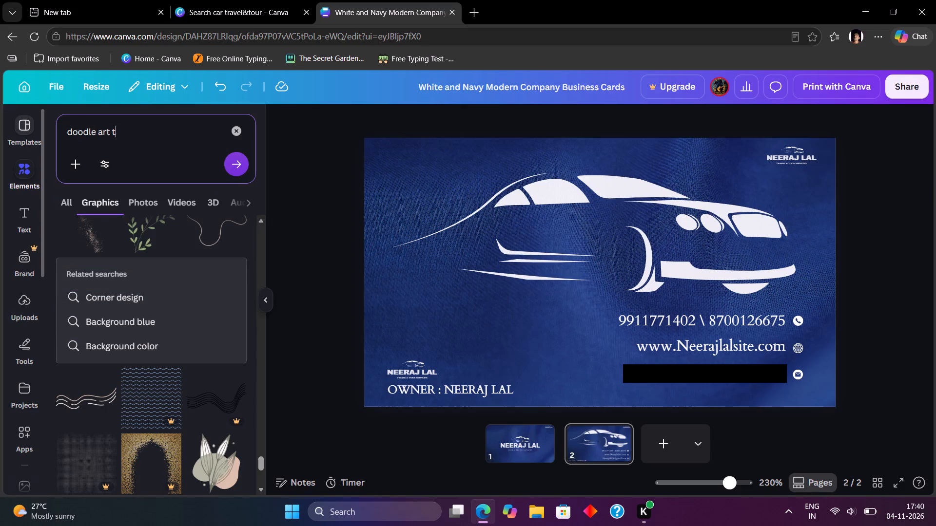
{"action": "key", "text": "BackSpace"}
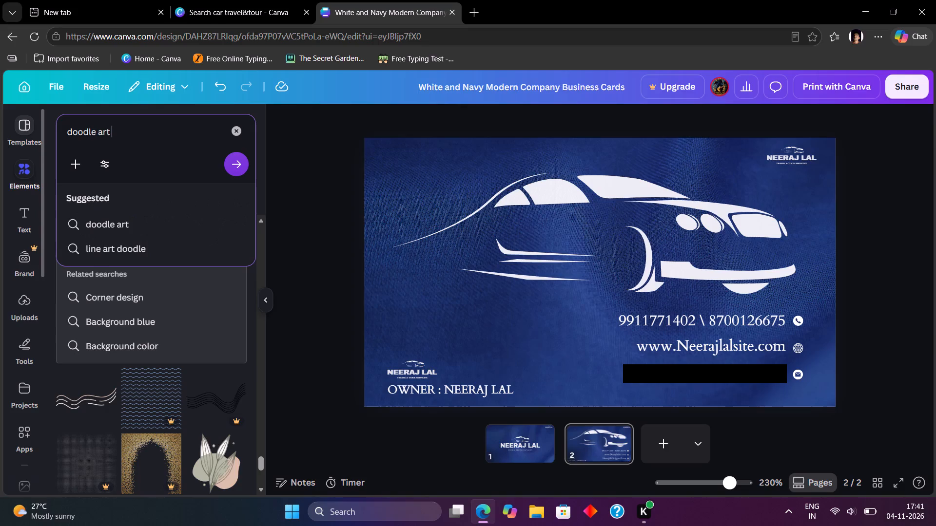
{"action": "type", "text": "tou"}
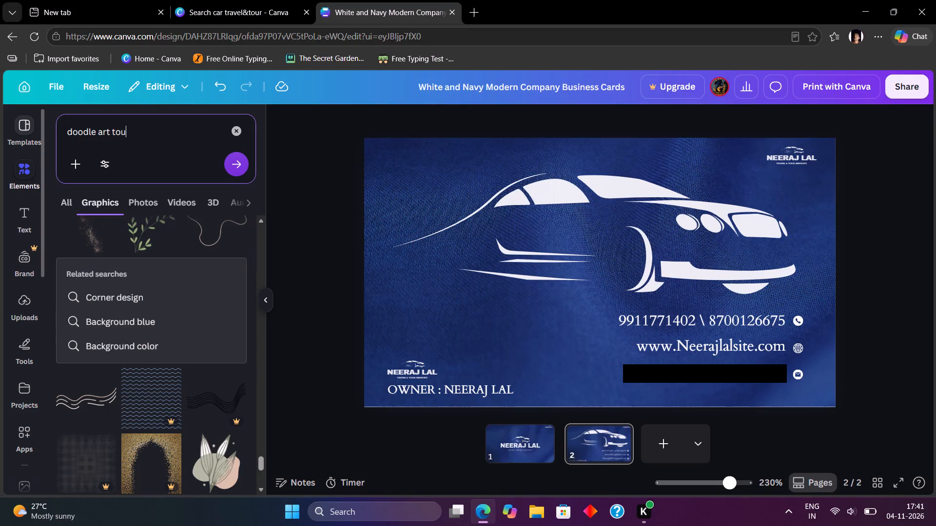
{"action": "type", "text": "r and"}
{"action": "key", "text": "t"}
{"action": "key", "text": "BackSpace"}
{"action": "key", "text": "space"}
{"action": "type", "text": "tar"}
{"action": "key", "text": "BackSpace"}
{"action": "key", "text": "BackSpace"}
{"action": "key", "text": "t"}
{"action": "key", "text": "BackSpace"}
{"action": "type", "text": "rae"}
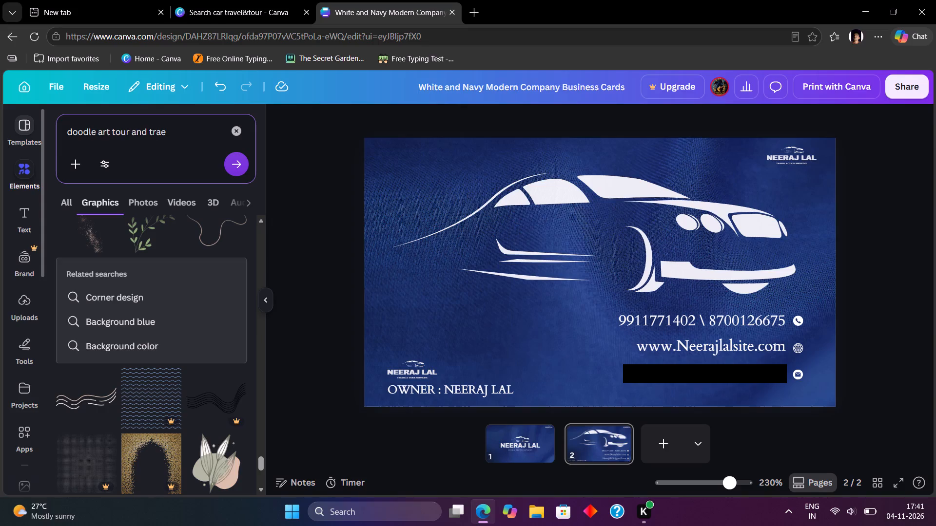
{"action": "key", "text": "BackSpace"}
{"action": "type", "text": "vel"}
{"action": "key", "text": "l"}
{"action": "key", "text": "space"}
{"action": "type", "text": "sers"}
{"action": "key", "text": "BackSpace"}
{"action": "type", "text": "vices"}
{"action": "key", "text": "space"}
{"action": "key", "text": "Return"}
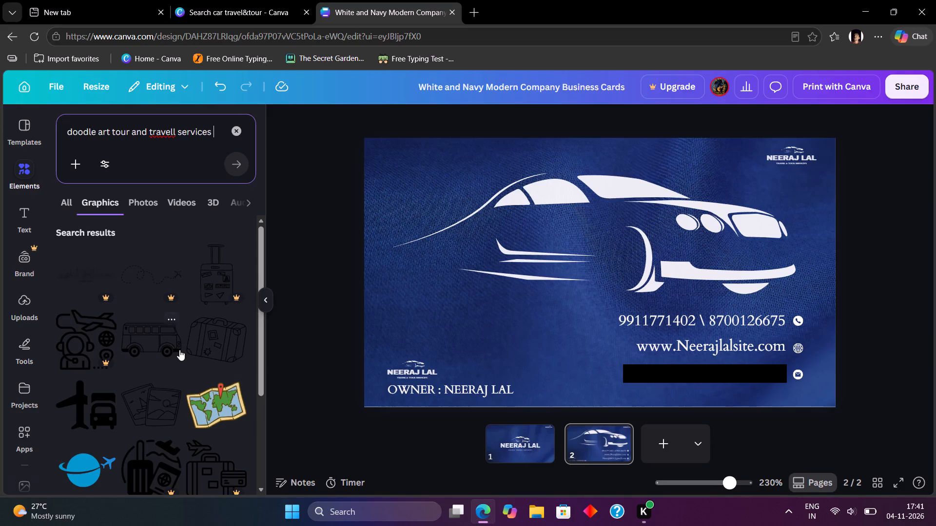
Add the globe doodle with an airplane to page 2, shrink it, and place it in the card's upper-left corner.
{"action": "scroll", "coordinate": [188, 348], "scroll_direction": "down", "scroll_amount": 3}
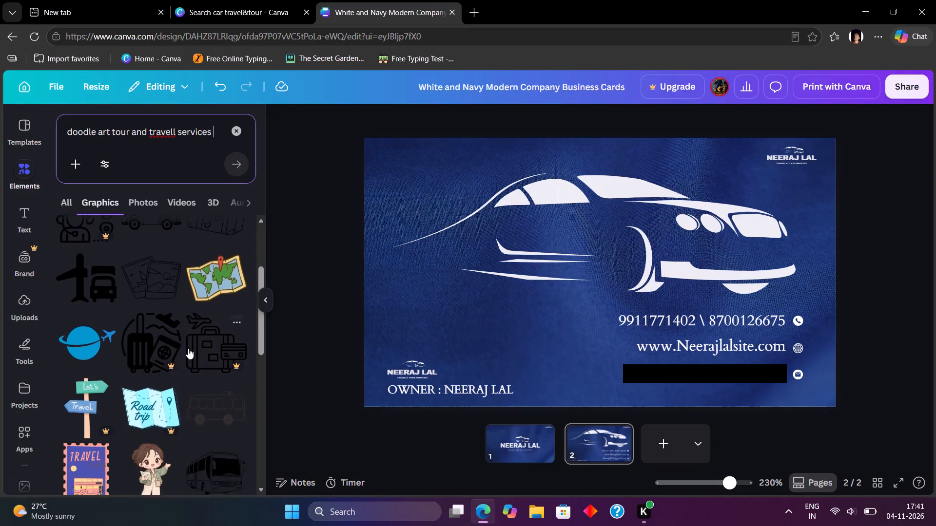
{"action": "scroll", "coordinate": [188, 348], "scroll_direction": "down", "scroll_amount": 4}
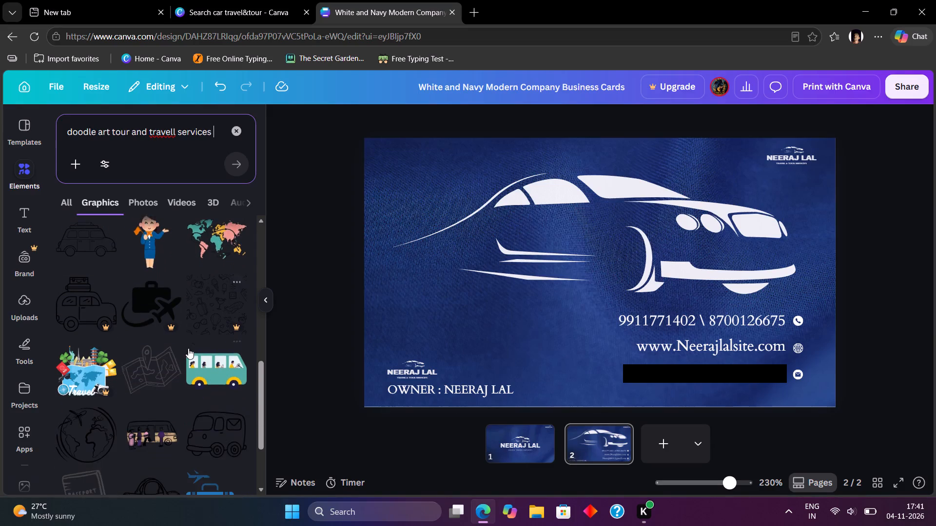
{"action": "scroll", "coordinate": [188, 348], "scroll_direction": "down", "scroll_amount": 2}
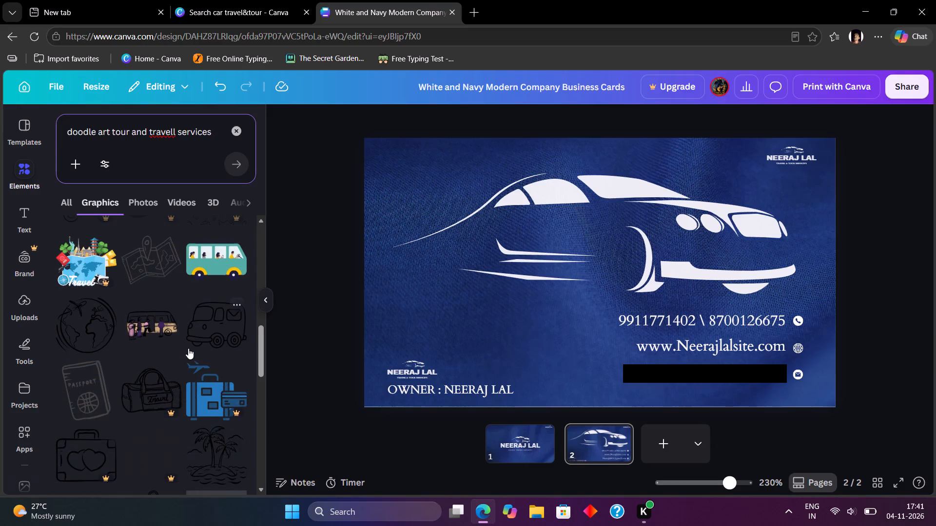
{"action": "left_click", "coordinate": [87, 334]}
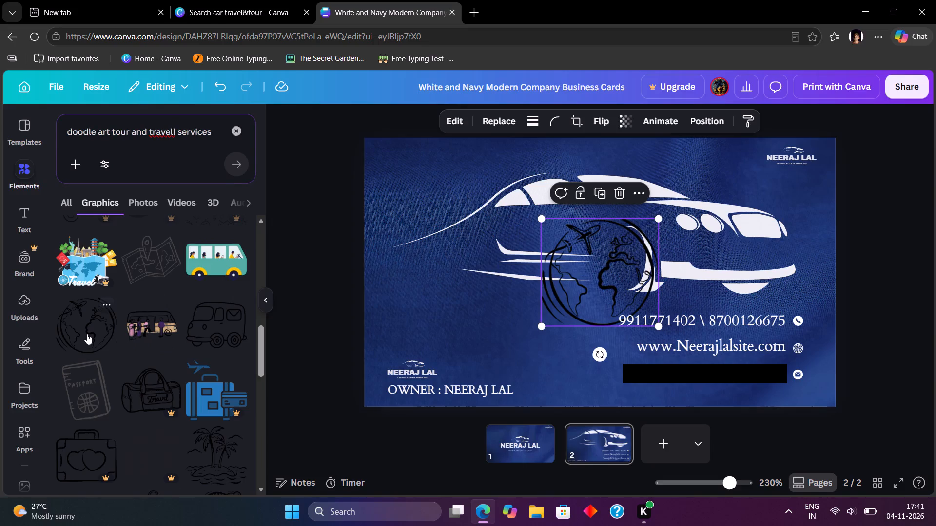
{"action": "left_click_drag", "start_coordinate": [587, 295], "coordinate": [404, 229]}
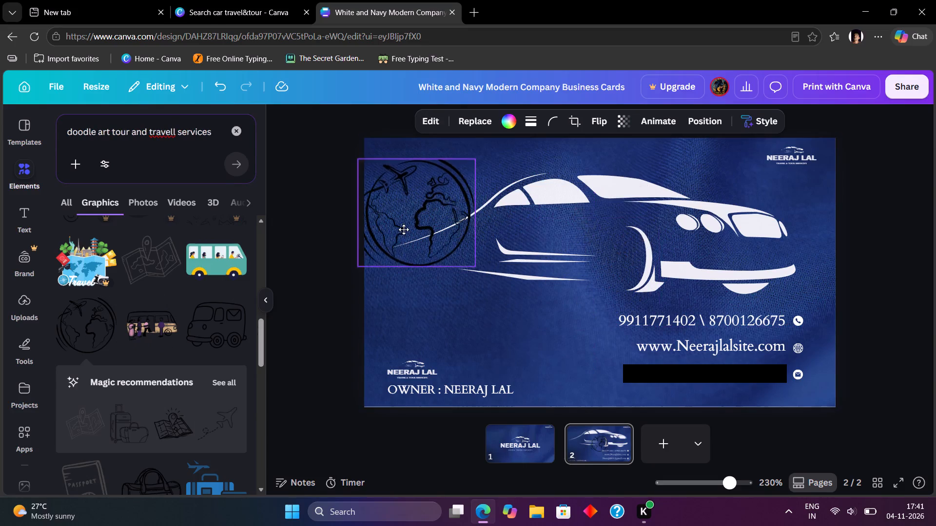
{"action": "left_click_drag", "start_coordinate": [404, 229], "coordinate": [406, 215]}
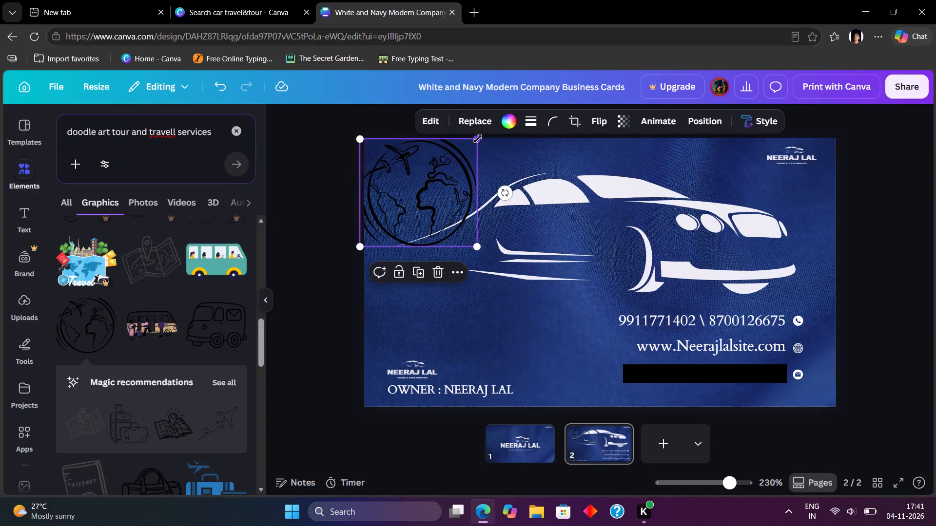
{"action": "left_click_drag", "start_coordinate": [478, 139], "coordinate": [423, 215]}
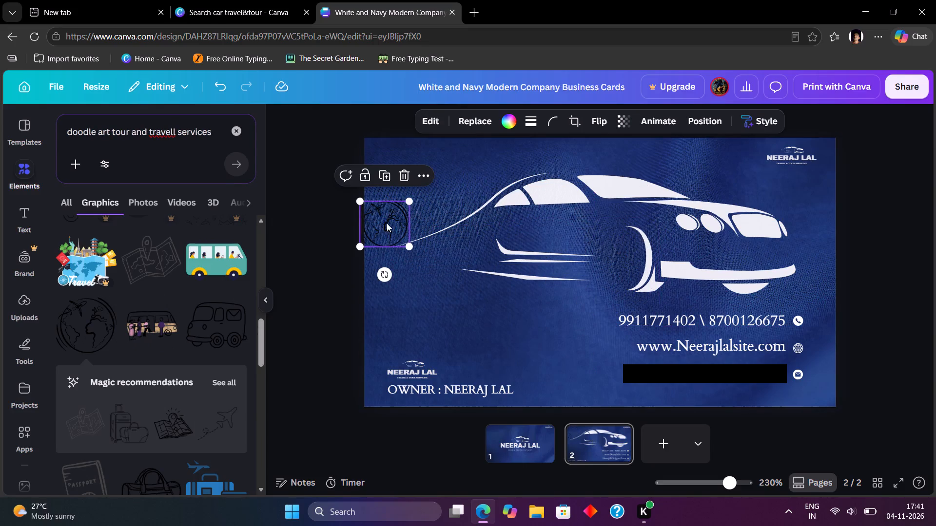
{"action": "left_click_drag", "start_coordinate": [388, 224], "coordinate": [396, 171]}
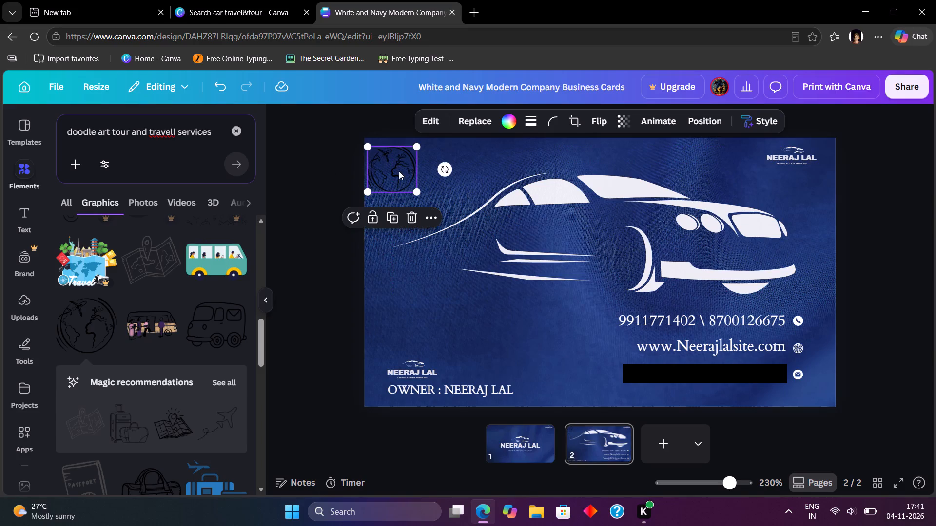
Recolor the globe doodle white.
{"action": "left_click", "coordinate": [512, 115]}
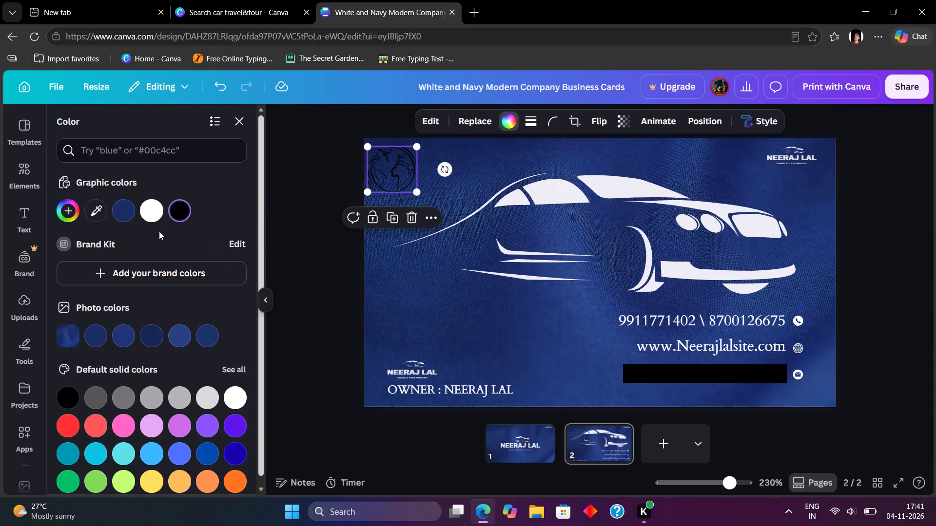
{"action": "left_click", "coordinate": [154, 209]}
{"action": "left_click", "coordinate": [298, 235]}
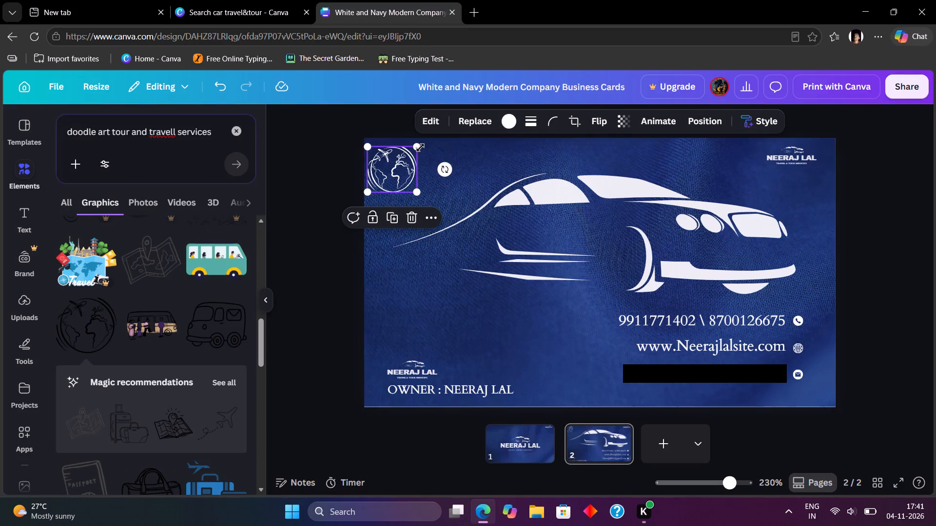
Shrink the globe doodle further and place it beside the small logo above the owner line.
{"action": "left_click_drag", "start_coordinate": [416, 147], "coordinate": [398, 172]}
{"action": "left_click_drag", "start_coordinate": [382, 178], "coordinate": [459, 356]}
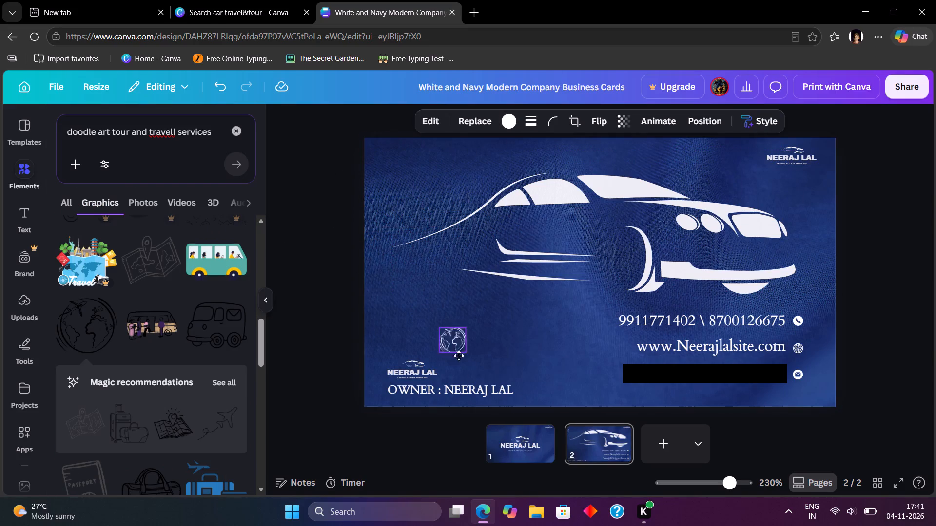
{"action": "left_click_drag", "start_coordinate": [459, 356], "coordinate": [459, 368]}
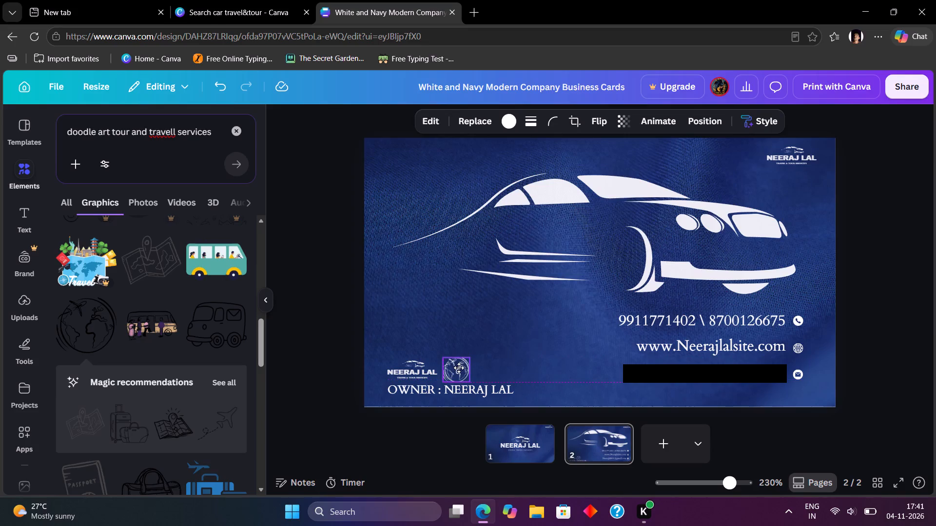
{"action": "left_click_drag", "start_coordinate": [459, 368], "coordinate": [459, 367]}
{"action": "left_click", "coordinate": [316, 338]}
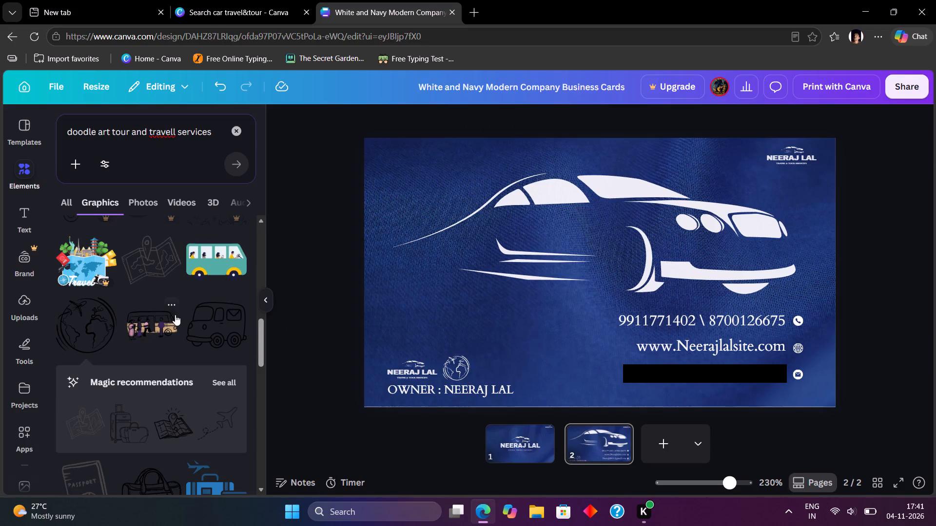
Browse the doodle travel graphics results for another line-art illustration to place on page 2.
{"action": "scroll", "coordinate": [175, 314], "scroll_direction": "down", "scroll_amount": 4}
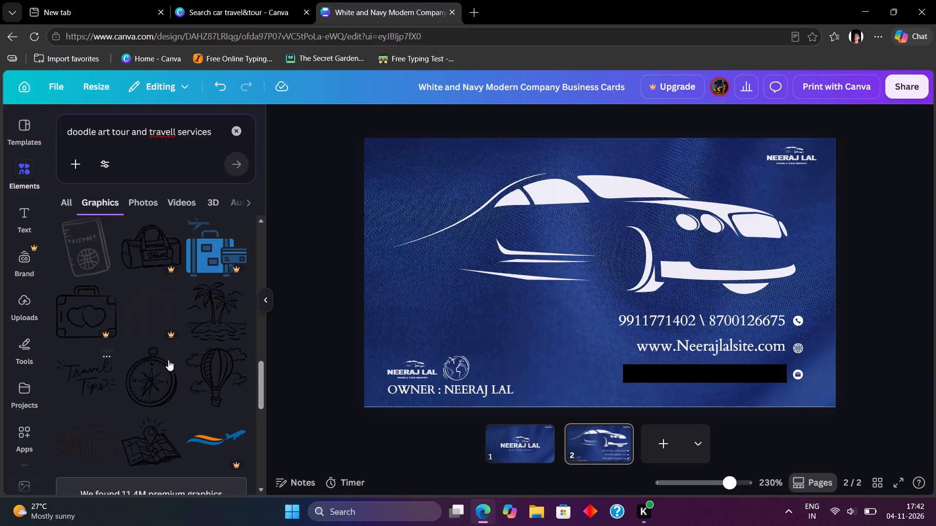
{"action": "scroll", "coordinate": [176, 355], "scroll_direction": "down", "scroll_amount": 4}
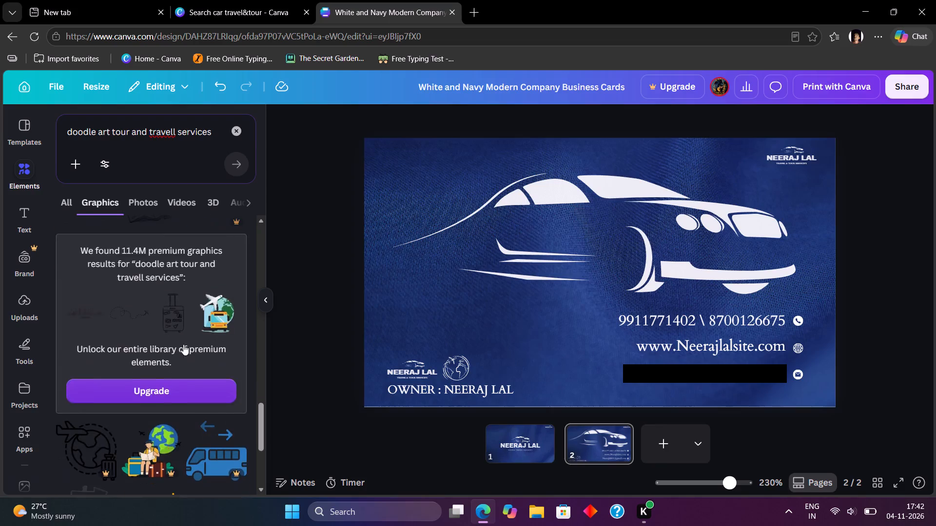
{"action": "scroll", "coordinate": [183, 344], "scroll_direction": "down", "scroll_amount": 4}
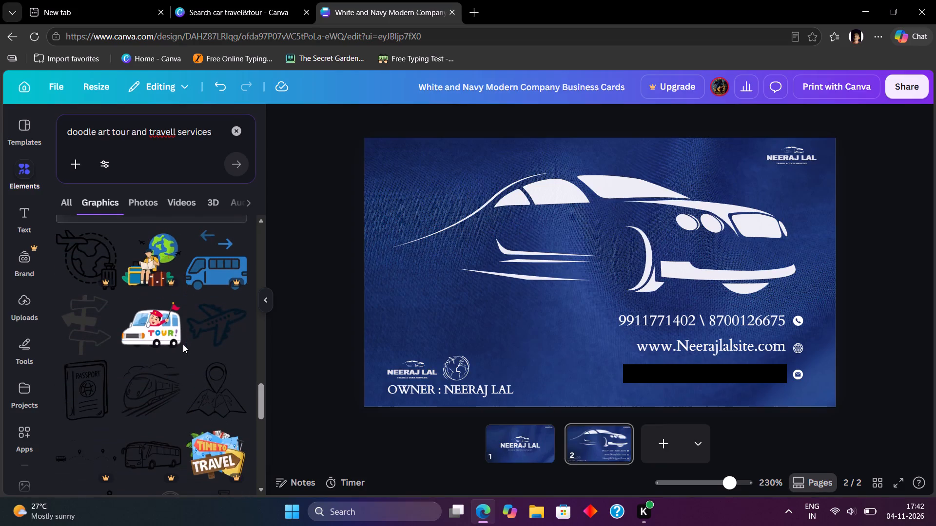
{"action": "scroll", "coordinate": [183, 344], "scroll_direction": "down", "scroll_amount": 3}
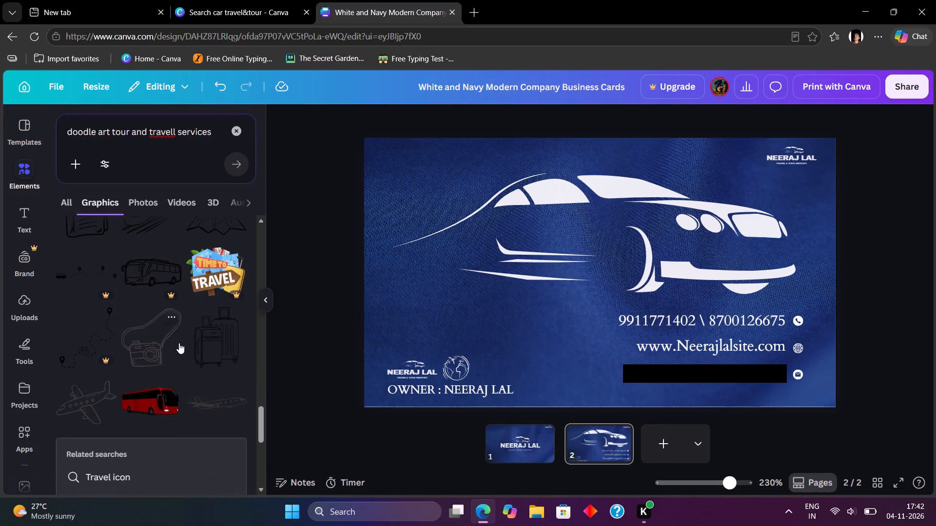
{"action": "scroll", "coordinate": [179, 343], "scroll_direction": "down", "scroll_amount": 3}
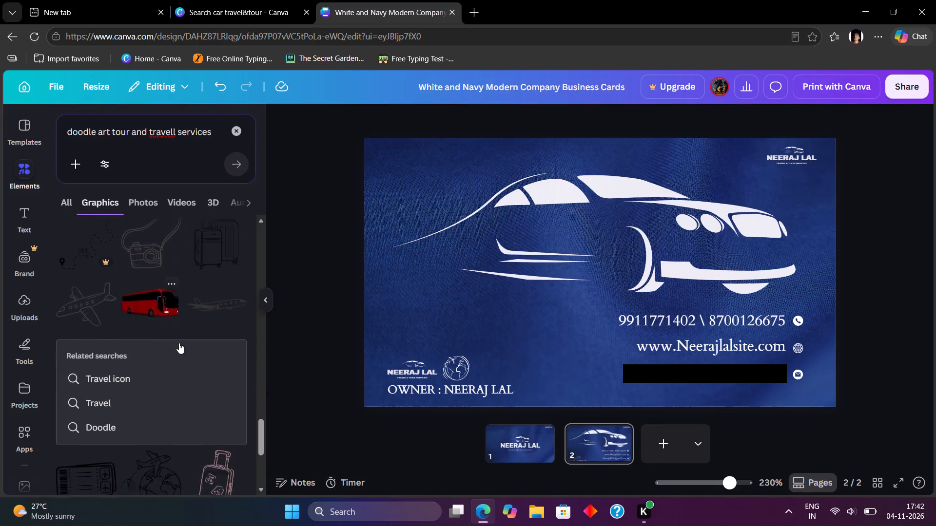
{"action": "scroll", "coordinate": [179, 343], "scroll_direction": "down", "scroll_amount": 1}
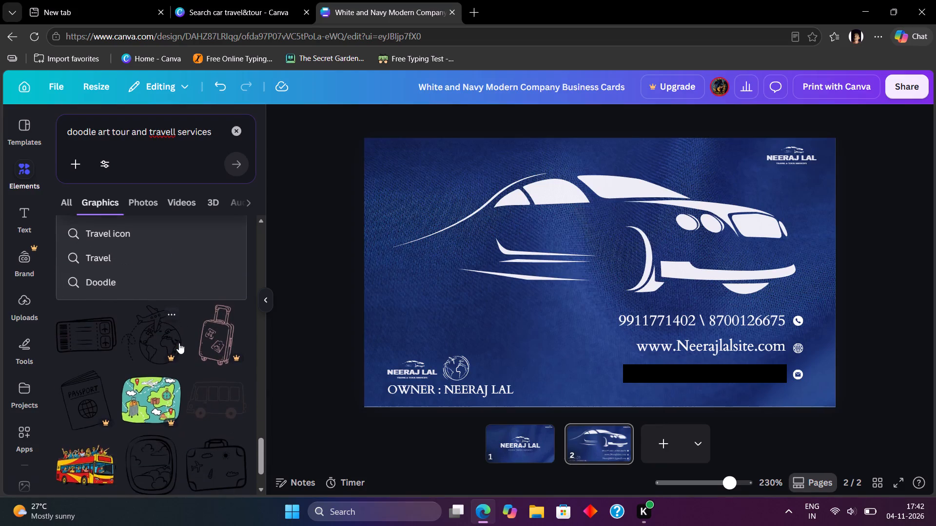
{"action": "scroll", "coordinate": [179, 343], "scroll_direction": "down", "scroll_amount": 12}
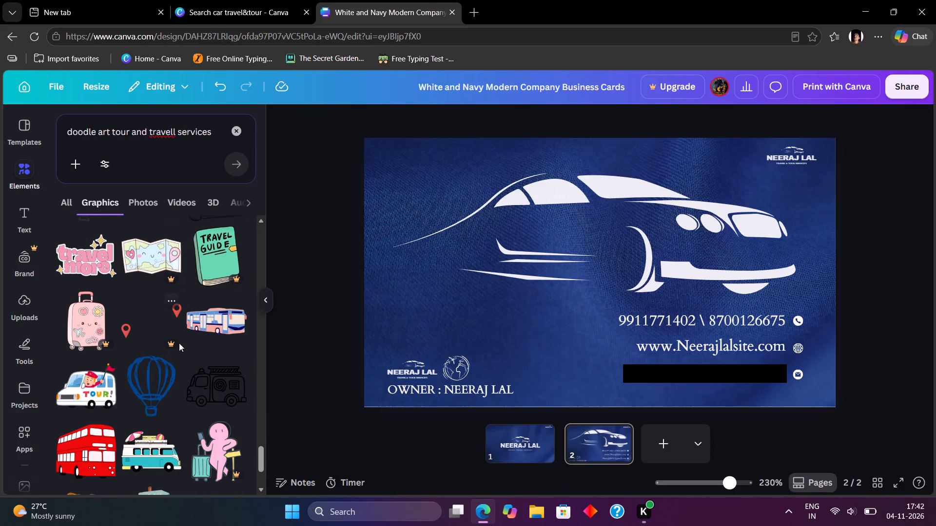
{"action": "scroll", "coordinate": [179, 343], "scroll_direction": "down", "scroll_amount": 4}
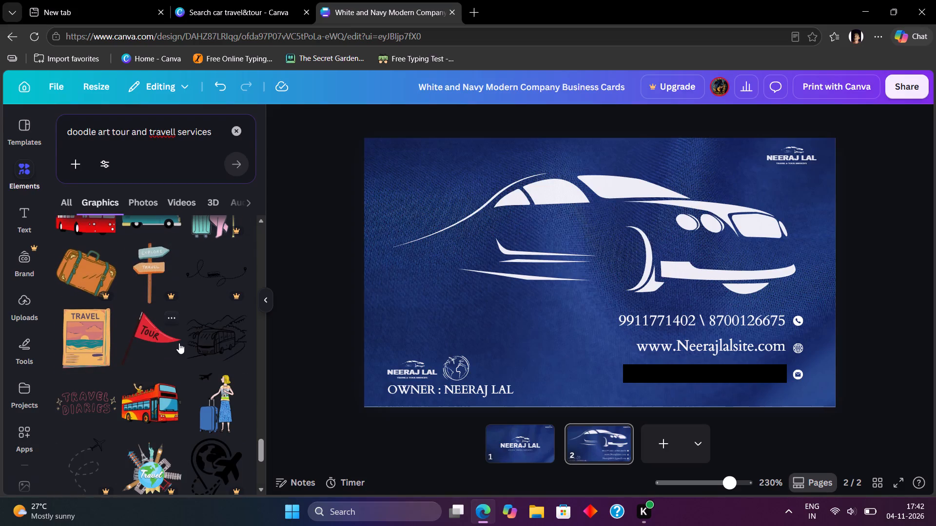
{"action": "scroll", "coordinate": [179, 343], "scroll_direction": "down", "scroll_amount": 1}
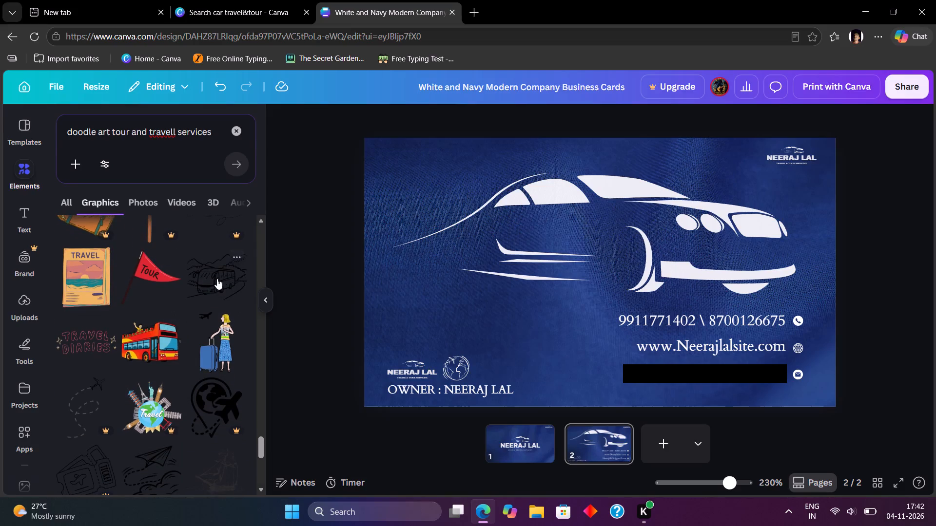
Add the doodle of a bus on a mountain road to page 2, shrink it, and place it in the card's upper-left corner.
{"action": "left_click", "coordinate": [217, 279]}
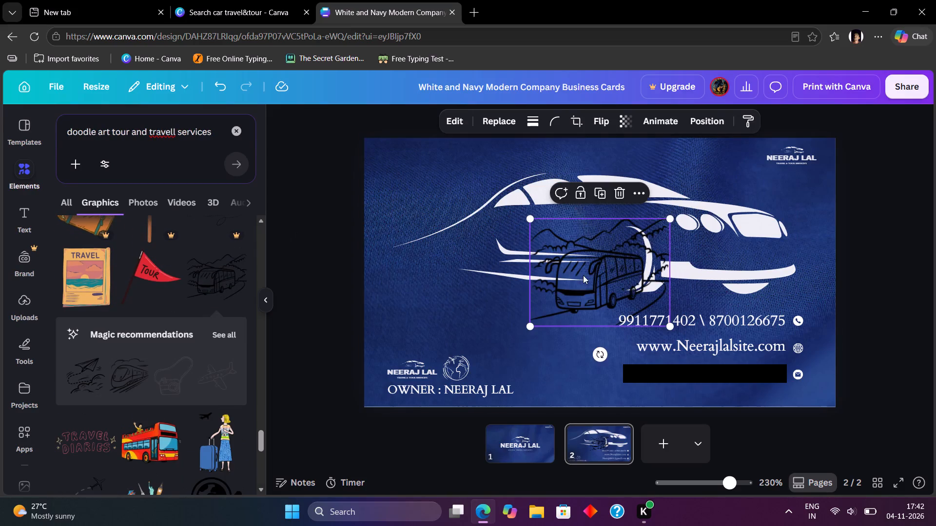
{"action": "left_click_drag", "start_coordinate": [583, 276], "coordinate": [402, 195]}
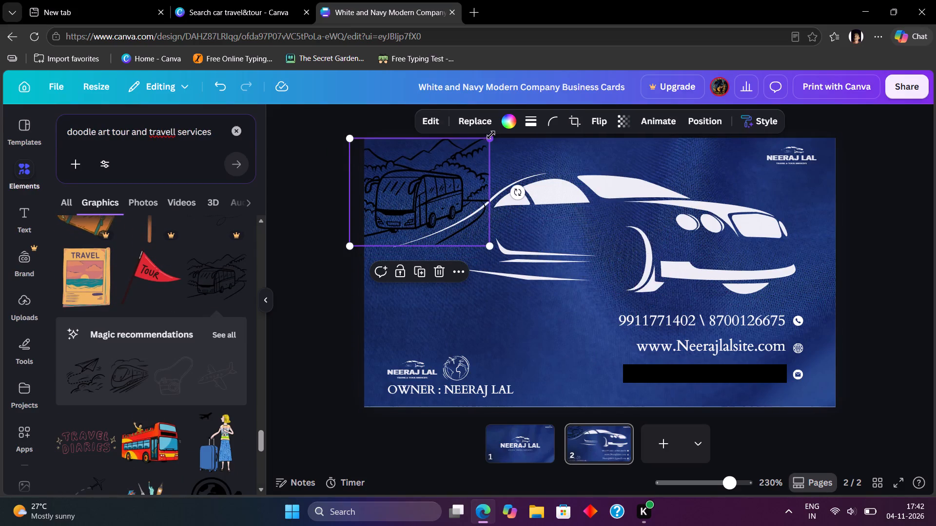
{"action": "left_click_drag", "start_coordinate": [491, 135], "coordinate": [444, 183]}
{"action": "left_click_drag", "start_coordinate": [402, 210], "coordinate": [418, 170]}
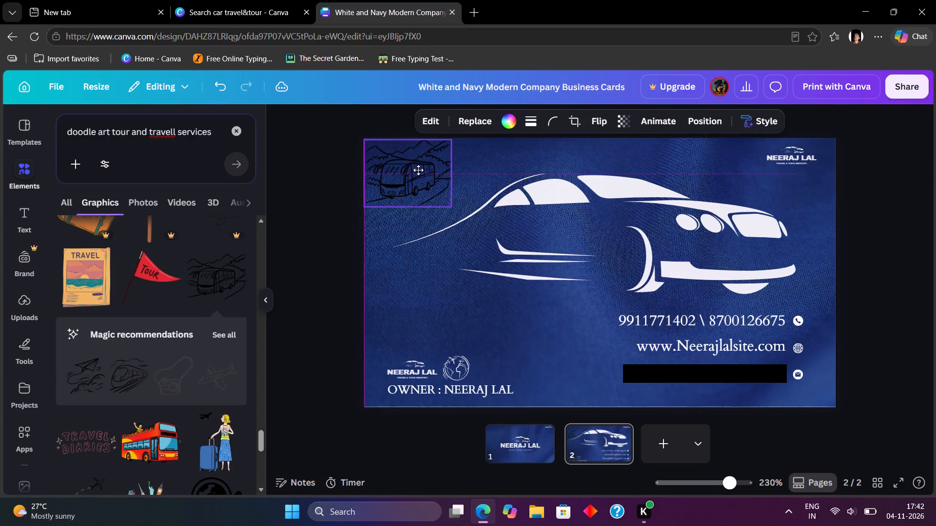
{"action": "left_click_drag", "start_coordinate": [418, 170], "coordinate": [415, 170]}
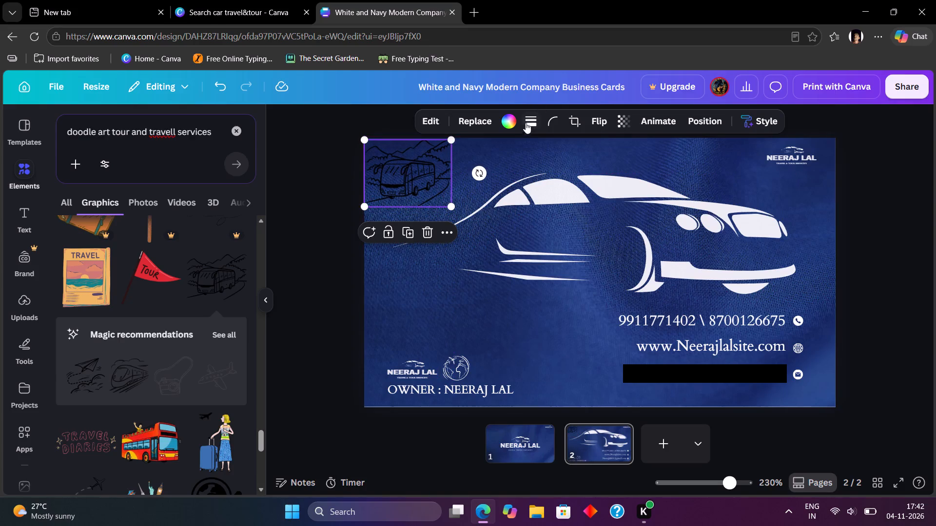
Recolor the bus doodle white.
{"action": "left_click", "coordinate": [510, 122]}
{"action": "left_click", "coordinate": [153, 206]}
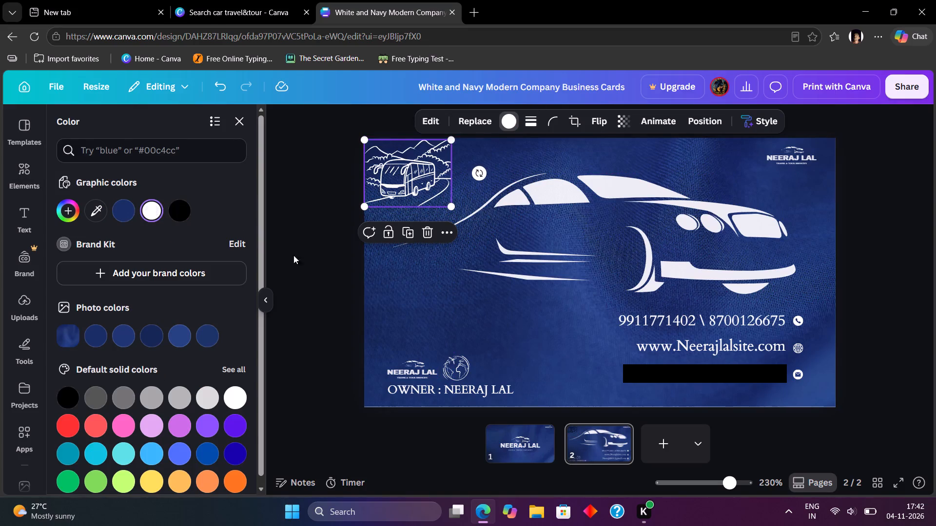
{"action": "left_click", "coordinate": [308, 262]}
{"action": "left_click", "coordinate": [306, 262]}
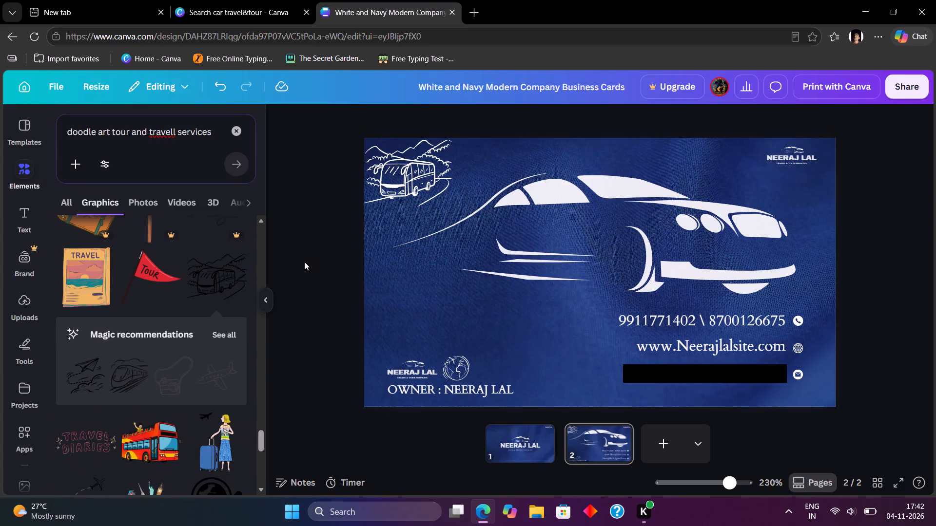
Enlarge the bus doodle to about 0.9 wide by 0.7 high, keeping it in the card's upper-left corner.
{"action": "left_click", "coordinate": [402, 186]}
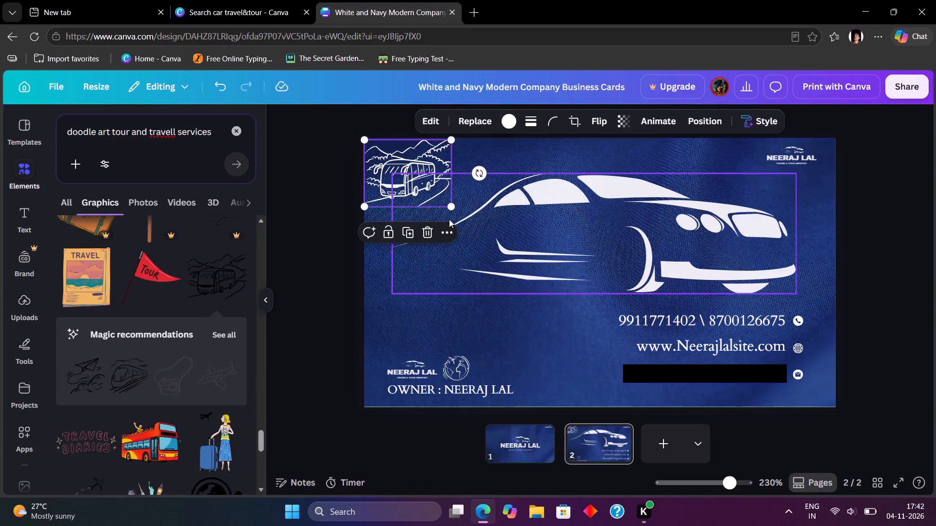
{"action": "left_click_drag", "start_coordinate": [450, 208], "coordinate": [448, 234]}
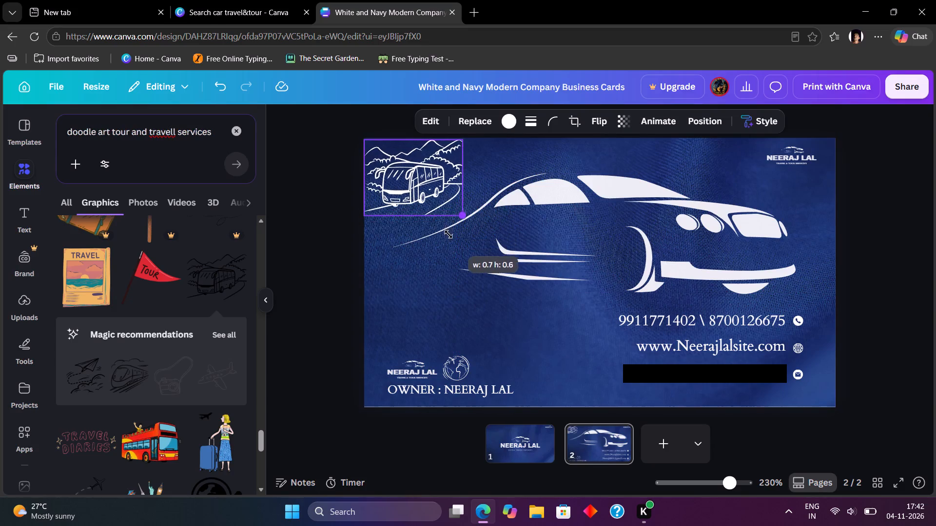
{"action": "left_click_drag", "start_coordinate": [448, 234], "coordinate": [453, 265]}
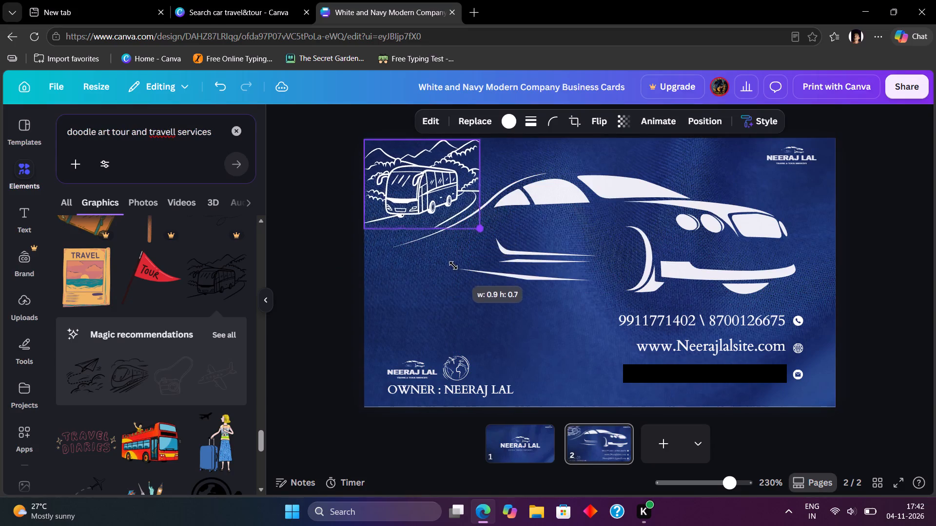
{"action": "left_click_drag", "start_coordinate": [453, 265], "coordinate": [455, 270]}
{"action": "left_click", "coordinate": [325, 209]}
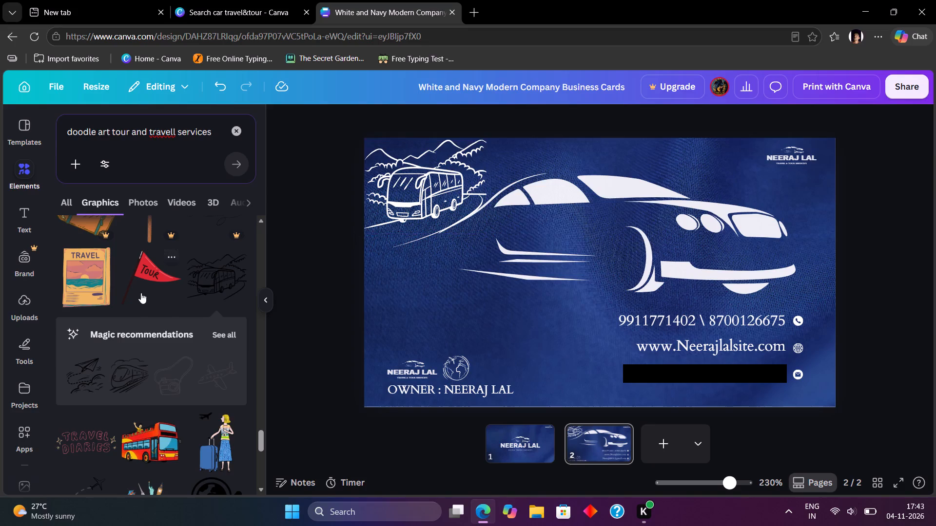
Browse further through the travel doodle results for another graphic to go with the bus doodle.
{"action": "scroll", "coordinate": [141, 293], "scroll_direction": "down", "scroll_amount": 4}
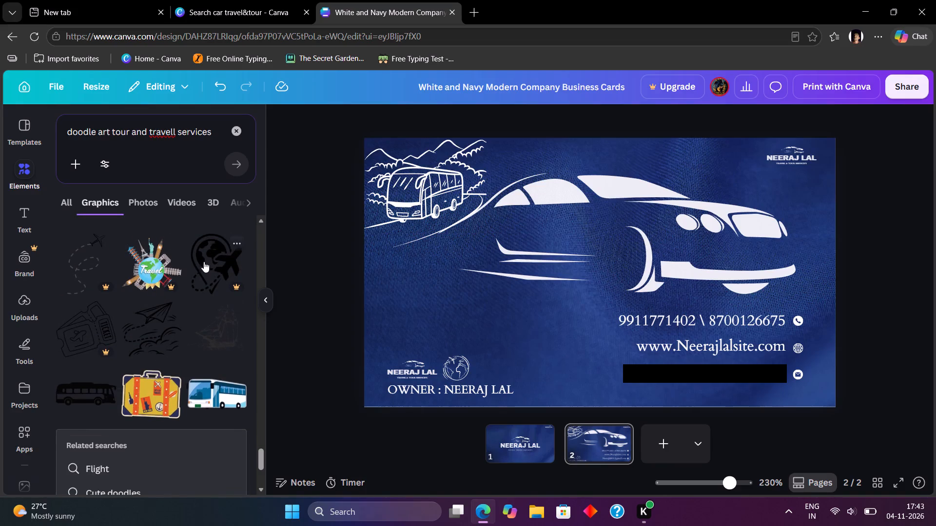
{"action": "scroll", "coordinate": [180, 310], "scroll_direction": "down", "scroll_amount": 4}
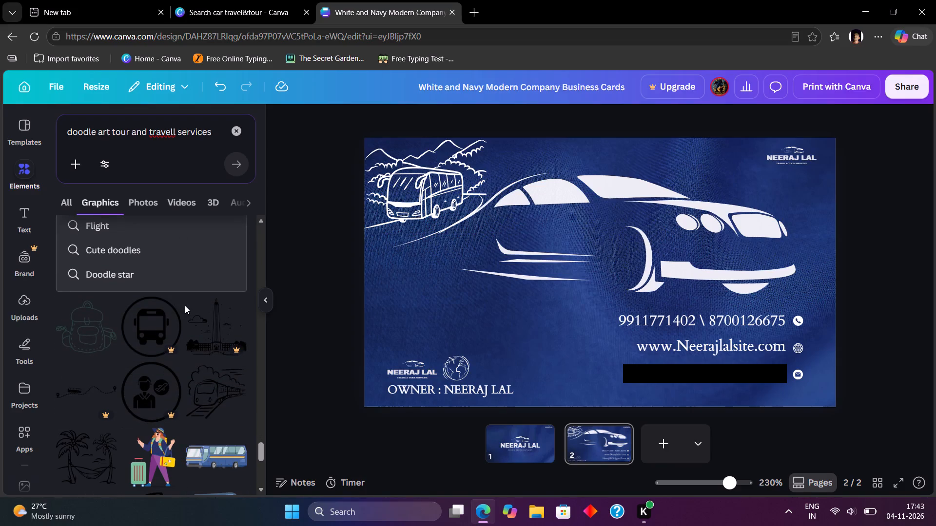
{"action": "scroll", "coordinate": [185, 305], "scroll_direction": "down", "scroll_amount": 2}
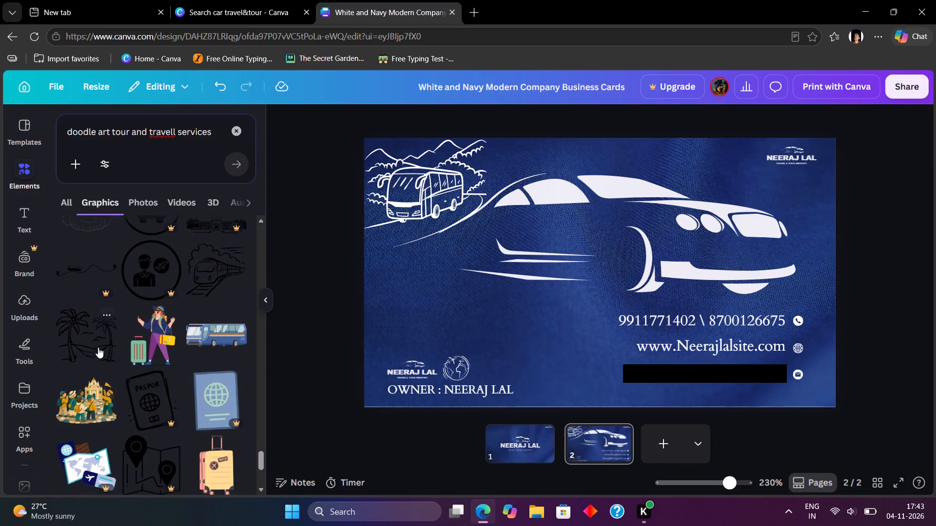
{"action": "scroll", "coordinate": [175, 319], "scroll_direction": "down", "scroll_amount": 4}
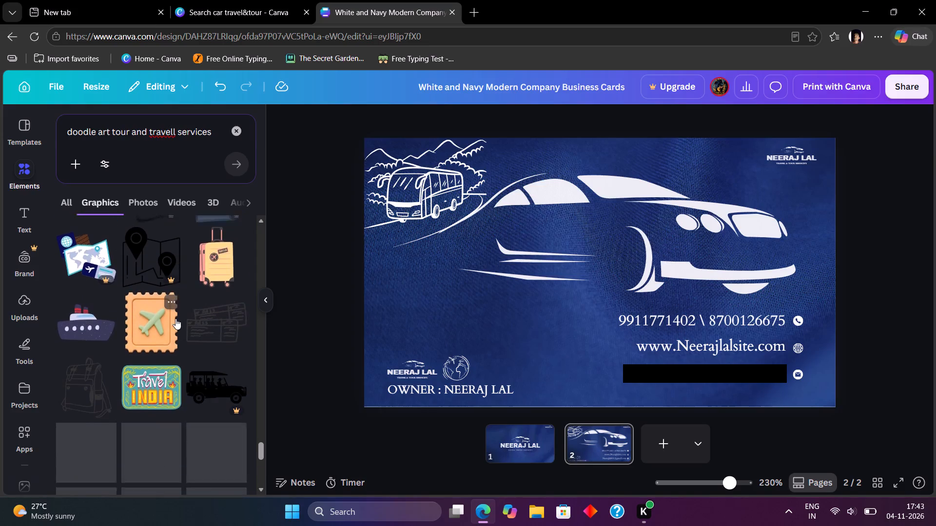
{"action": "scroll", "coordinate": [175, 319], "scroll_direction": "down", "scroll_amount": 3}
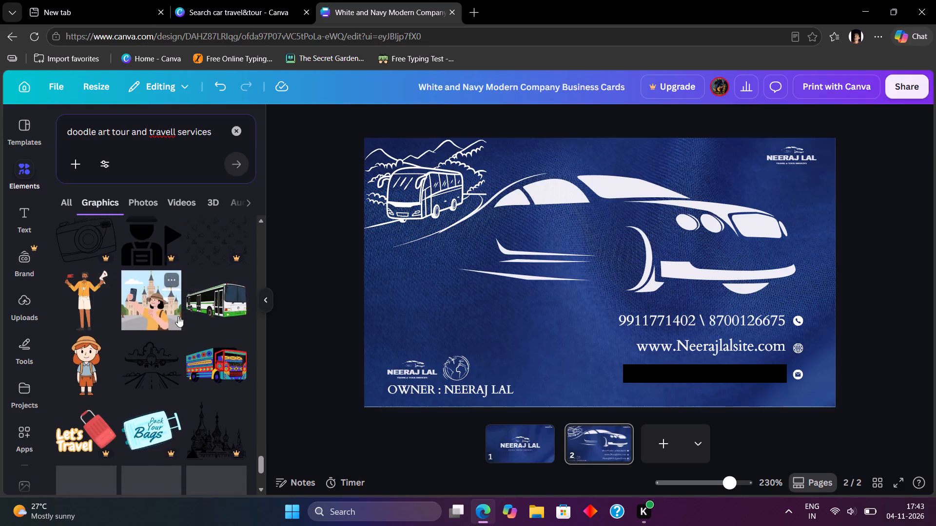
{"action": "scroll", "coordinate": [200, 344], "scroll_direction": "down", "scroll_amount": 3}
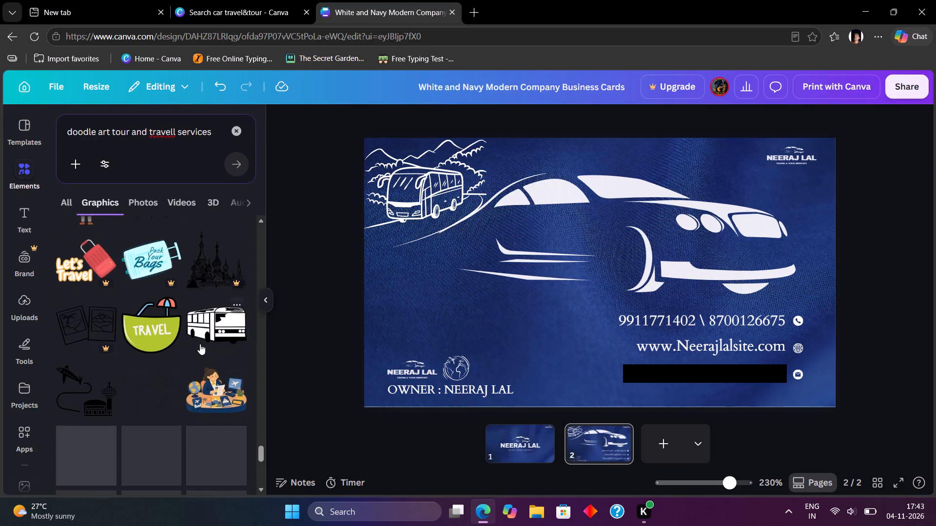
{"action": "scroll", "coordinate": [198, 350], "scroll_direction": "down", "scroll_amount": 3}
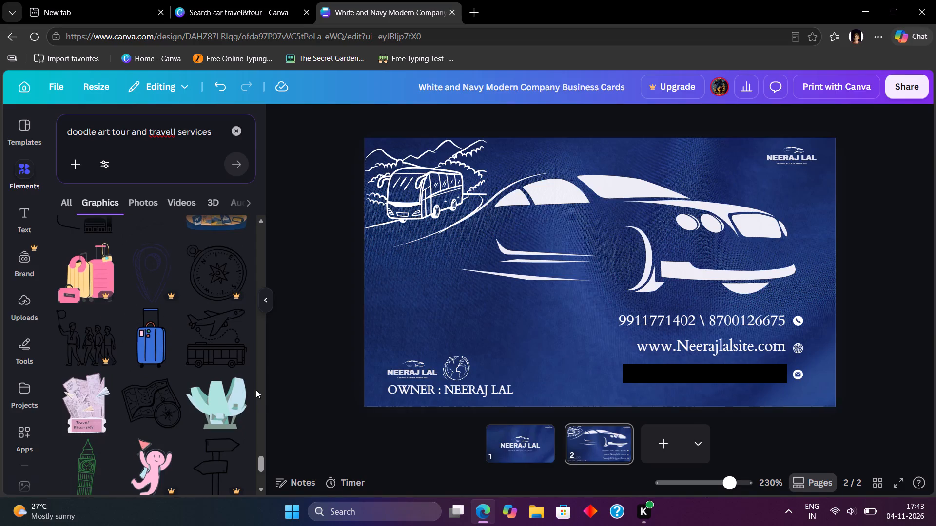
{"action": "scroll", "coordinate": [220, 349], "scroll_direction": "down", "scroll_amount": 2}
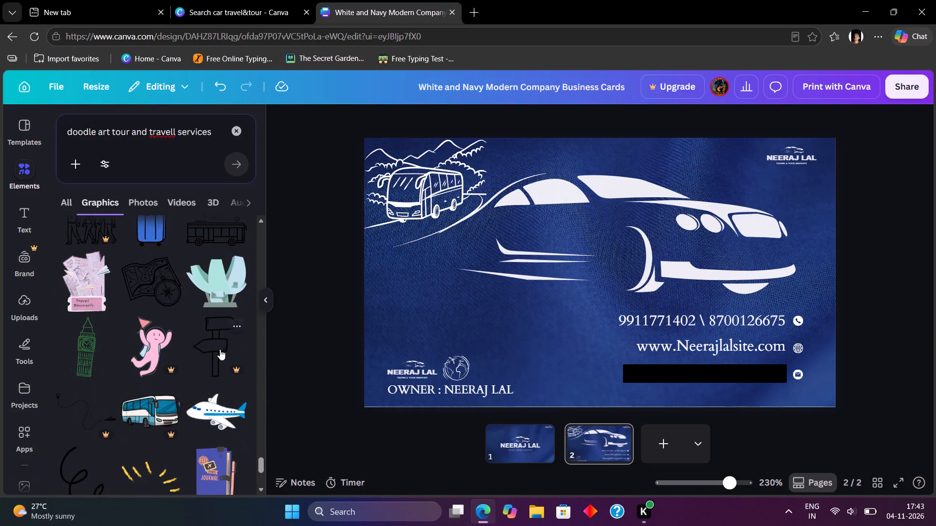
{"action": "scroll", "coordinate": [220, 349], "scroll_direction": "down", "scroll_amount": 8}
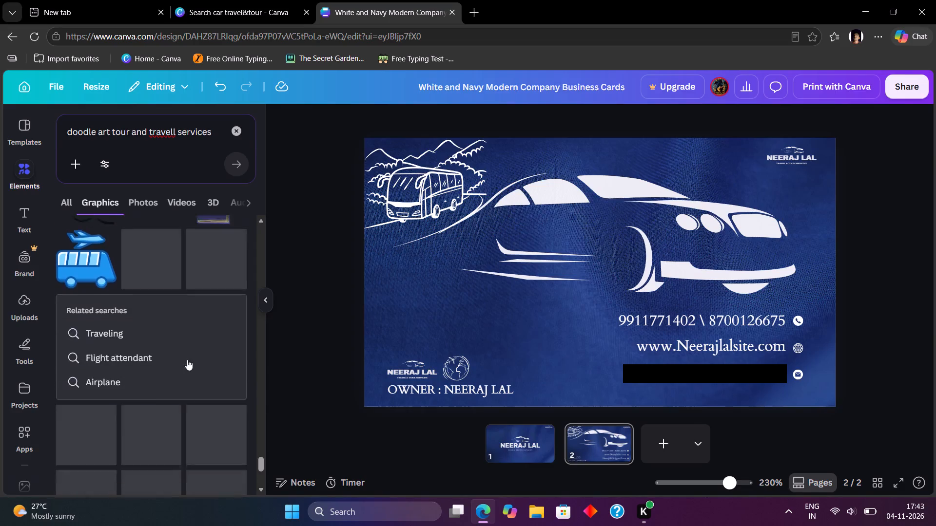
{"action": "scroll", "coordinate": [187, 359], "scroll_direction": "down", "scroll_amount": 1}
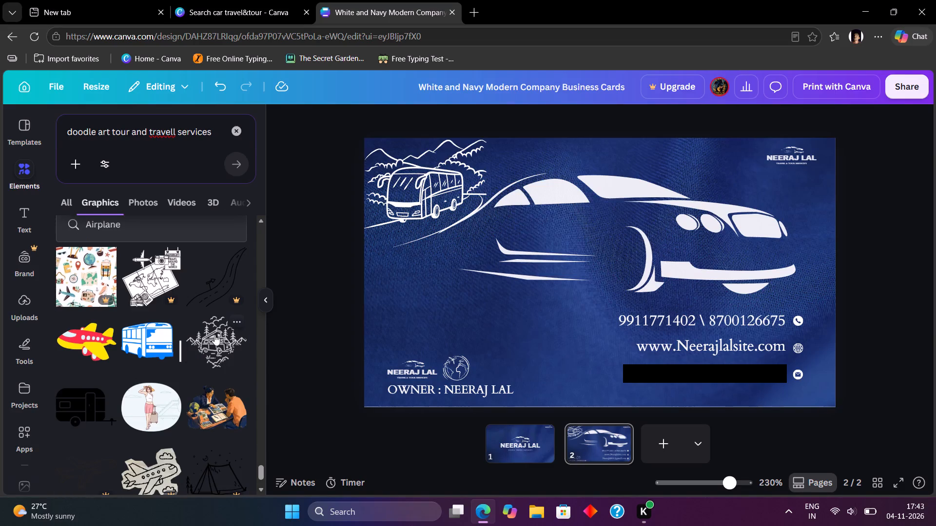
{"action": "scroll", "coordinate": [207, 340], "scroll_direction": "down", "scroll_amount": 4}
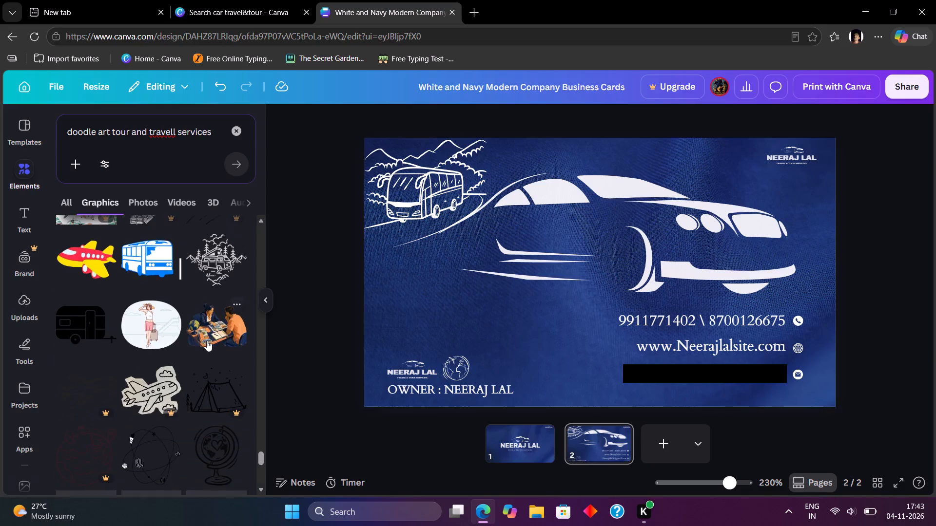
{"action": "scroll", "coordinate": [207, 340], "scroll_direction": "down", "scroll_amount": 3}
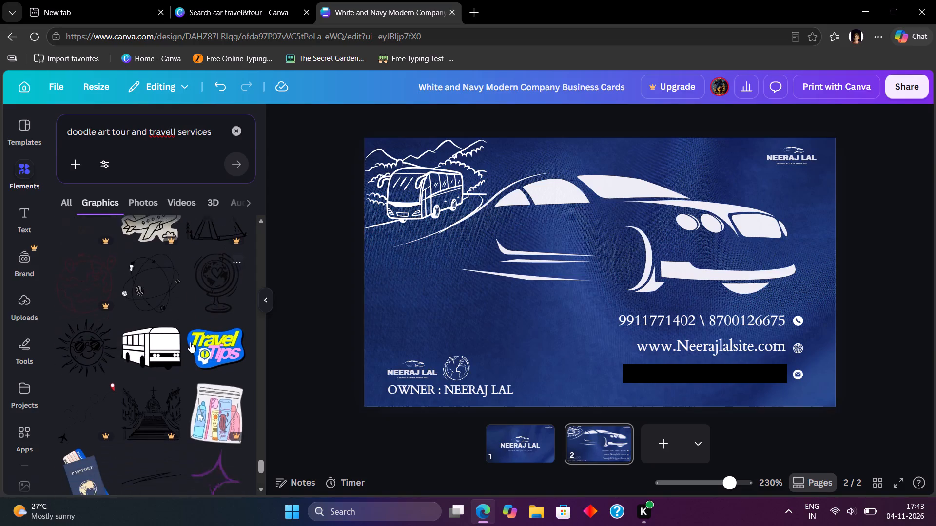
{"action": "scroll", "coordinate": [190, 342], "scroll_direction": "down", "scroll_amount": 3}
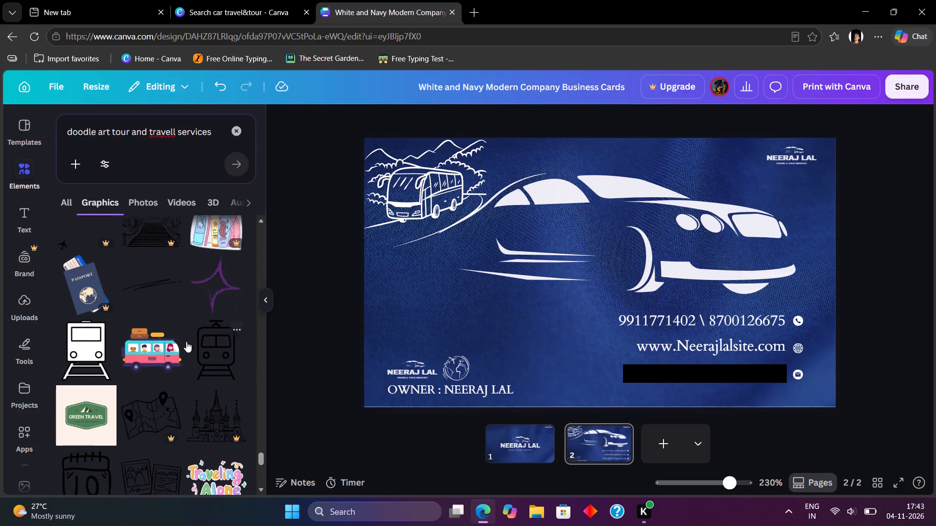
Add the black brush-stroke lines graphic to page 2, tilt it diagonally, shrink it, and place it beside the bus doodle's right edge.
{"action": "left_click", "coordinate": [146, 286]}
{"action": "left_click_drag", "start_coordinate": [583, 268], "coordinate": [509, 236]}
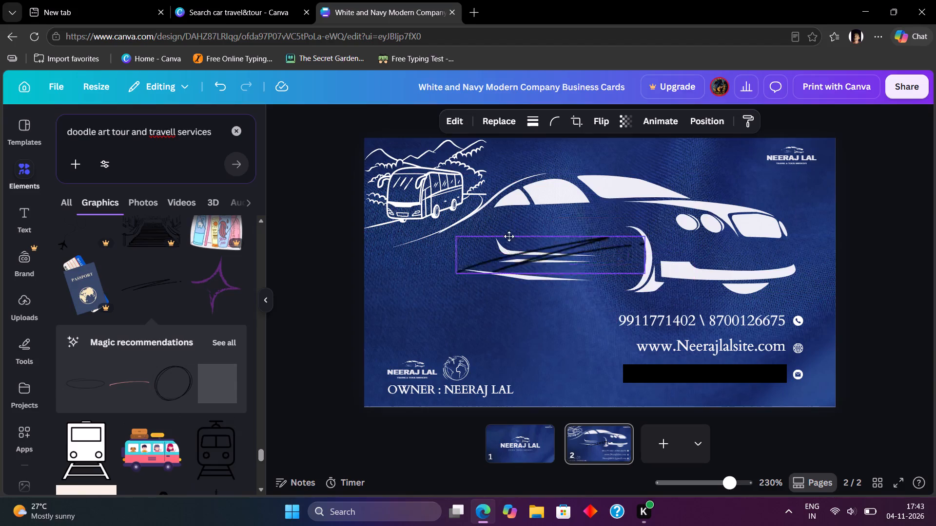
{"action": "left_click_drag", "start_coordinate": [509, 236], "coordinate": [473, 172]}
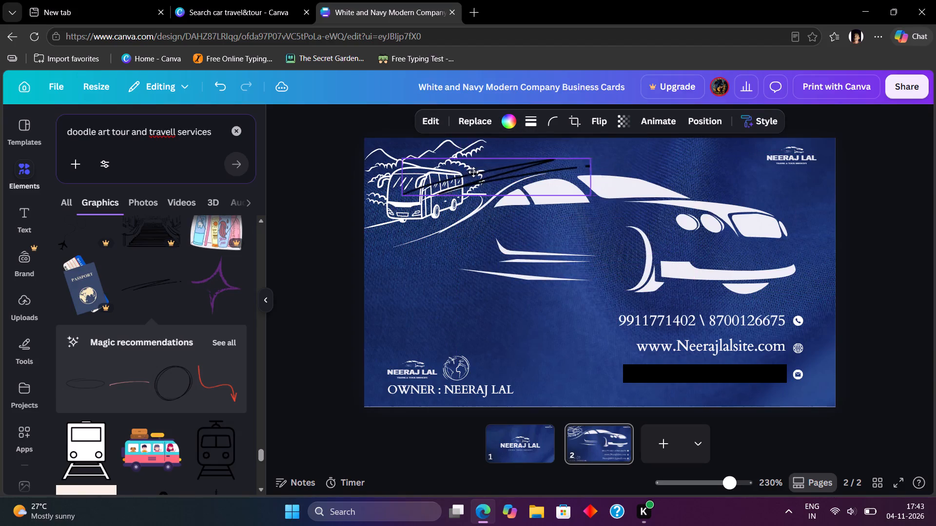
{"action": "left_click_drag", "start_coordinate": [473, 172], "coordinate": [464, 171]}
{"action": "left_click_drag", "start_coordinate": [604, 168], "coordinate": [570, 233]}
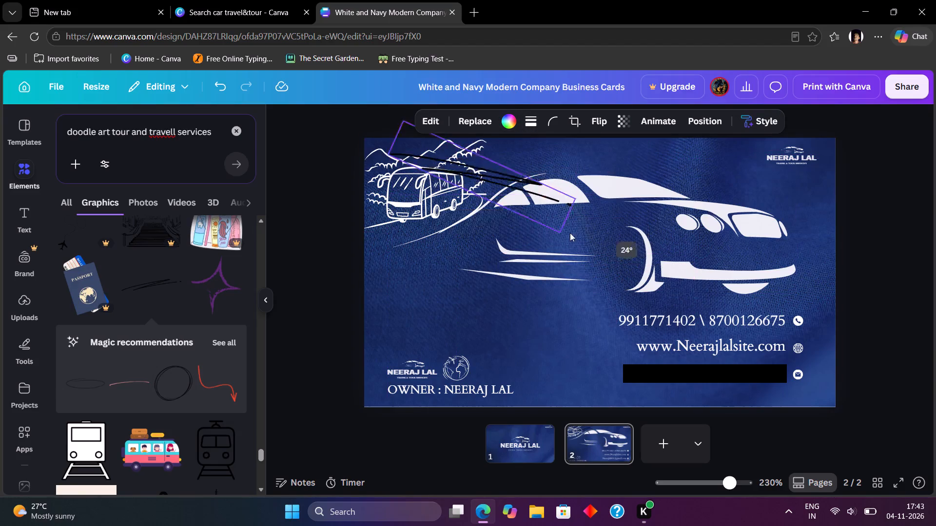
{"action": "left_click_drag", "start_coordinate": [570, 233], "coordinate": [426, 235]}
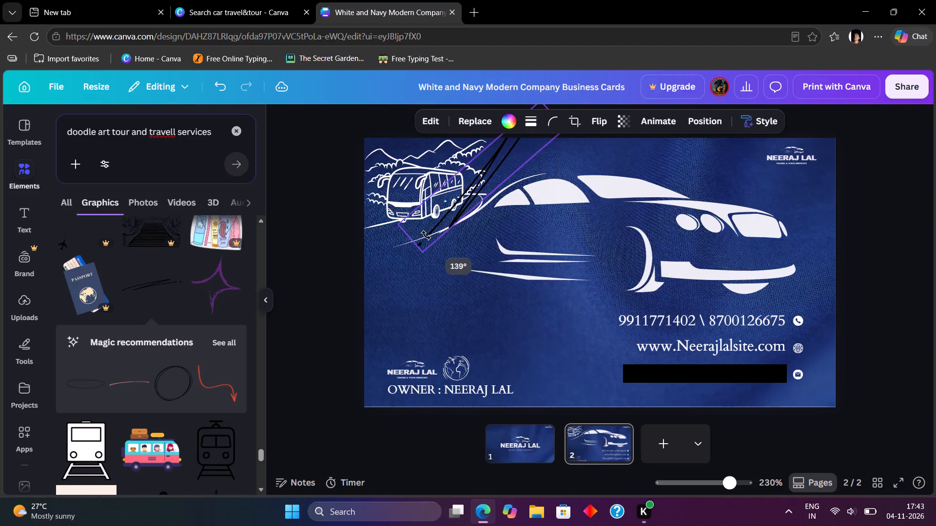
{"action": "left_click_drag", "start_coordinate": [426, 235], "coordinate": [437, 234]}
{"action": "left_click_drag", "start_coordinate": [429, 256], "coordinate": [494, 205]}
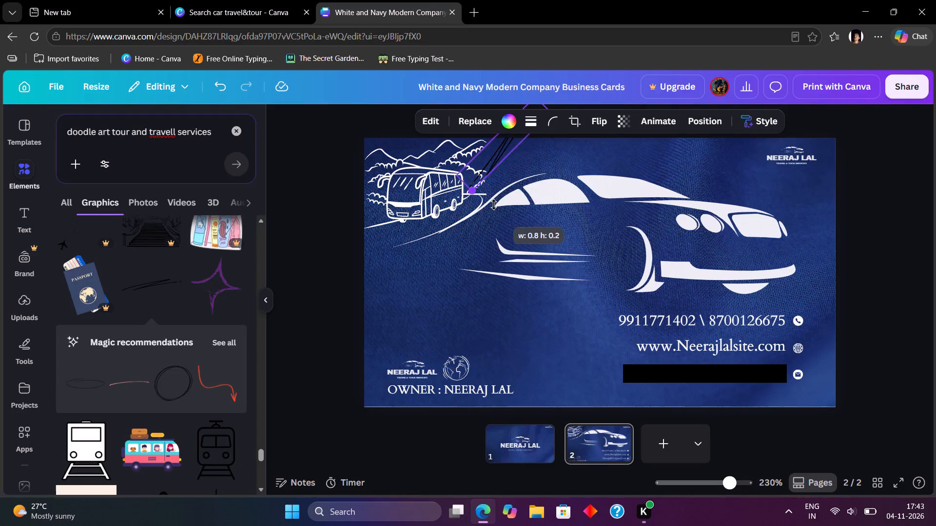
{"action": "left_click_drag", "start_coordinate": [494, 205], "coordinate": [511, 185]}
{"action": "left_click_drag", "start_coordinate": [496, 153], "coordinate": [479, 194]}
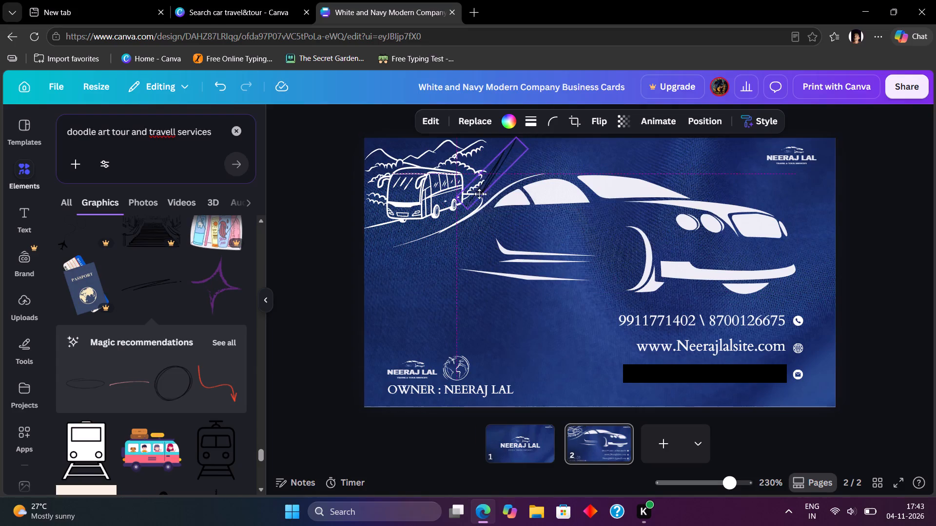
{"action": "left_click_drag", "start_coordinate": [479, 194], "coordinate": [479, 198]}
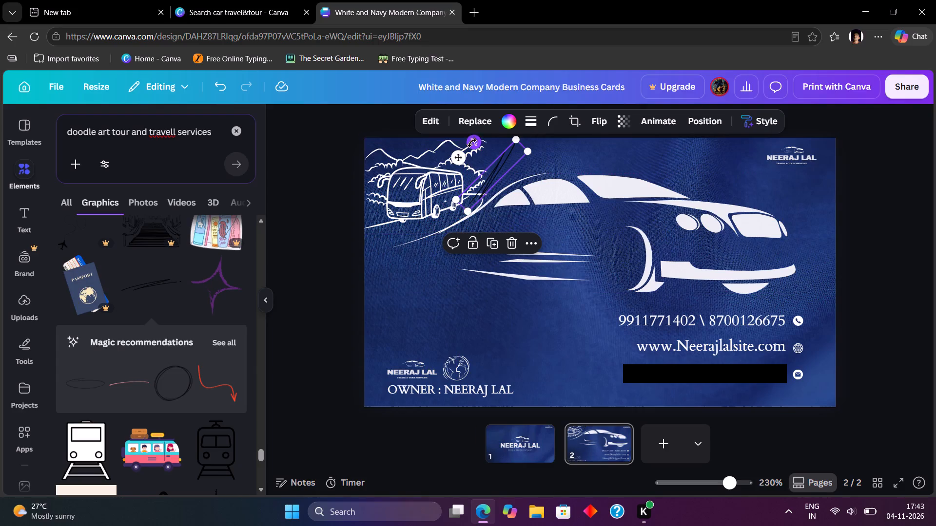
Turn the brush-stroke graphic nearly upright, shrink it to about 0.4 wide by 0.1 high, and fit it against the bus doodle's right edge.
{"action": "left_click_drag", "start_coordinate": [472, 143], "coordinate": [455, 169]}
{"action": "left_click_drag", "start_coordinate": [506, 221], "coordinate": [498, 194]}
{"action": "key", "text": "ctrl+z"}
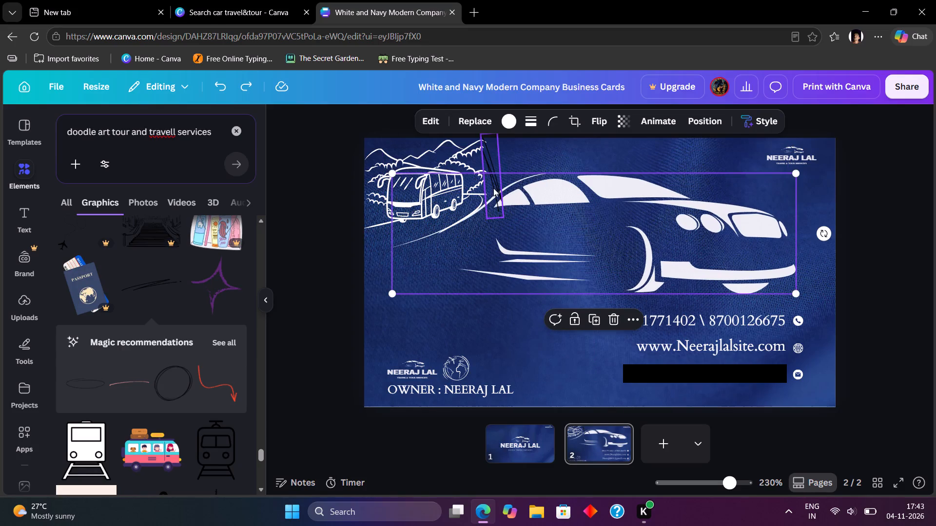
{"action": "left_click", "coordinate": [493, 188]}
{"action": "left_click_drag", "start_coordinate": [503, 219], "coordinate": [494, 186]}
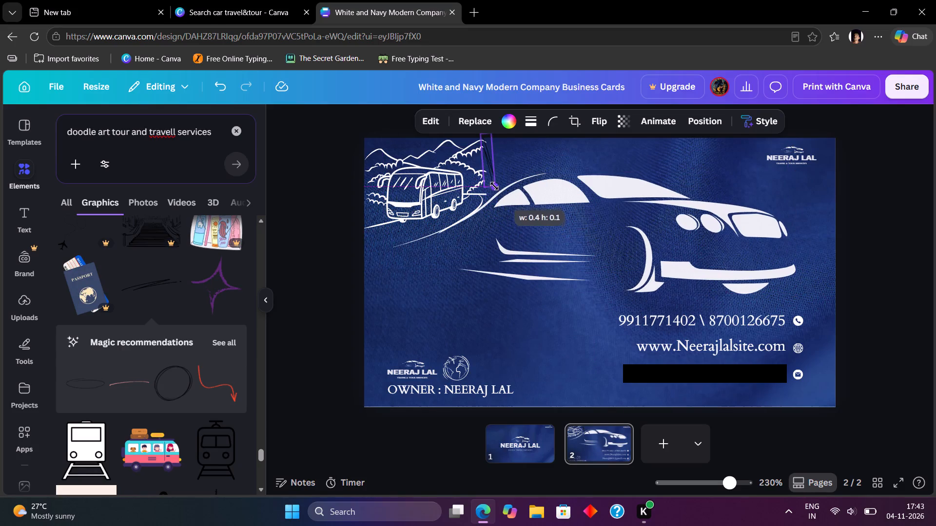
{"action": "left_click_drag", "start_coordinate": [494, 186], "coordinate": [494, 184]}
{"action": "left_click_drag", "start_coordinate": [487, 160], "coordinate": [490, 167]}
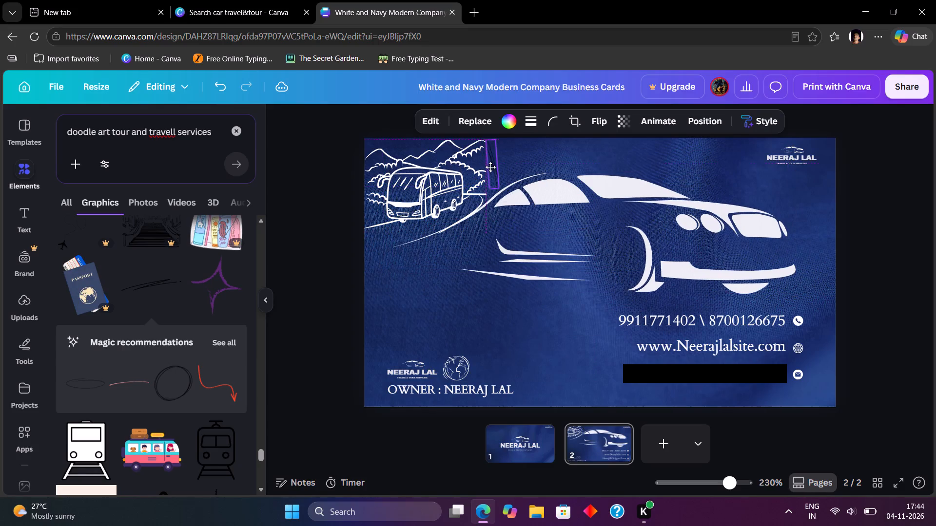
{"action": "left_click_drag", "start_coordinate": [490, 167], "coordinate": [490, 167]}
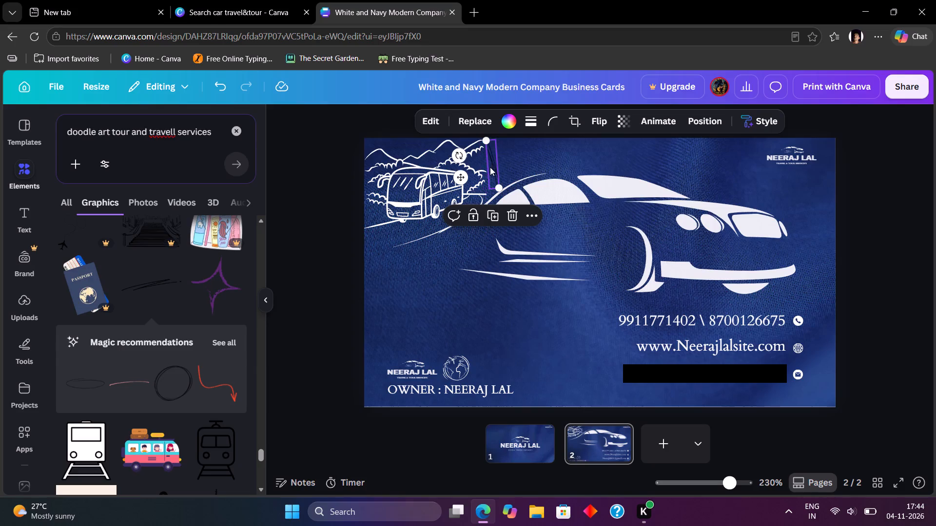
{"action": "scroll", "coordinate": [506, 178], "scroll_direction": "up", "scroll_amount": 12, "text": "ctrl"}
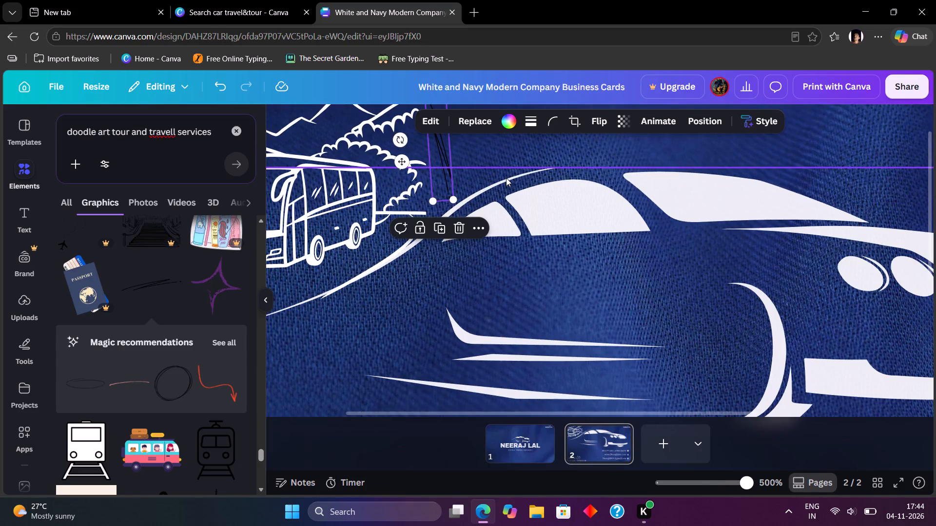
{"action": "scroll", "coordinate": [506, 178], "scroll_direction": "up", "scroll_amount": 4, "text": "ctrl"}
{"action": "scroll", "coordinate": [506, 182], "scroll_direction": "up", "scroll_amount": 3}
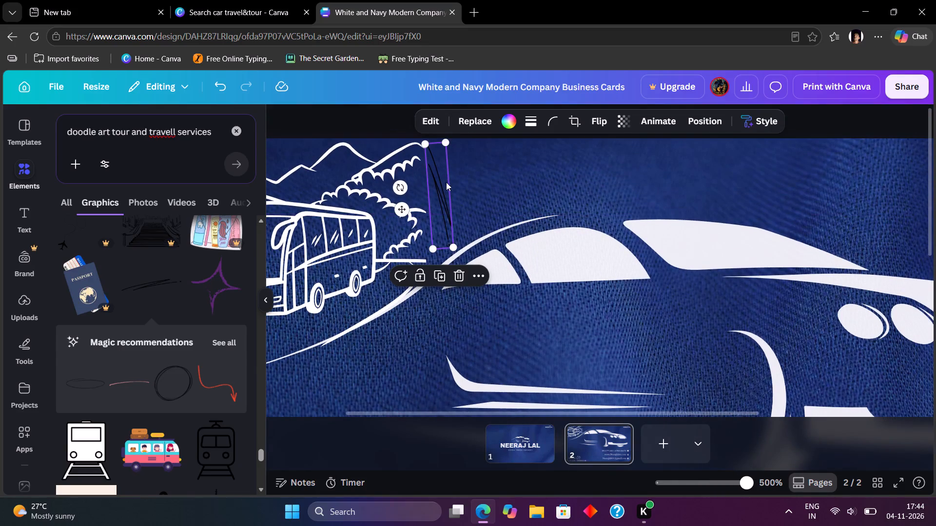
{"action": "left_click_drag", "start_coordinate": [437, 188], "coordinate": [435, 191]}
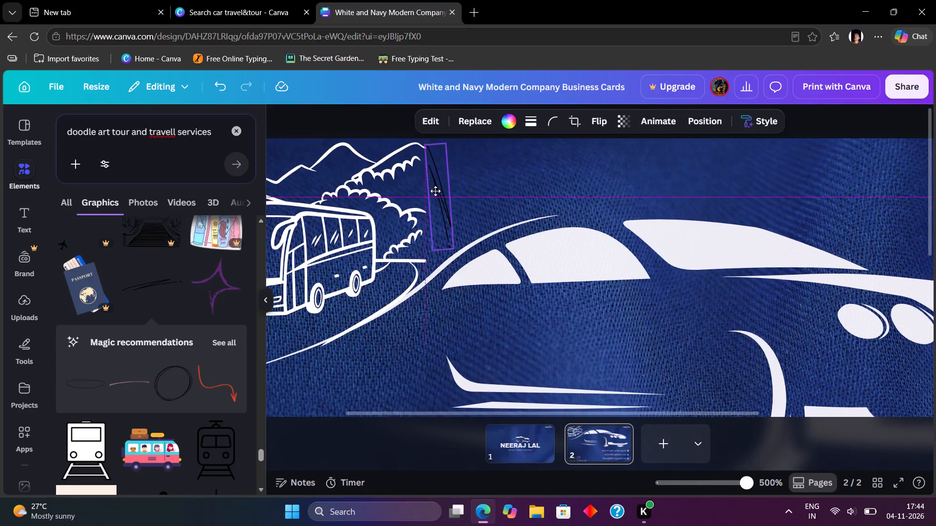
{"action": "left_click_drag", "start_coordinate": [435, 191], "coordinate": [432, 191]}
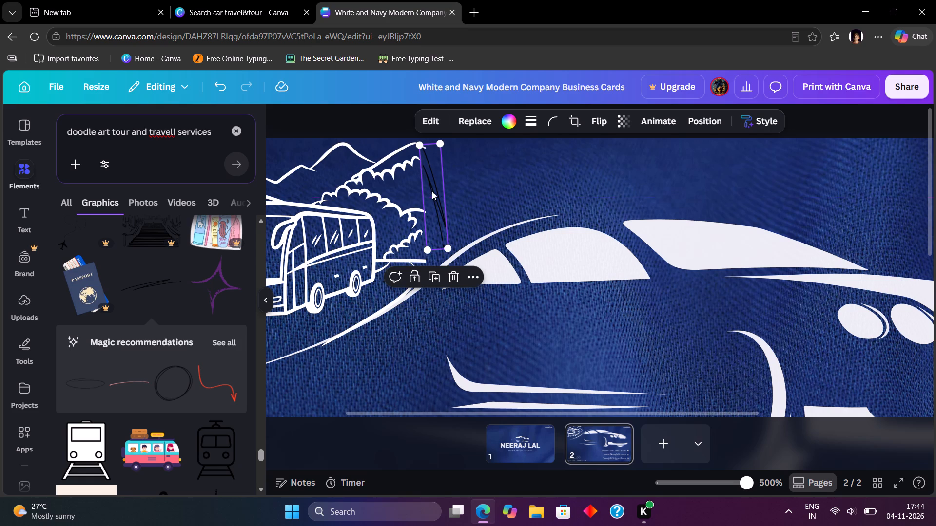
Recolor the brush-stroke graphic white.
{"action": "left_click", "coordinate": [511, 125]}
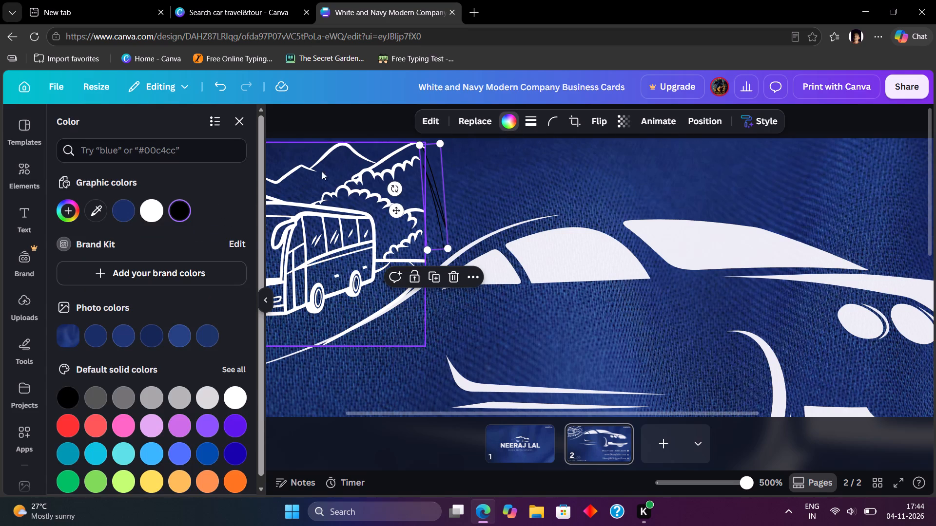
{"action": "left_click", "coordinate": [151, 212]}
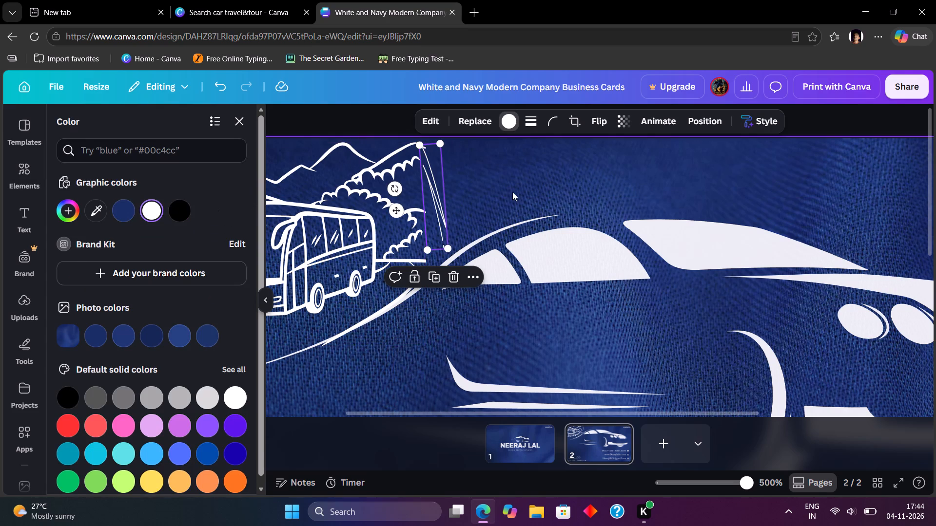
{"action": "left_click", "coordinate": [512, 192]}
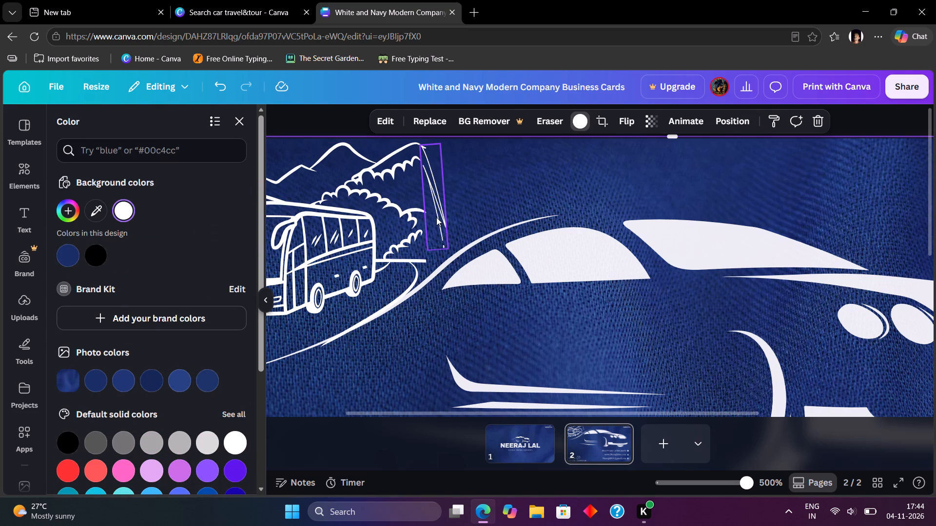
Enlarge the white brush-stroke graphic slightly and align it so it continues the mountain slope down toward the car outline.
{"action": "left_click", "coordinate": [438, 219]}
{"action": "left_click_drag", "start_coordinate": [448, 247], "coordinate": [448, 248]}
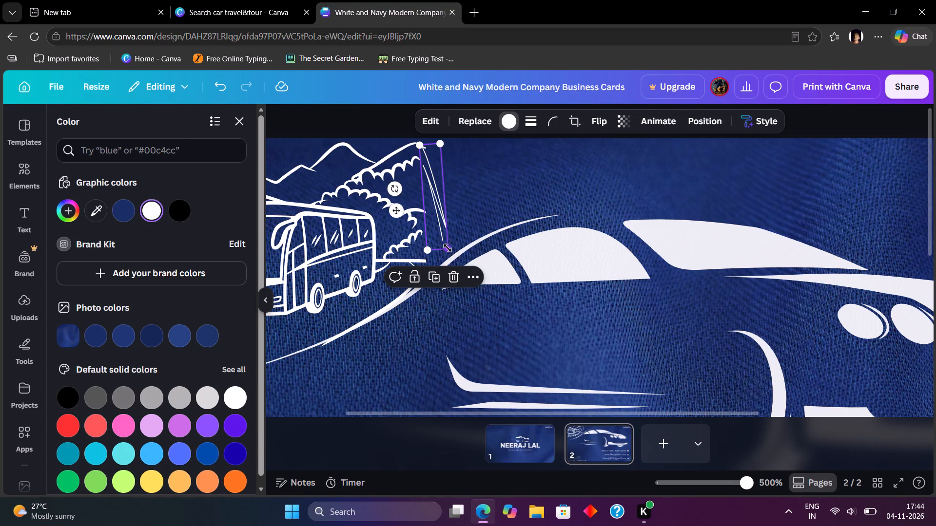
{"action": "left_click_drag", "start_coordinate": [448, 248], "coordinate": [452, 259]}
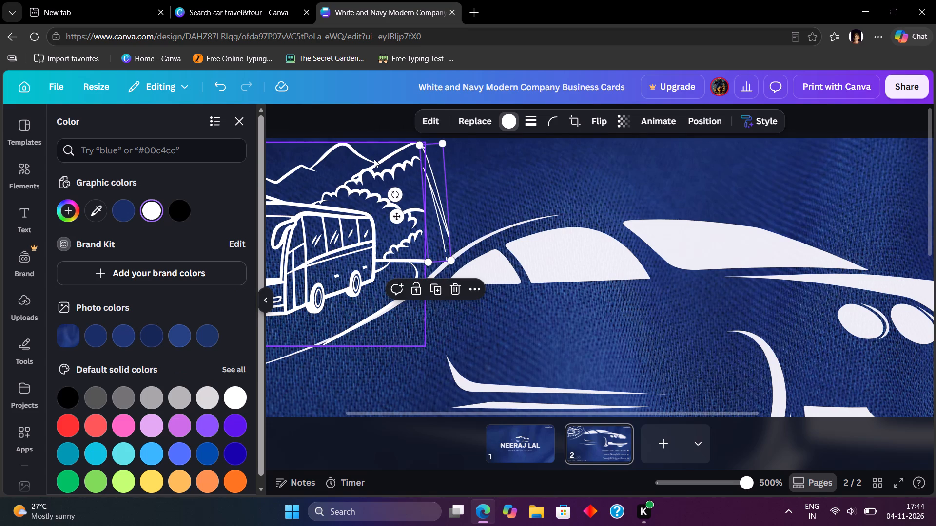
{"action": "key", "text": "Right"}
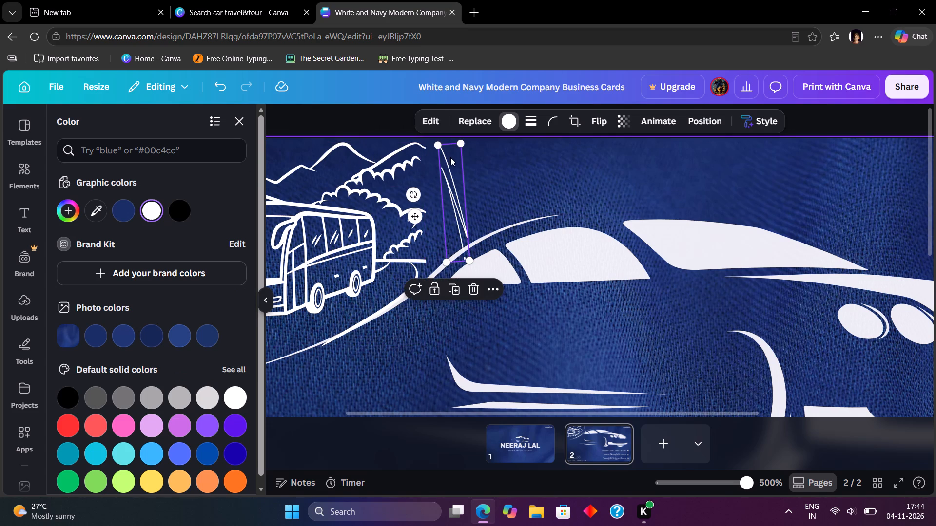
{"action": "left_click_drag", "start_coordinate": [449, 182], "coordinate": [438, 186]}
{"action": "left_click", "coordinate": [479, 157]}
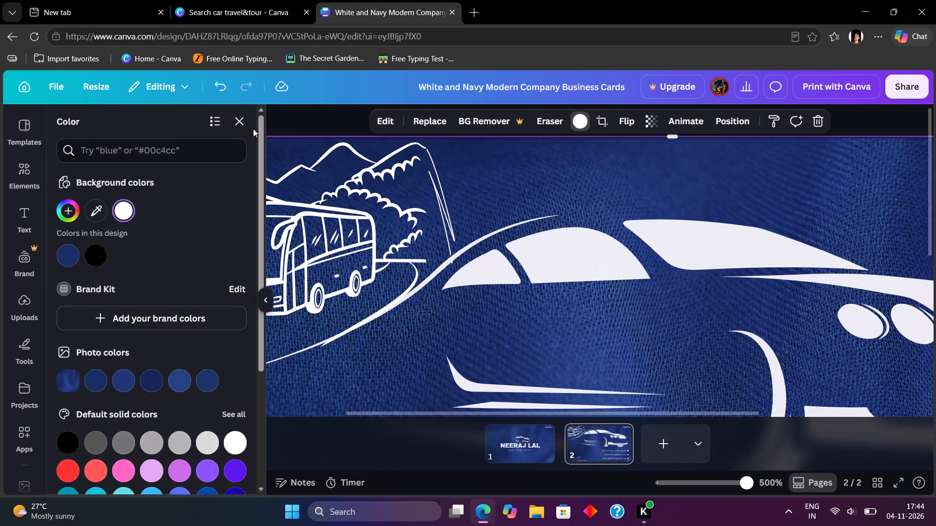
{"action": "left_click", "coordinate": [235, 120]}
{"action": "left_click", "coordinate": [295, 118]}
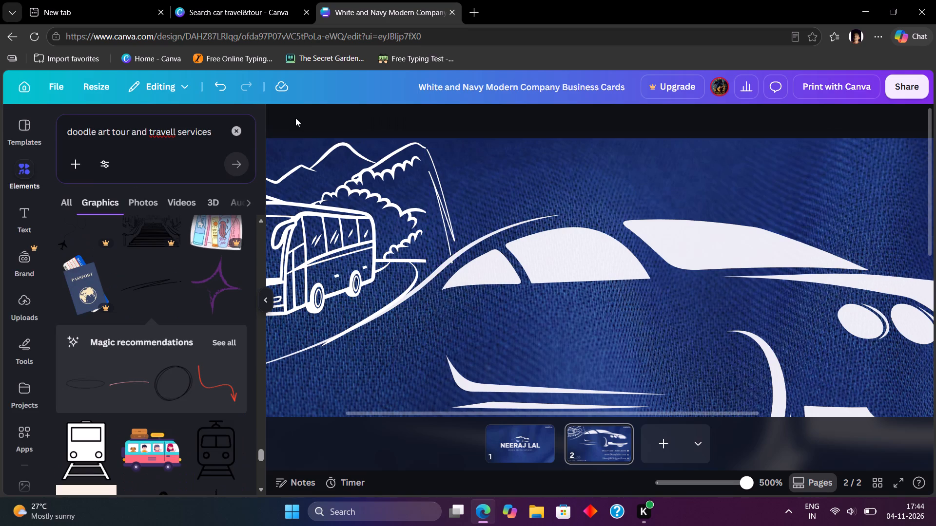
{"action": "left_click", "coordinate": [295, 118]}
{"action": "scroll", "coordinate": [413, 264], "scroll_direction": "down", "scroll_amount": 5, "text": "ctrl"}
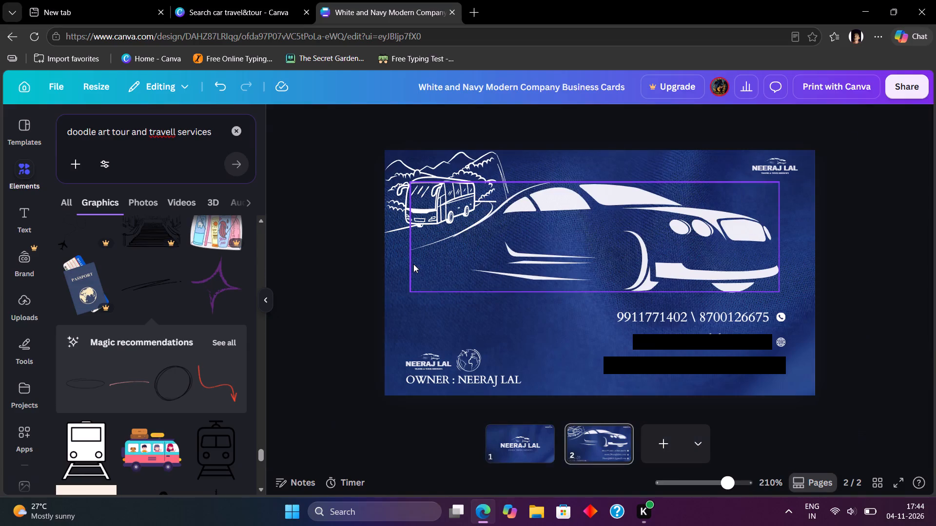
{"action": "left_click", "coordinate": [338, 266]}
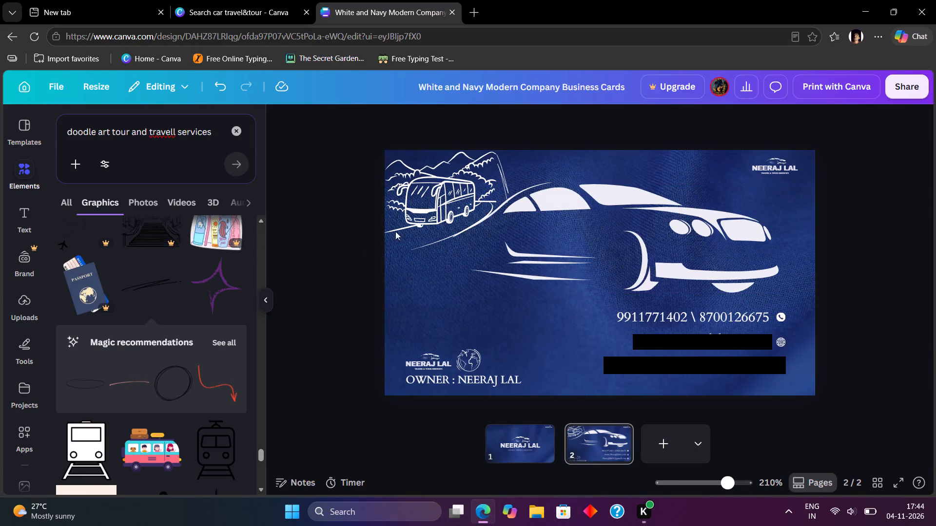
Send the brush-stroke graphic backward two levels in the layer order.
{"action": "left_click", "coordinate": [503, 184]}
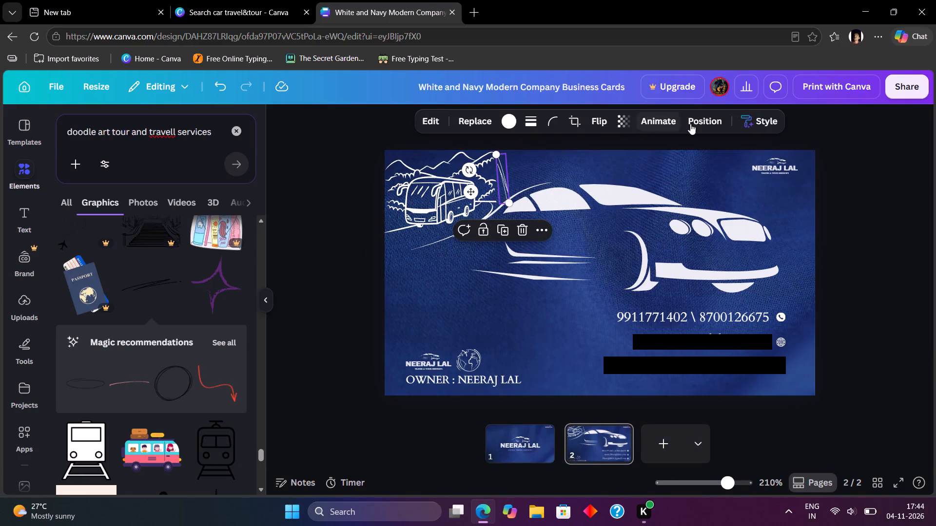
{"action": "left_click", "coordinate": [695, 119]}
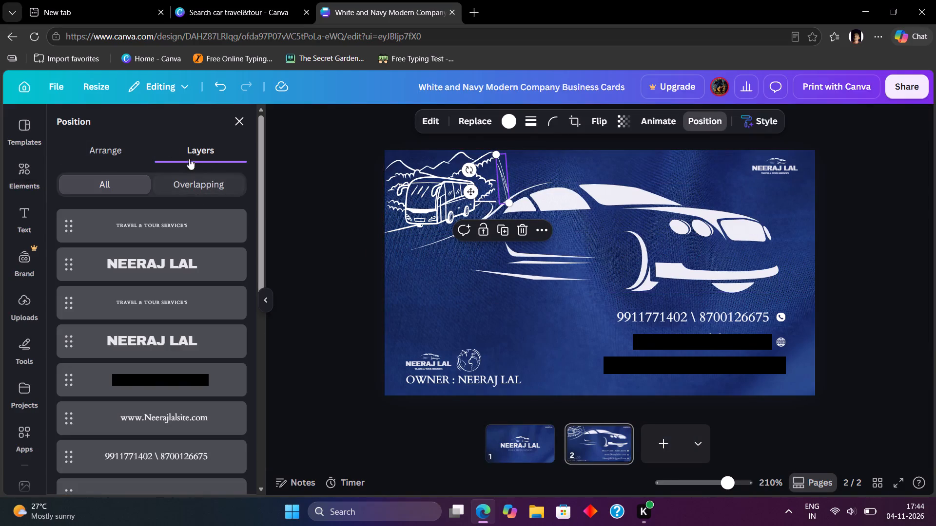
{"action": "left_click", "coordinate": [117, 144]}
{"action": "left_click", "coordinate": [222, 180]}
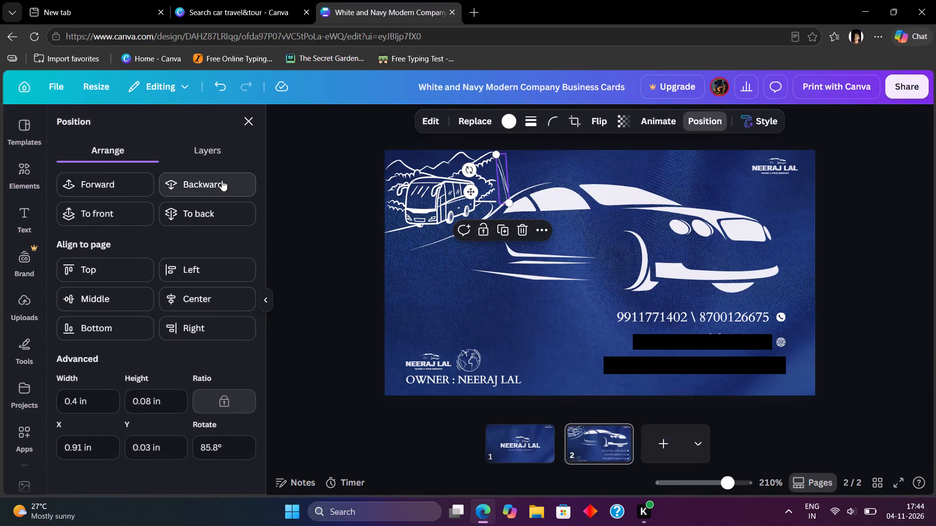
{"action": "left_click", "coordinate": [222, 180]}
{"action": "left_click", "coordinate": [329, 167]}
{"action": "left_click", "coordinate": [328, 177]}
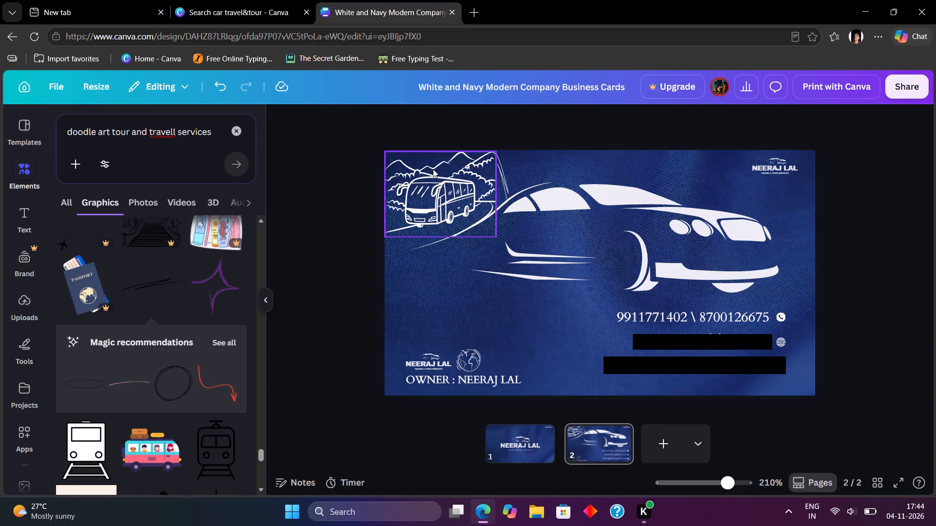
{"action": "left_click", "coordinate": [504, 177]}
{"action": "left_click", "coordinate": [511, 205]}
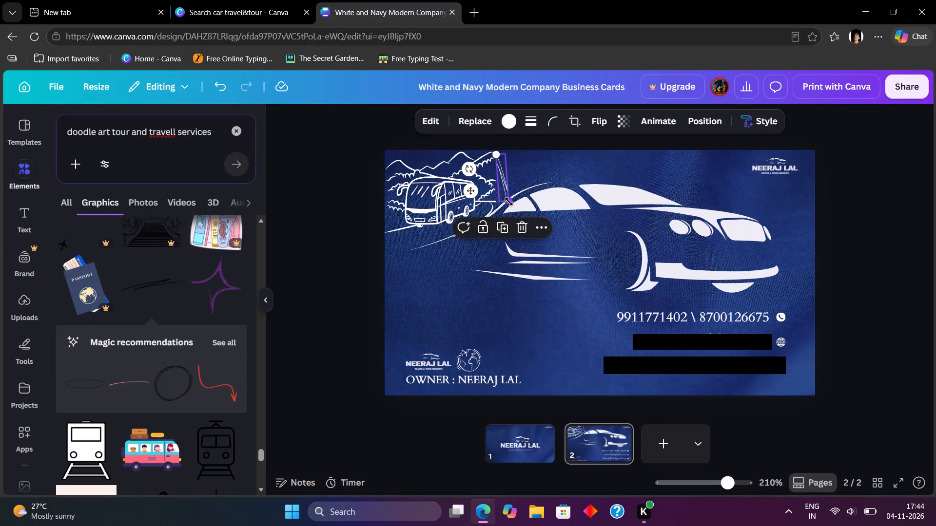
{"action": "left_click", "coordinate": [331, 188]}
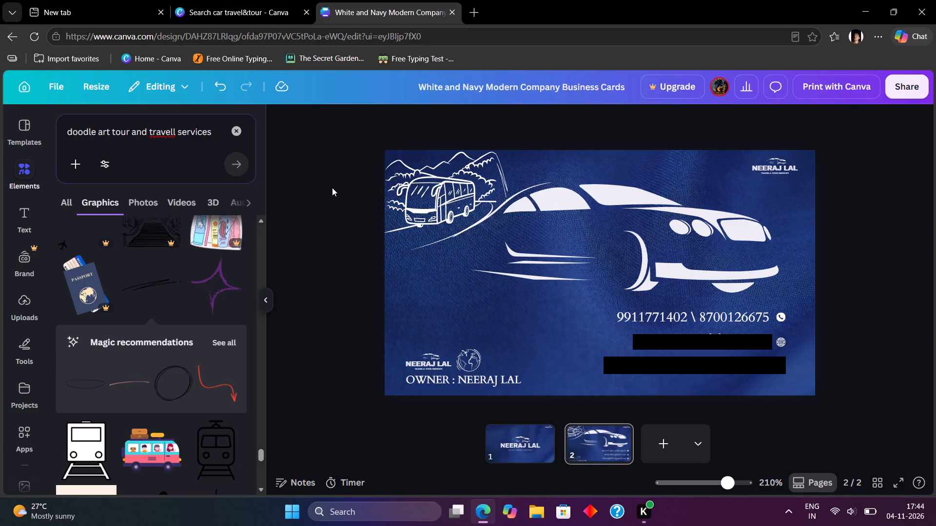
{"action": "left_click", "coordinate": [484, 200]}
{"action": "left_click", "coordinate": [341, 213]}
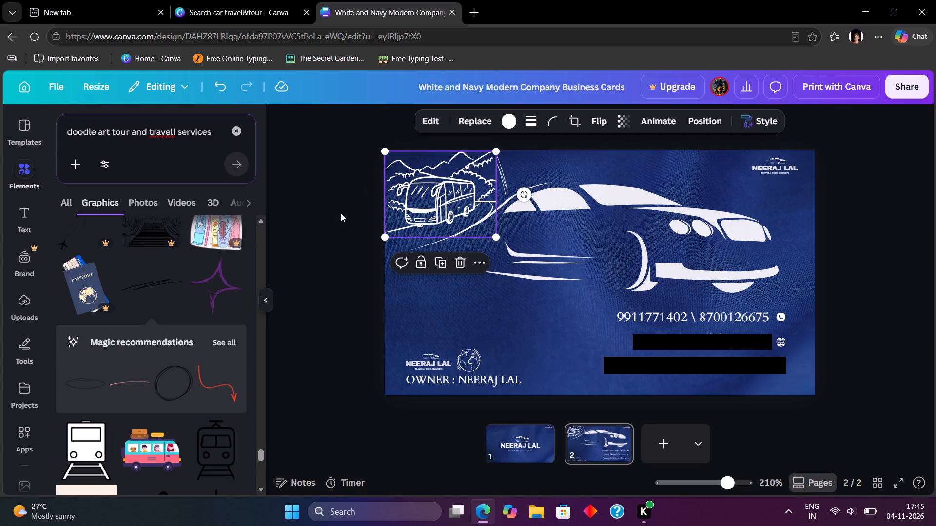
Add the lavender sprig doodle from the graphics results and stand it in the card's bottom-right corner, beside the contact details.
{"action": "scroll", "coordinate": [172, 312], "scroll_direction": "down", "scroll_amount": 3}
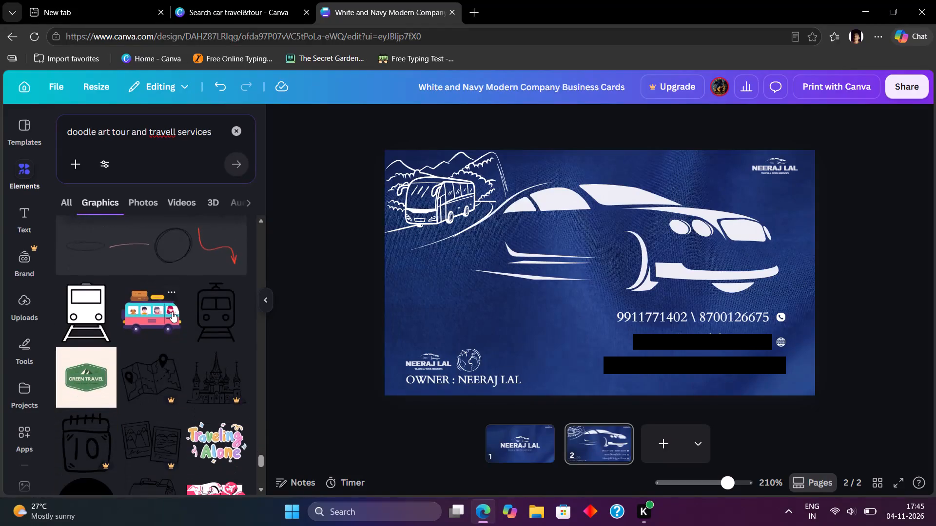
{"action": "scroll", "coordinate": [172, 312], "scroll_direction": "down", "scroll_amount": 4}
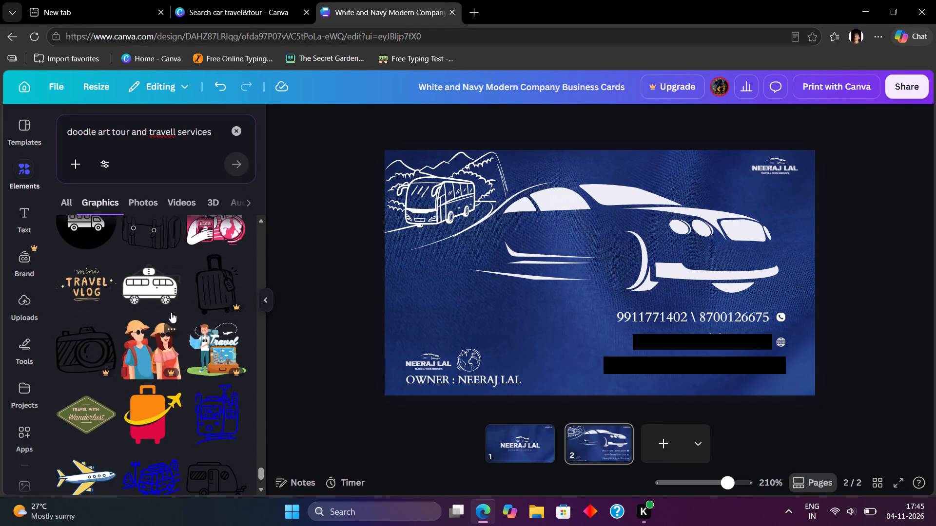
{"action": "scroll", "coordinate": [120, 316], "scroll_direction": "down", "scroll_amount": 3}
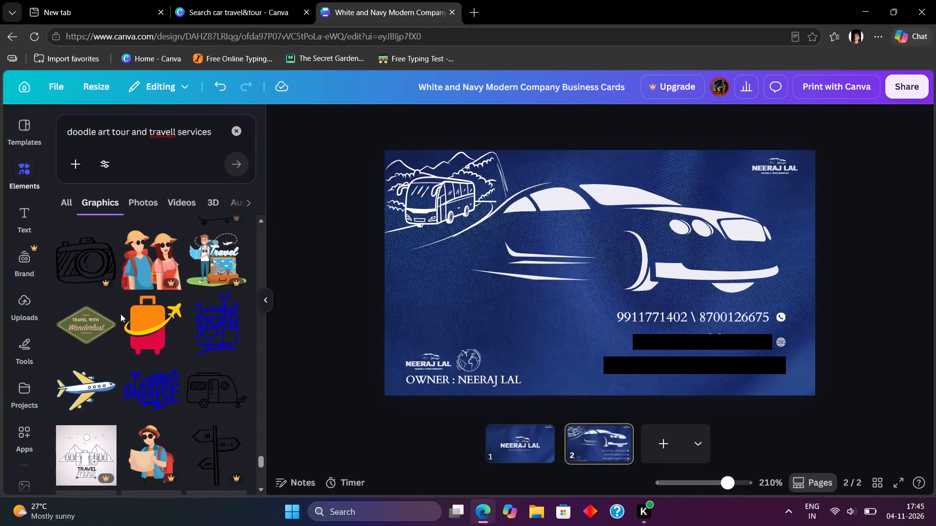
{"action": "scroll", "coordinate": [120, 314], "scroll_direction": "down", "scroll_amount": 4}
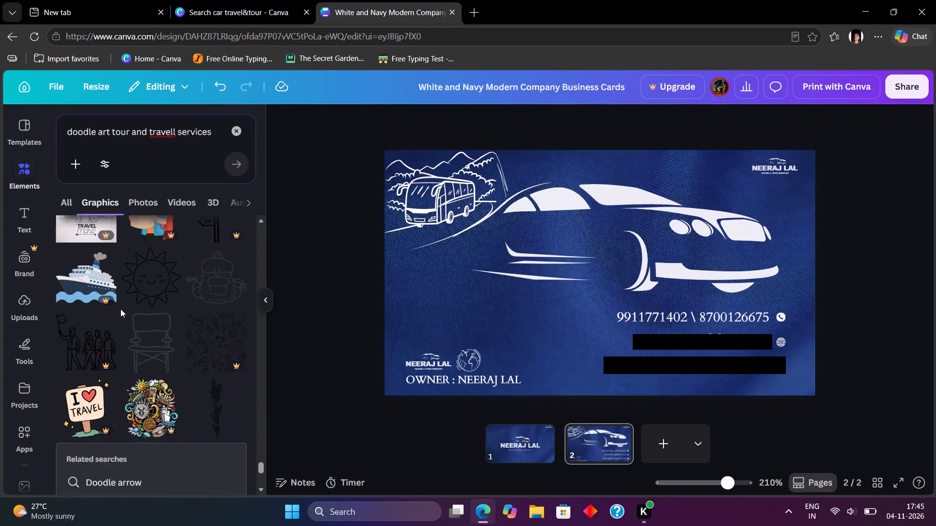
{"action": "scroll", "coordinate": [120, 309], "scroll_direction": "down", "scroll_amount": 2}
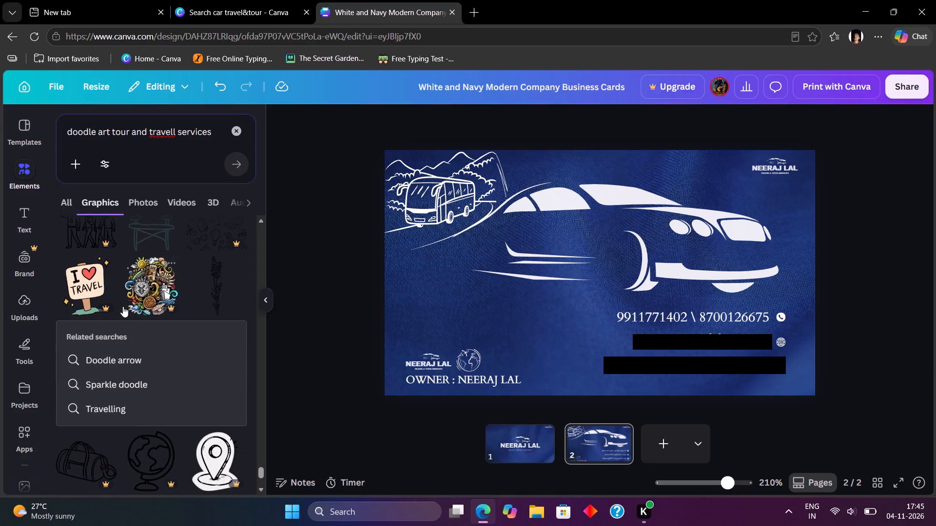
{"action": "left_click", "coordinate": [222, 292]}
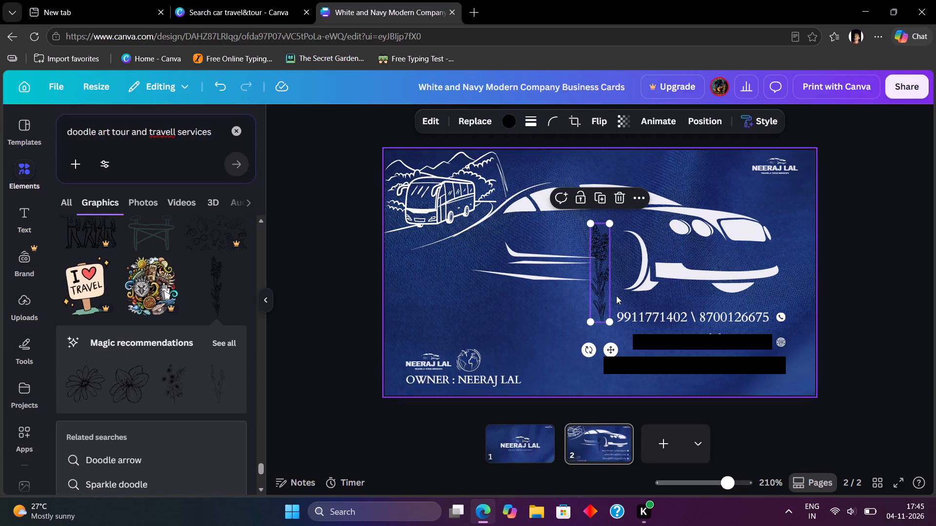
{"action": "left_click_drag", "start_coordinate": [599, 297], "coordinate": [405, 269]}
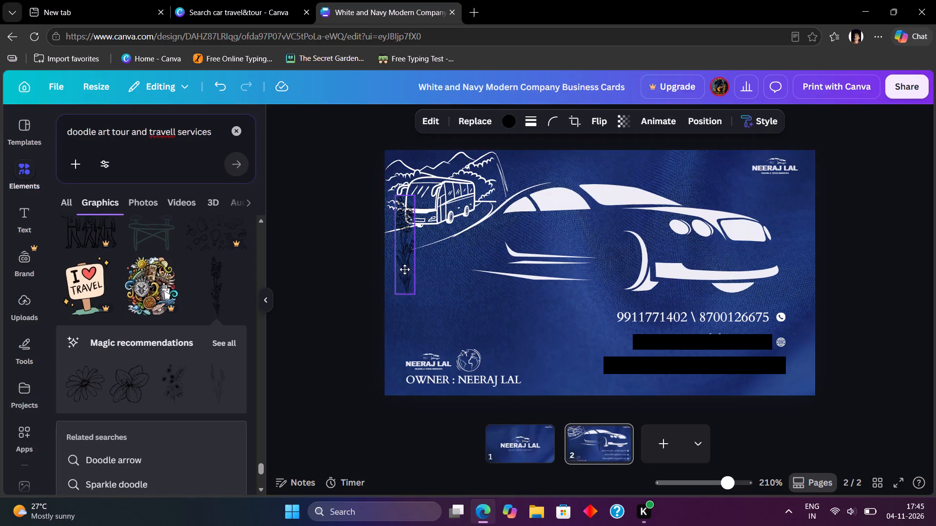
{"action": "left_click_drag", "start_coordinate": [405, 269], "coordinate": [798, 265]}
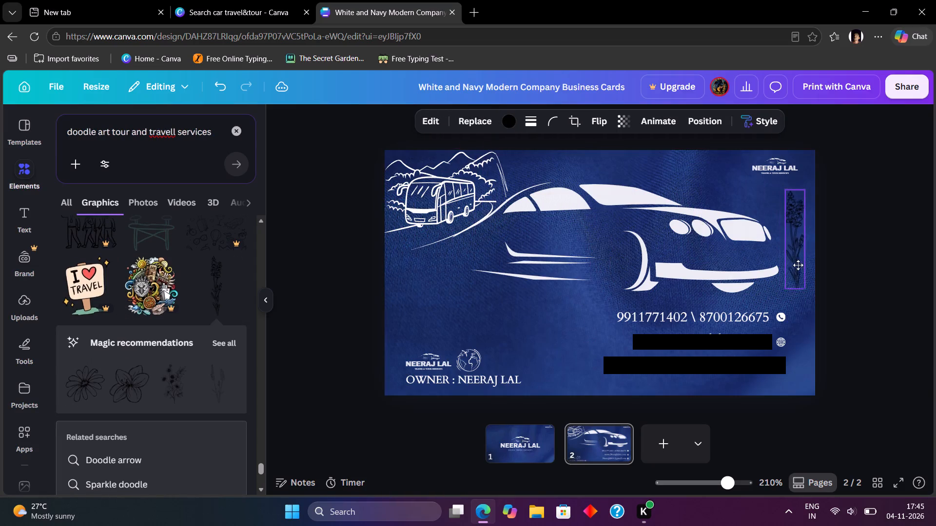
{"action": "left_click_drag", "start_coordinate": [798, 265], "coordinate": [809, 367]}
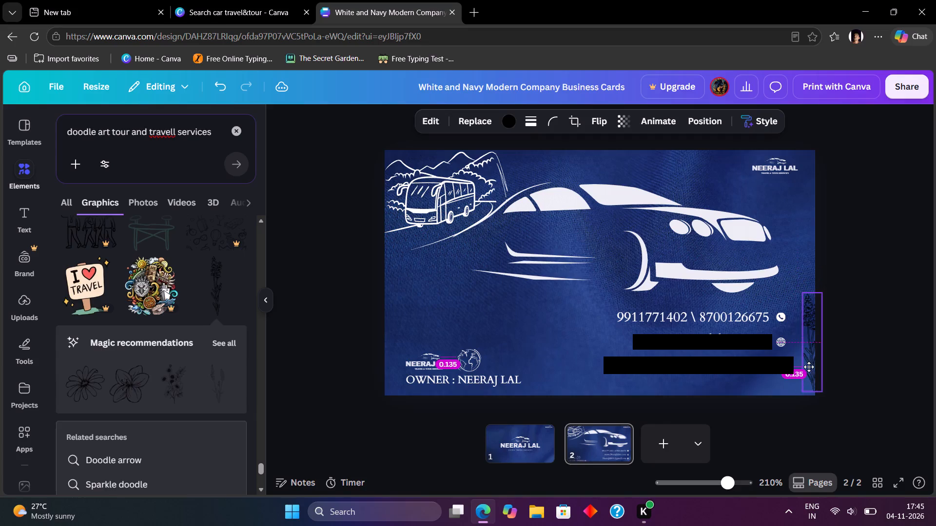
{"action": "left_click_drag", "start_coordinate": [809, 367], "coordinate": [808, 375]}
Recolor the lavender sprig white.
{"action": "left_click", "coordinate": [503, 119]}
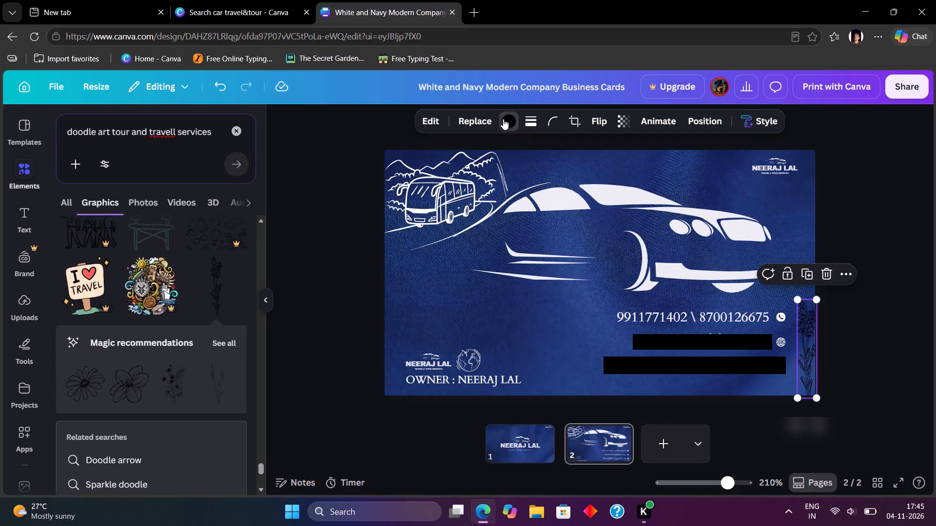
{"action": "left_click", "coordinate": [163, 213]}
{"action": "left_click", "coordinate": [311, 263]}
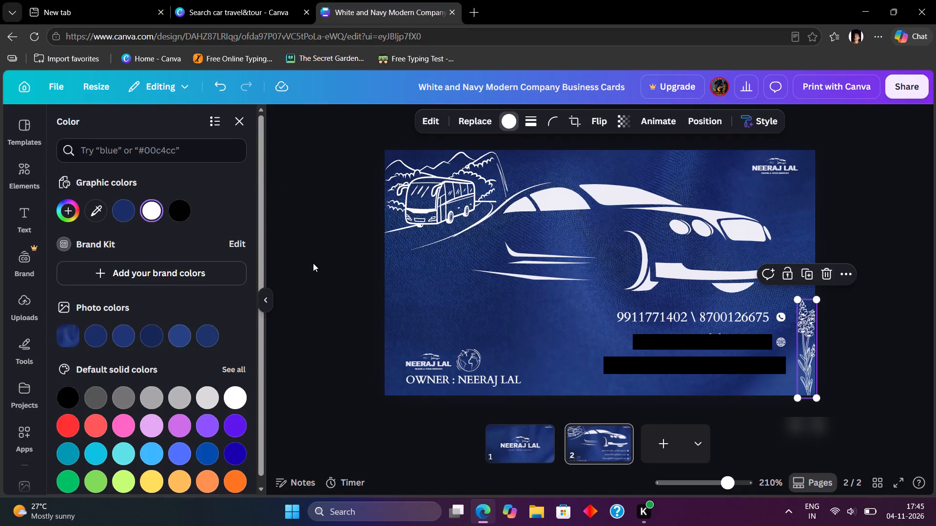
{"action": "left_click", "coordinate": [890, 299]}
Duplicate the white lavender sprig and place the copy in the bottom-left corner beside the owner text, its stem running off the card.
{"action": "left_click", "coordinate": [795, 357]}
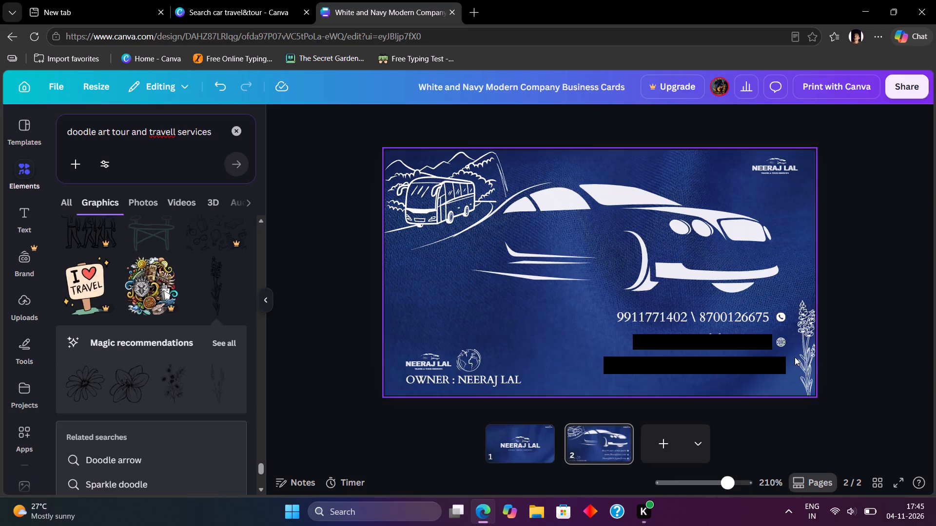
{"action": "left_click", "coordinate": [813, 351]}
{"action": "left_click", "coordinate": [802, 355]}
{"action": "left_click", "coordinate": [809, 270]}
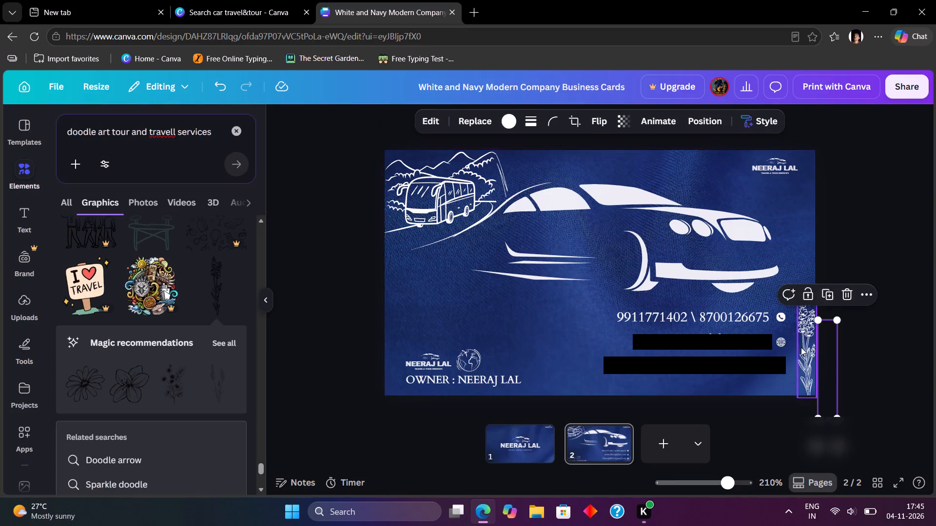
{"action": "left_click_drag", "start_coordinate": [824, 375], "coordinate": [792, 389]}
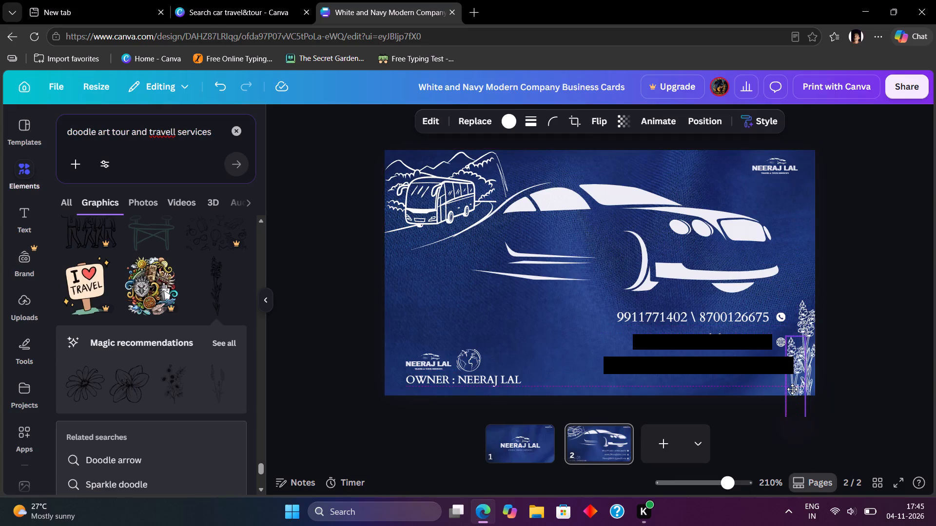
{"action": "left_click_drag", "start_coordinate": [792, 389], "coordinate": [794, 406]}
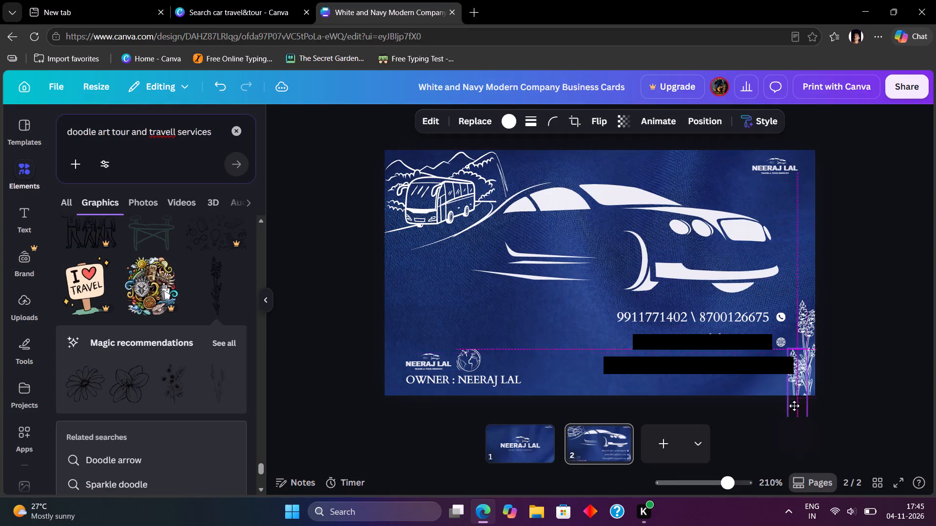
{"action": "left_click_drag", "start_coordinate": [794, 406], "coordinate": [811, 361]}
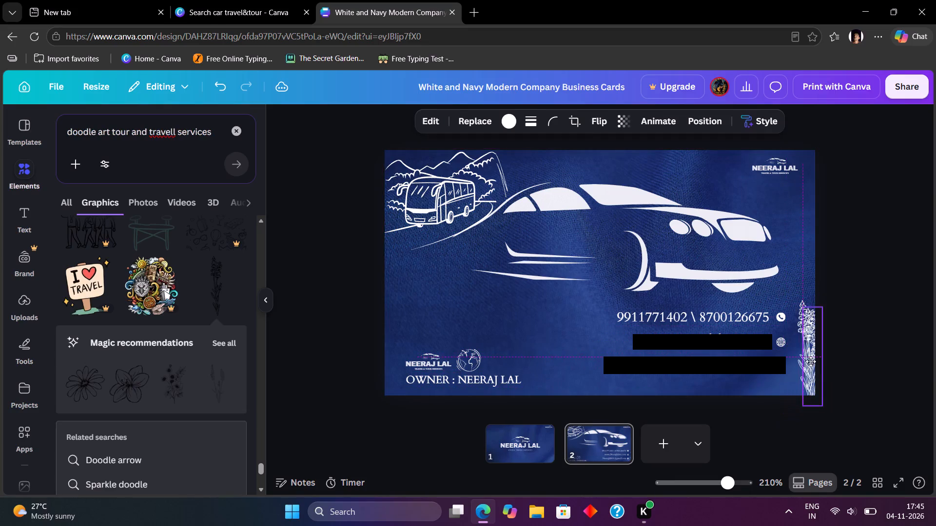
{"action": "left_click_drag", "start_coordinate": [811, 361], "coordinate": [390, 360]}
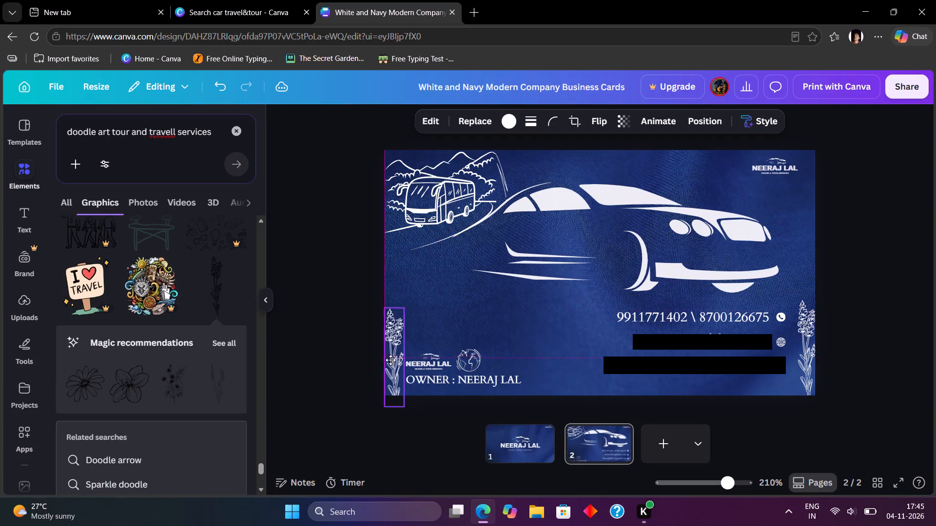
{"action": "left_click_drag", "start_coordinate": [390, 360], "coordinate": [390, 356]}
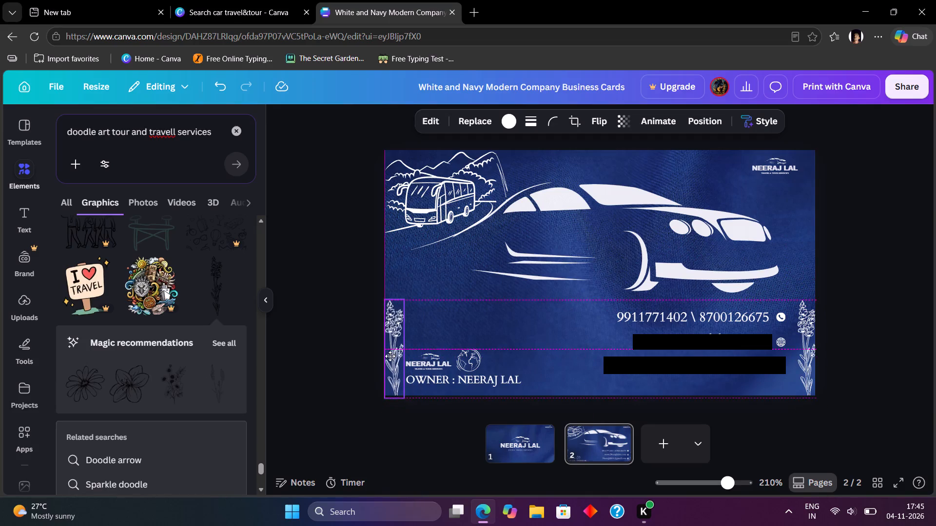
{"action": "left_click_drag", "start_coordinate": [390, 356], "coordinate": [391, 374]}
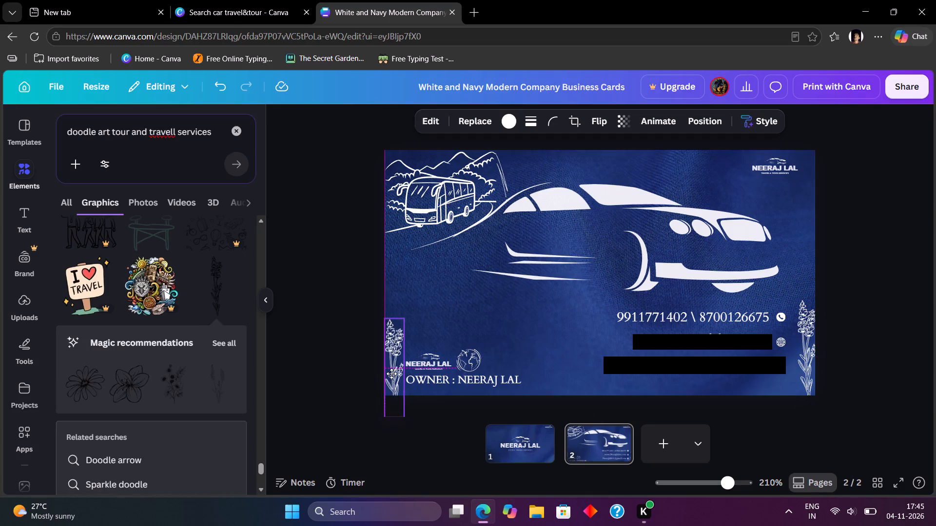
{"action": "left_click_drag", "start_coordinate": [391, 374], "coordinate": [388, 396]}
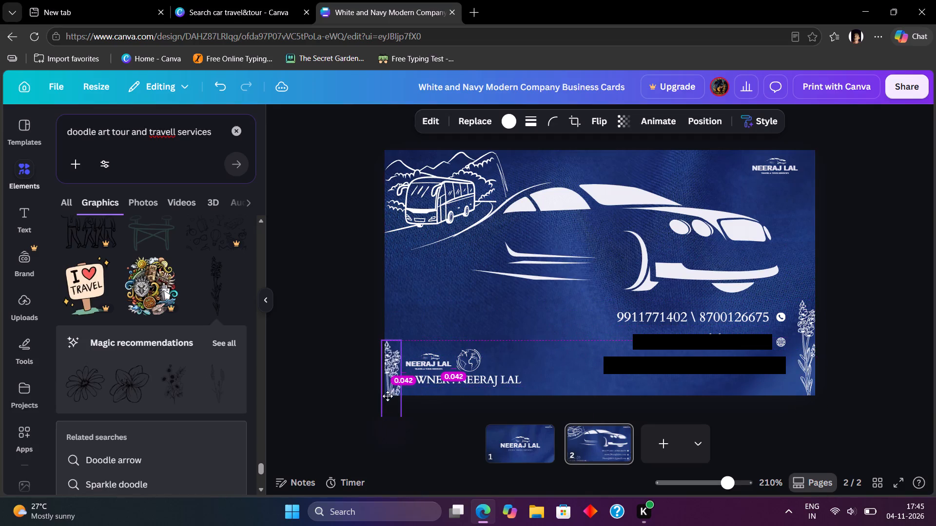
{"action": "left_click_drag", "start_coordinate": [388, 396], "coordinate": [392, 396]}
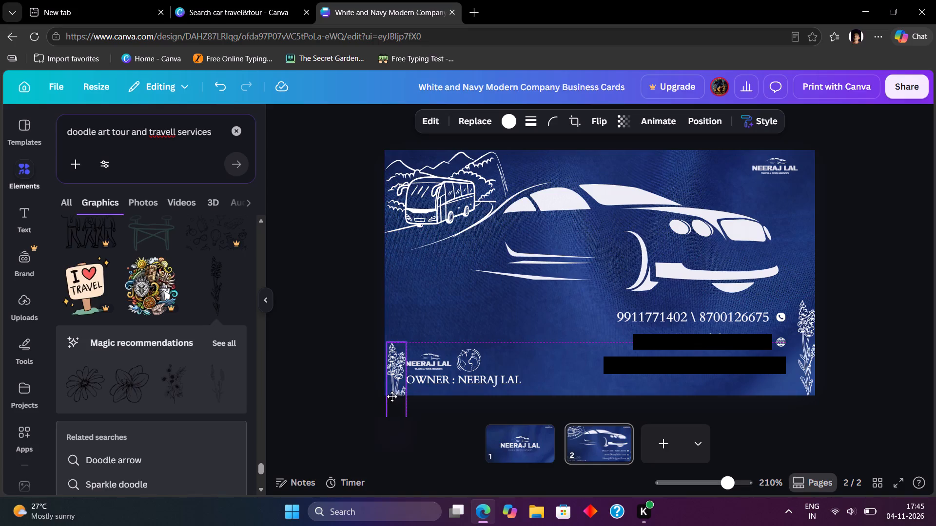
{"action": "left_click_drag", "start_coordinate": [392, 396], "coordinate": [391, 396]}
{"action": "left_click", "coordinate": [359, 364]}
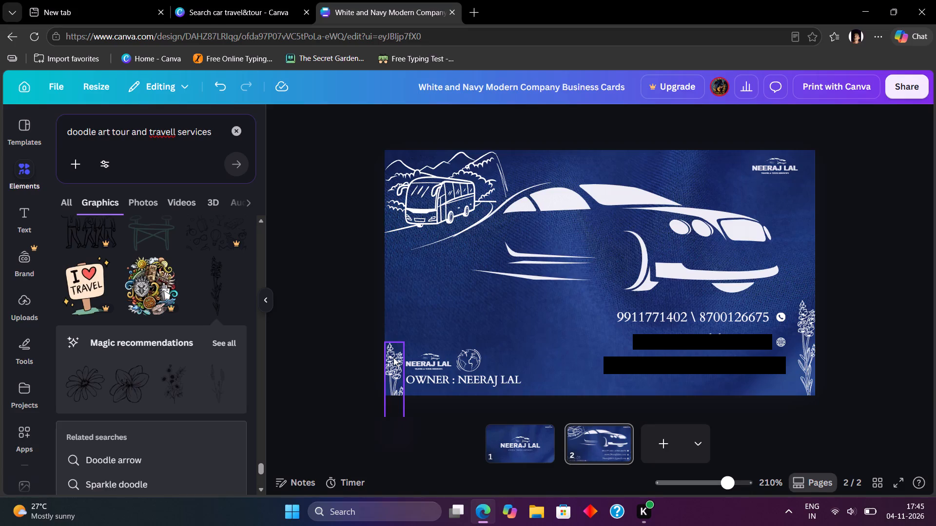
{"action": "left_click", "coordinate": [312, 231]}
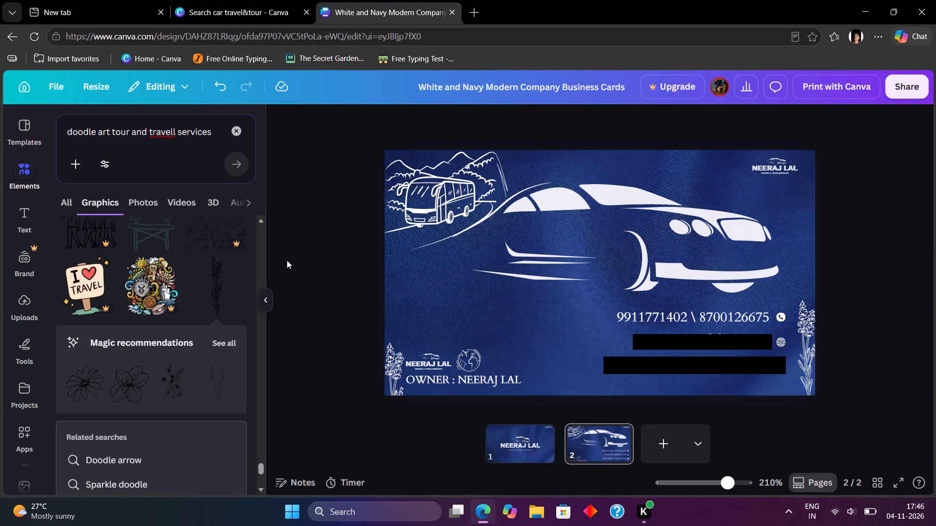
With the bottom-left lavender sprig selected, search the Canva apps for "blur".
{"action": "left_click", "coordinate": [394, 361]}
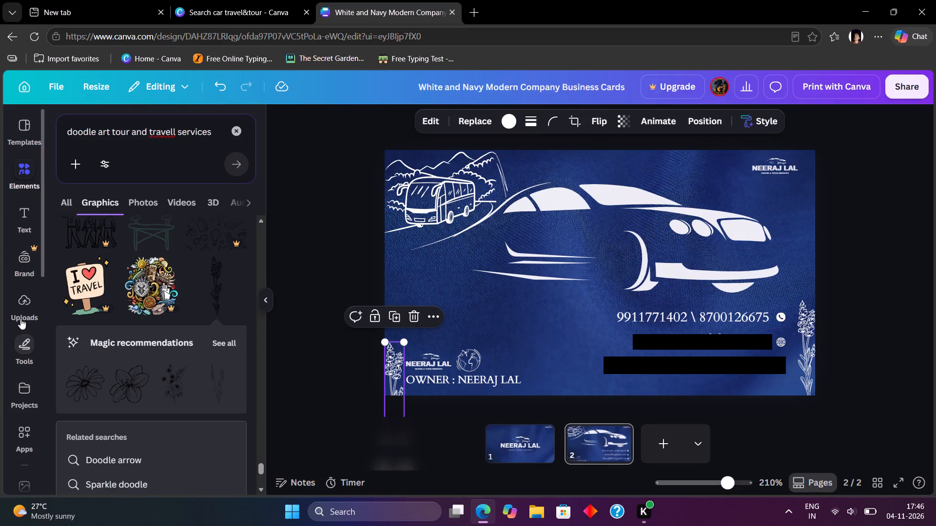
{"action": "scroll", "coordinate": [3, 392], "scroll_direction": "down", "scroll_amount": 3}
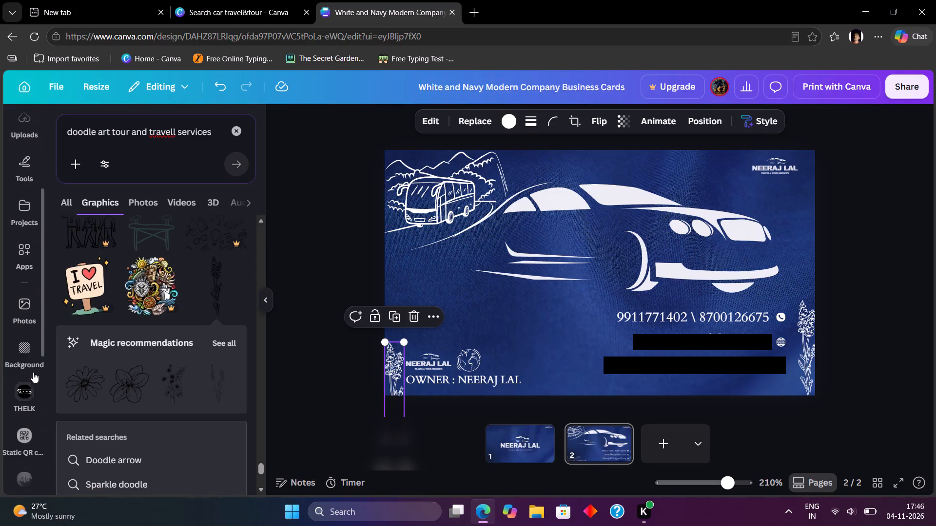
{"action": "scroll", "coordinate": [25, 358], "scroll_direction": "down", "scroll_amount": 2}
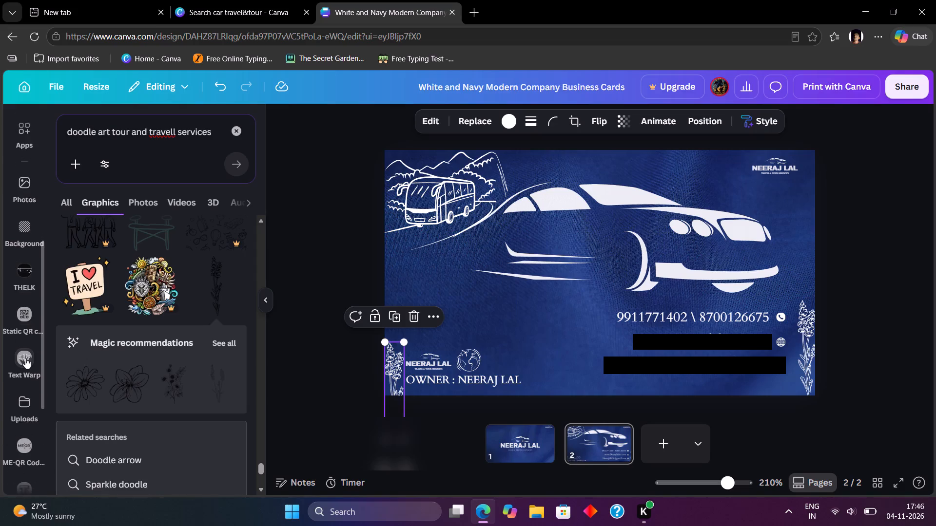
{"action": "scroll", "coordinate": [25, 358], "scroll_direction": "down", "scroll_amount": 5}
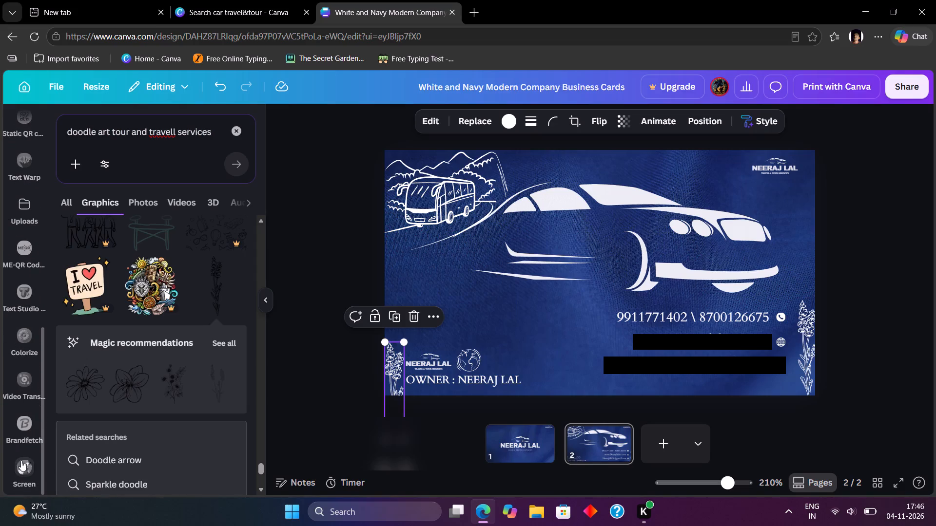
{"action": "scroll", "coordinate": [23, 391], "scroll_direction": "up", "scroll_amount": 6}
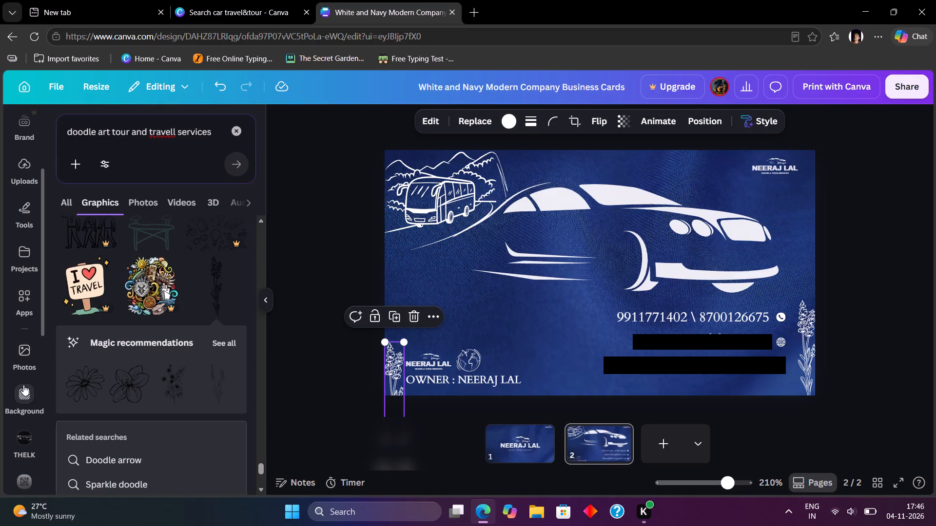
{"action": "left_click", "coordinate": [24, 304]}
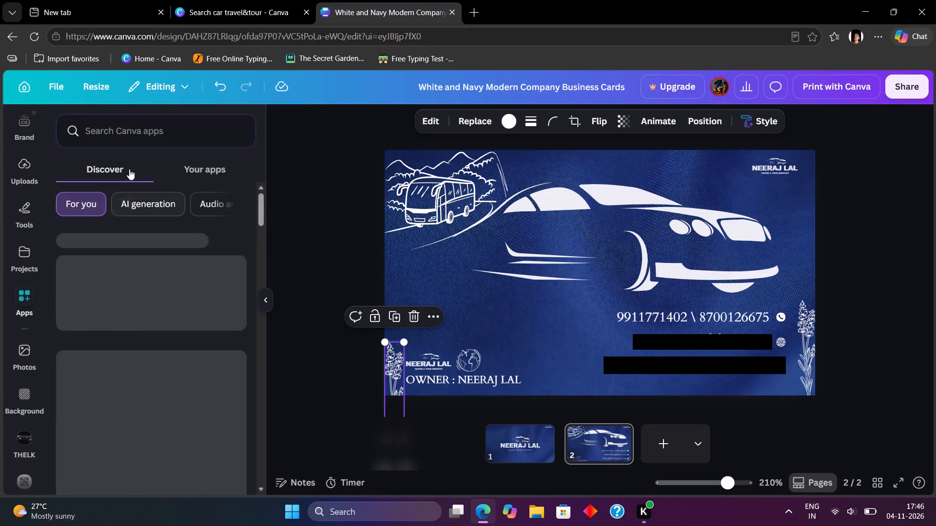
{"action": "left_click", "coordinate": [135, 136]}
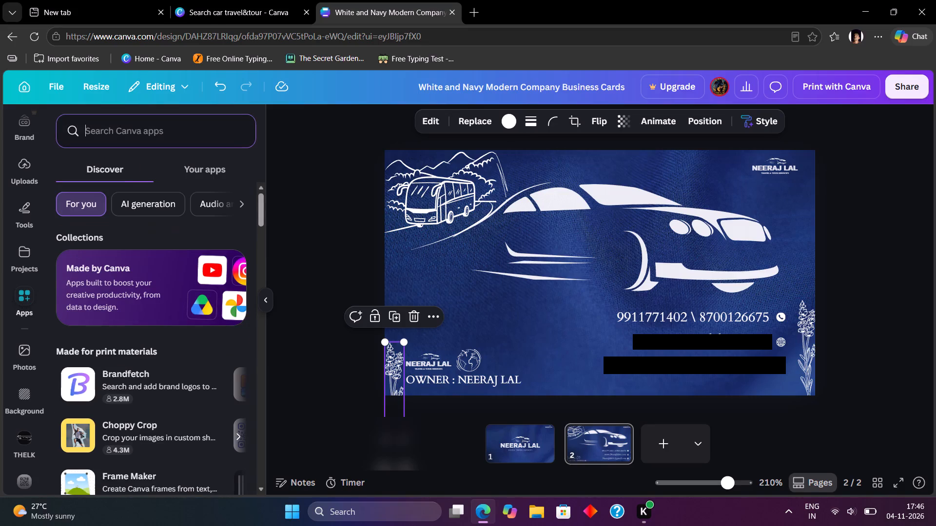
{"action": "type", "text": "blu"}
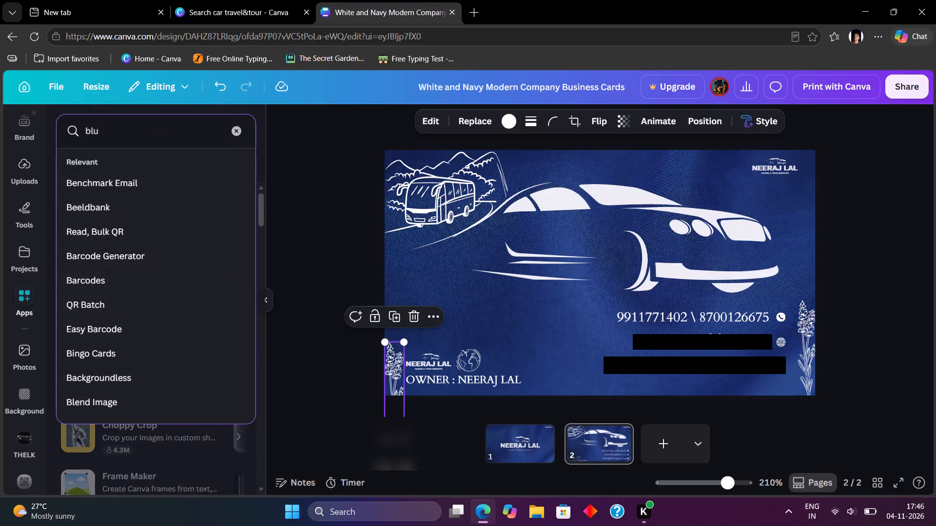
{"action": "key", "text": "r"}
{"action": "key", "text": "Return"}
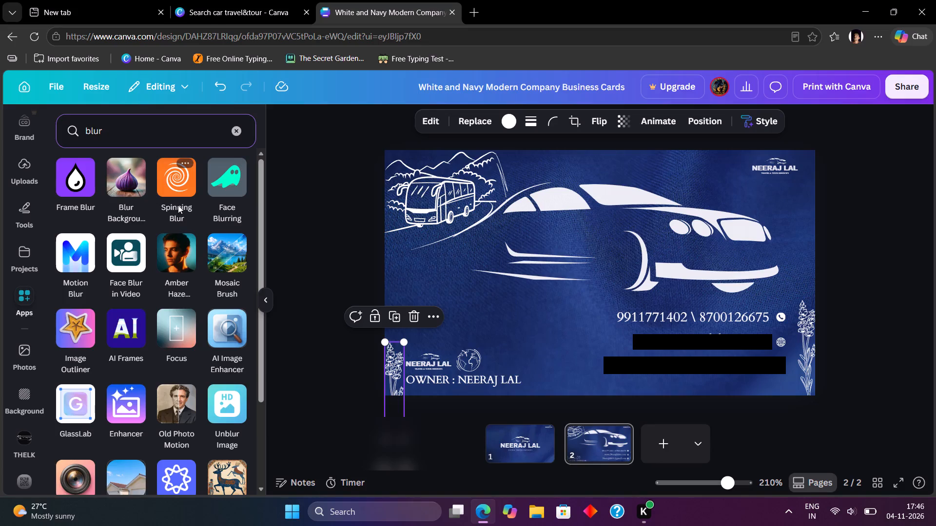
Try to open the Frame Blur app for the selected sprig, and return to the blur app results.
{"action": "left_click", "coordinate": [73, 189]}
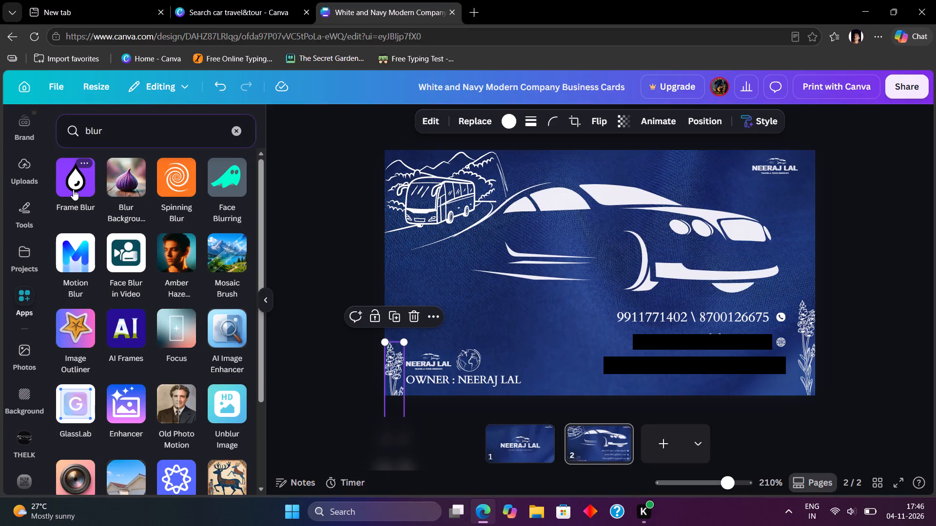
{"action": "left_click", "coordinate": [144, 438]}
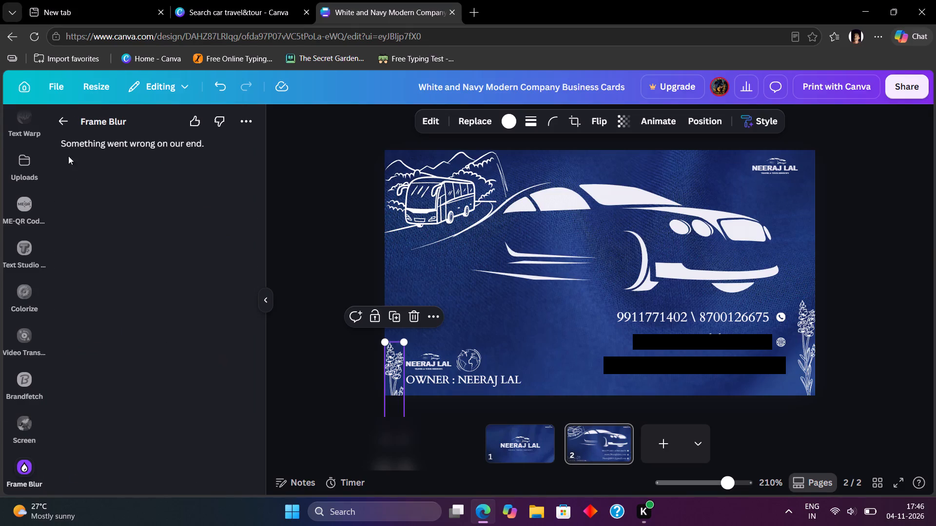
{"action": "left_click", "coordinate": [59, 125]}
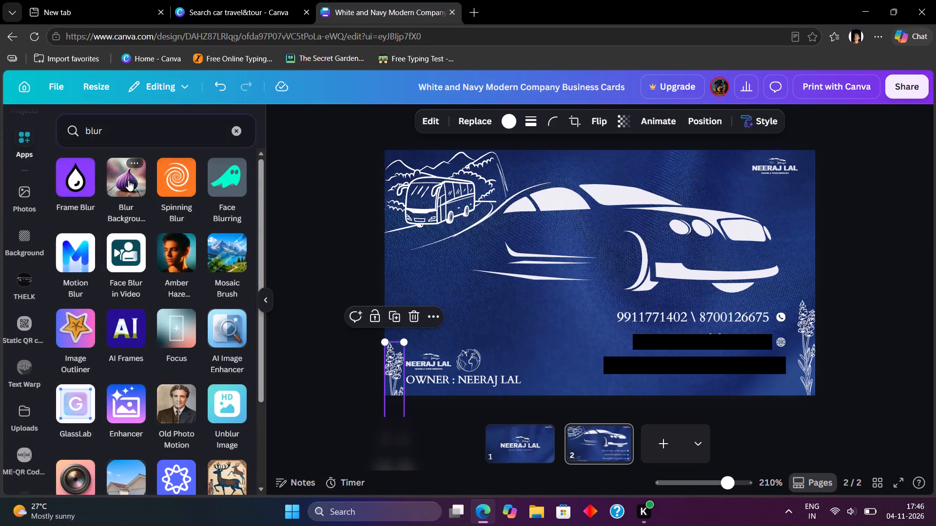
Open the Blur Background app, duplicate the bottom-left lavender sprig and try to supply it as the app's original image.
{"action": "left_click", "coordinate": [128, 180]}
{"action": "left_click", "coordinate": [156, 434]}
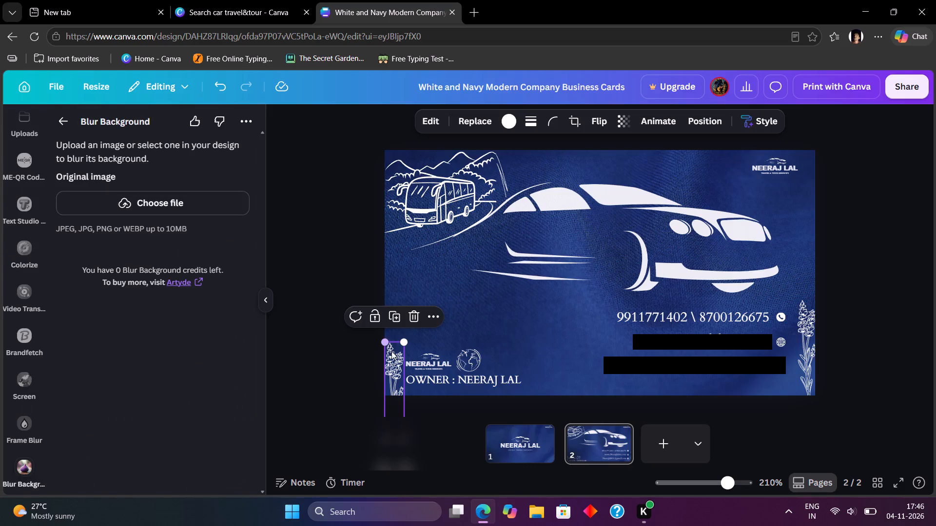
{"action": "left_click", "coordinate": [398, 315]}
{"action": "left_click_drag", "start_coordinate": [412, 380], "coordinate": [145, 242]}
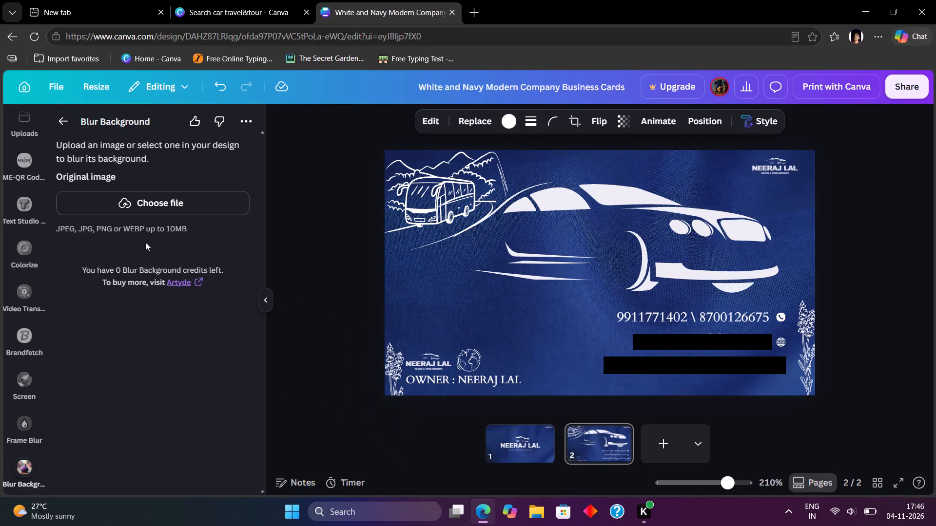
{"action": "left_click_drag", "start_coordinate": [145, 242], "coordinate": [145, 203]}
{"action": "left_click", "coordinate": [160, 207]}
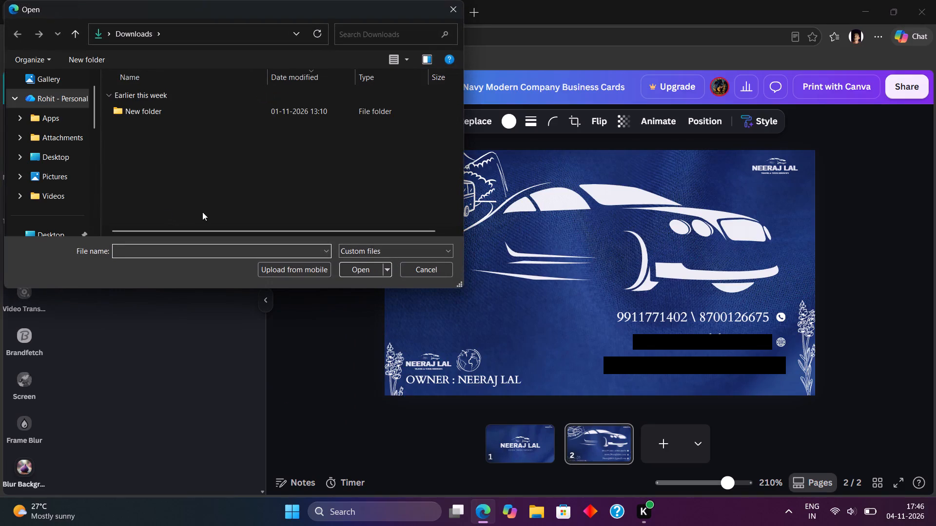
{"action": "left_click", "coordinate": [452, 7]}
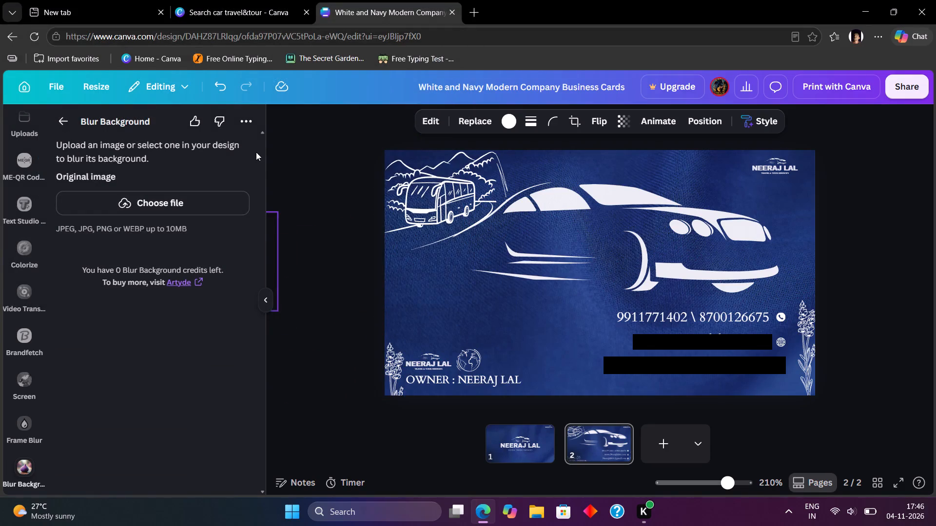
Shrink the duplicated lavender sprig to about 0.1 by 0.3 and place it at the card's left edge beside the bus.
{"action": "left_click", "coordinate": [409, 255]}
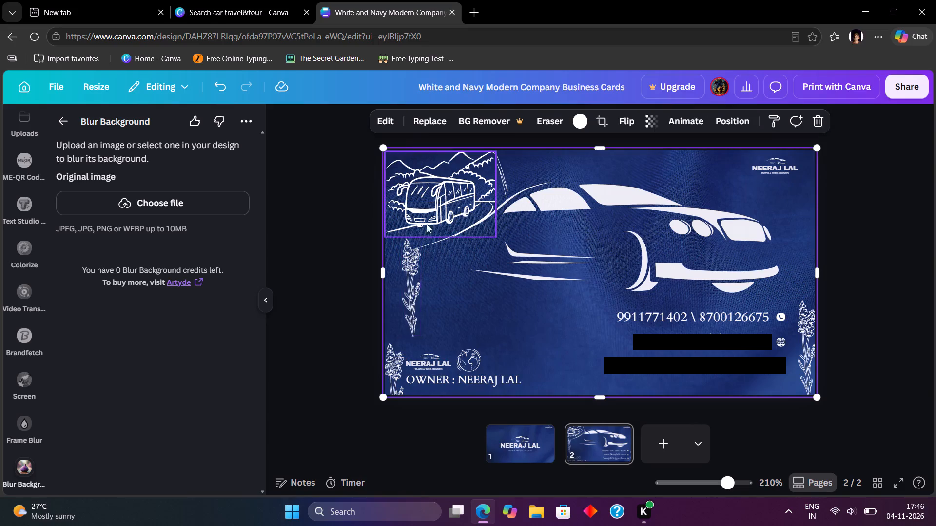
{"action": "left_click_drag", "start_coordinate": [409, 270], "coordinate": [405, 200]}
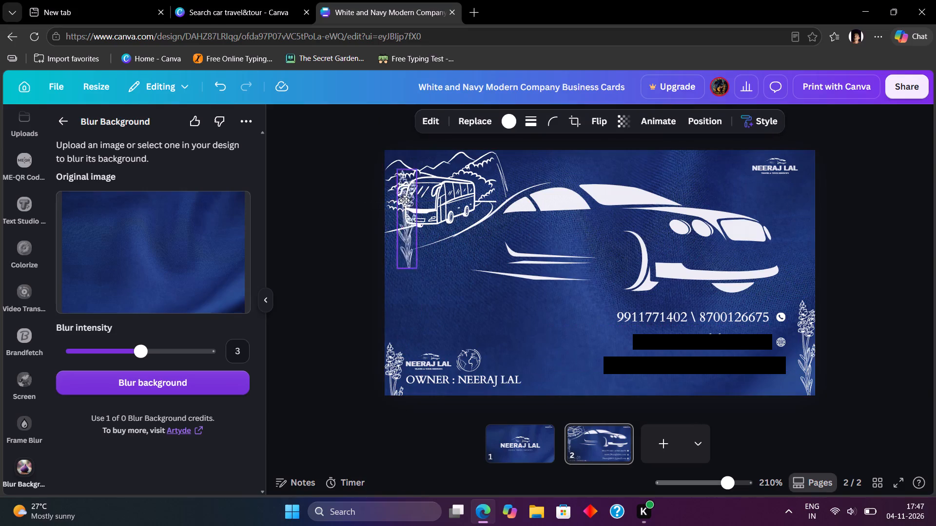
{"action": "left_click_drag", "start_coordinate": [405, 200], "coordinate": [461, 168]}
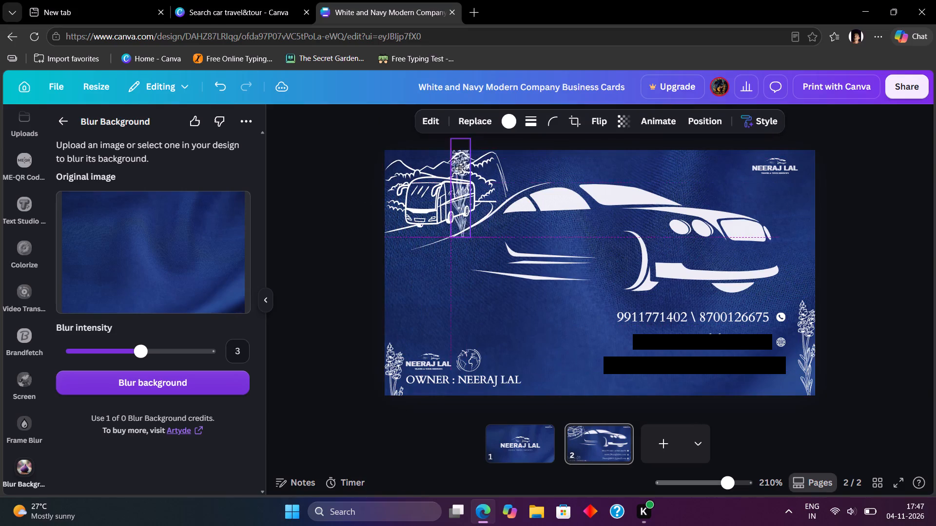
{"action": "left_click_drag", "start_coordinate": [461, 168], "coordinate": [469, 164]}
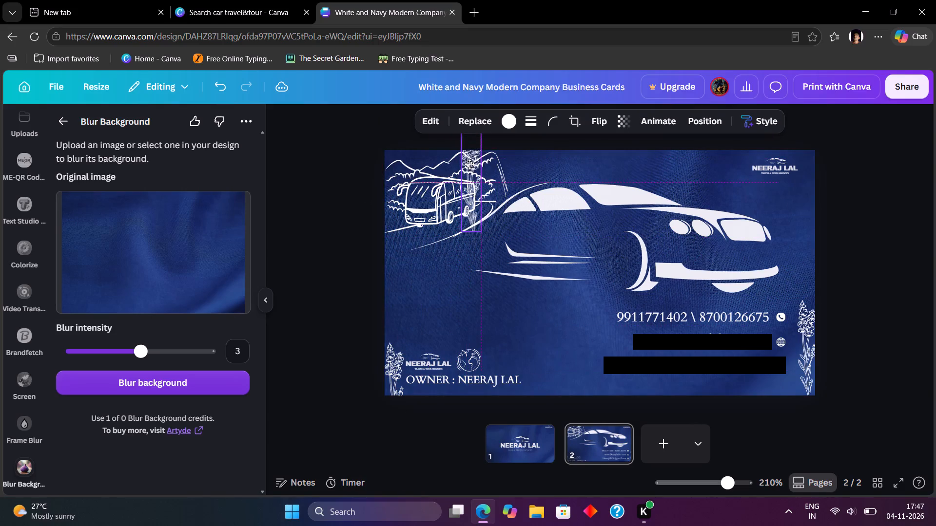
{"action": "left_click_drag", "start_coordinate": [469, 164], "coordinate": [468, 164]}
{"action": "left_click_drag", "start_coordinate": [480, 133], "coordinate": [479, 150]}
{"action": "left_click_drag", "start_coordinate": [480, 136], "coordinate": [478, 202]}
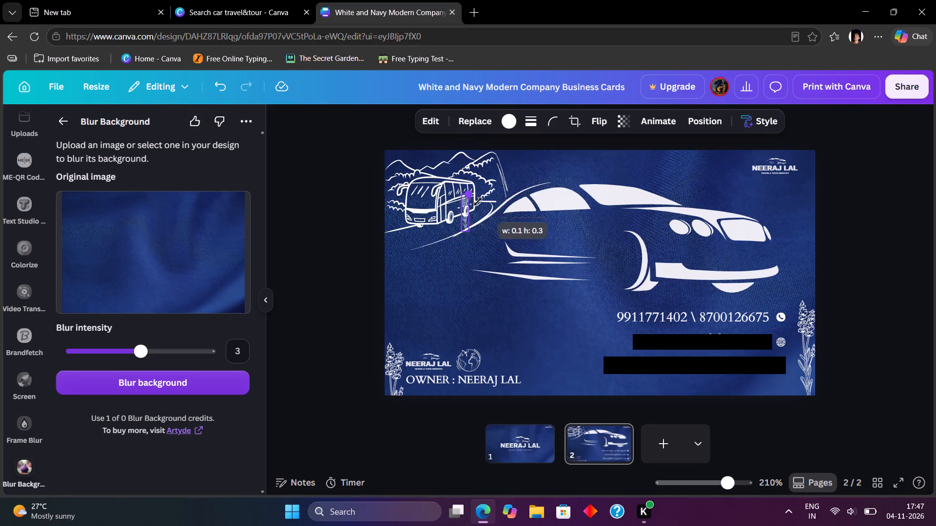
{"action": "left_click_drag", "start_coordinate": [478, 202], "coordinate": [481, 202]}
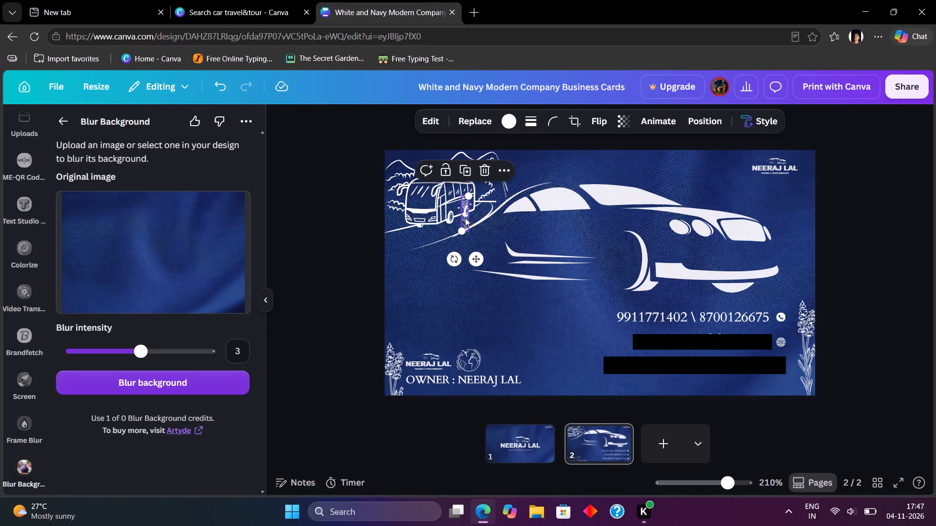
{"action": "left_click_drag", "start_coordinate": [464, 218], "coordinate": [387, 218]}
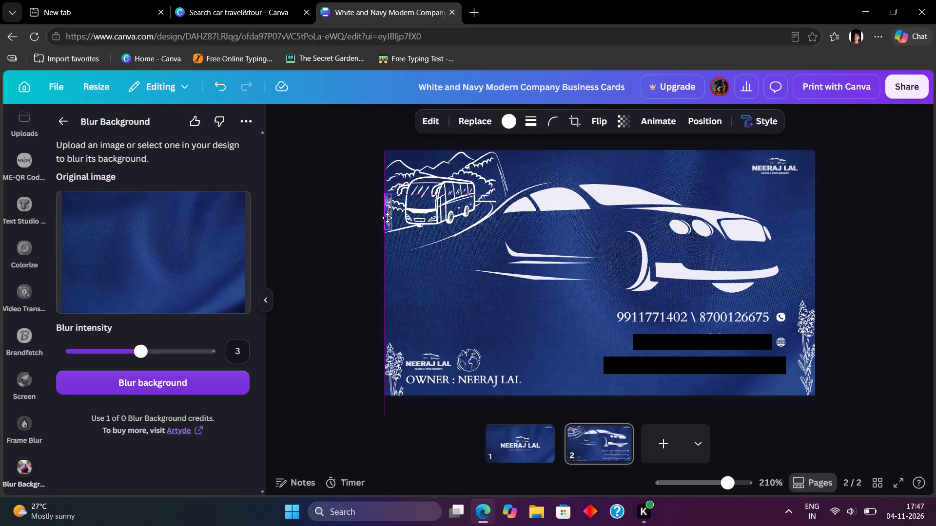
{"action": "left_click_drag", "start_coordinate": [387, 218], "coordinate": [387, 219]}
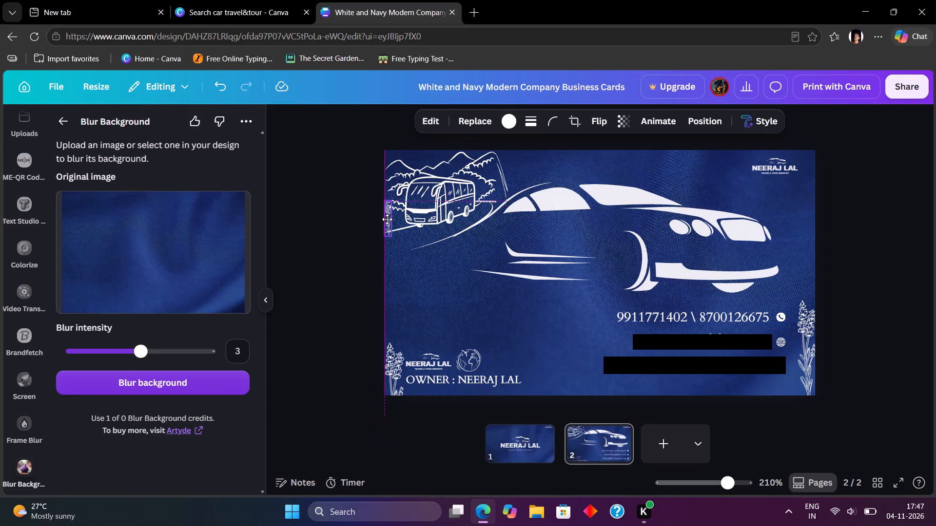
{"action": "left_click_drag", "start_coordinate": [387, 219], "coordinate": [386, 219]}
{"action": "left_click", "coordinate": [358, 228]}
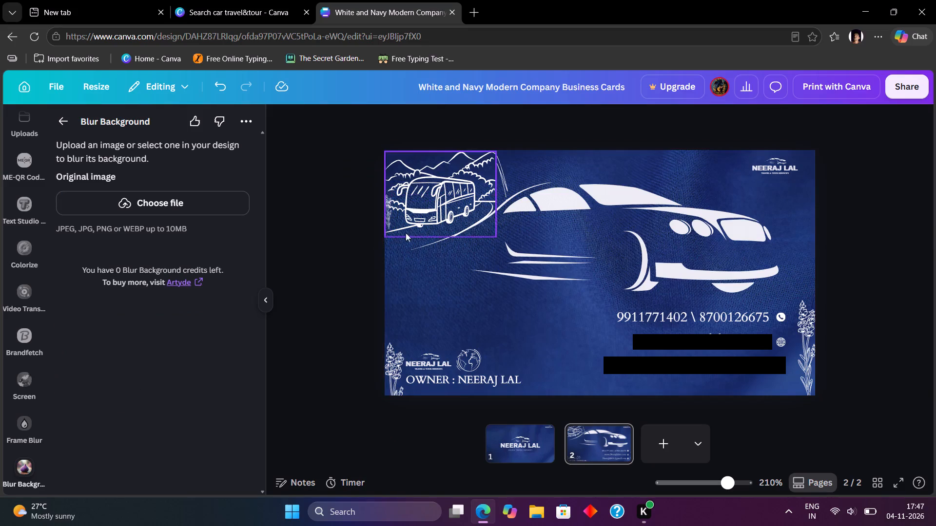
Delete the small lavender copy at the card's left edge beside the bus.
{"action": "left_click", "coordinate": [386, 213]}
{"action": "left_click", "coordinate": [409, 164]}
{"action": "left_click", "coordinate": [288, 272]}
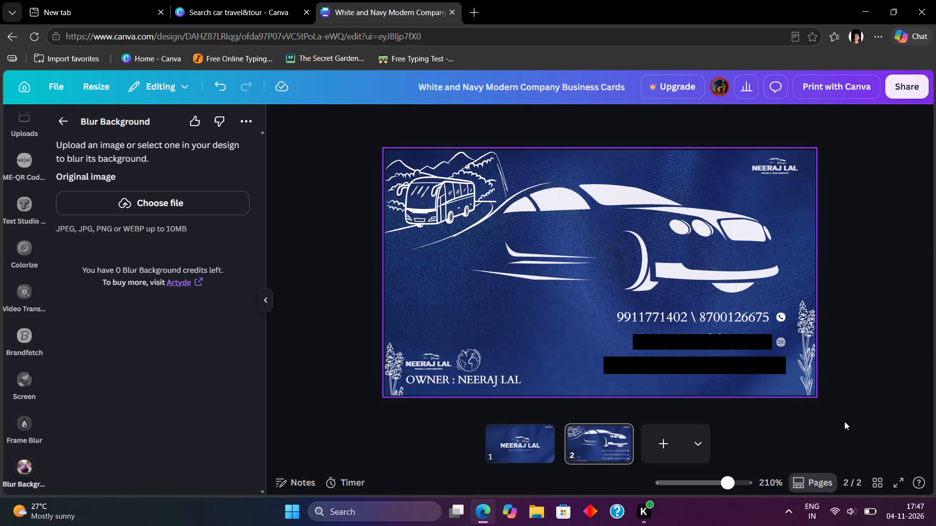
Shift the small logo, globe doodle and owner text together slightly right, away from the bottom-left lavender sprig.
{"action": "left_click_drag", "start_coordinate": [420, 345], "coordinate": [446, 371]}
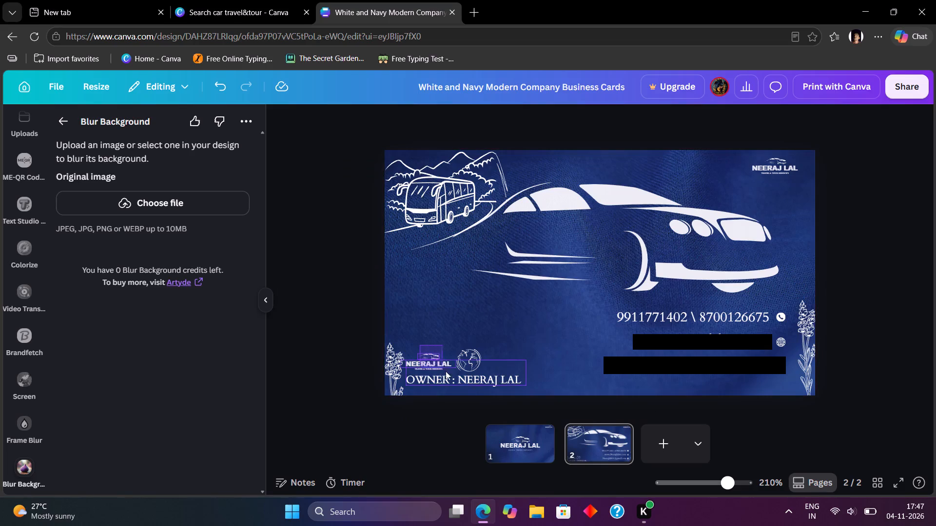
{"action": "left_click_drag", "start_coordinate": [446, 371], "coordinate": [471, 384]}
{"action": "left_click_drag", "start_coordinate": [468, 374], "coordinate": [475, 374]}
{"action": "left_click", "coordinate": [343, 343]}
Nudge the bottom-left lavender sprig slightly upward.
{"action": "left_click", "coordinate": [391, 360]}
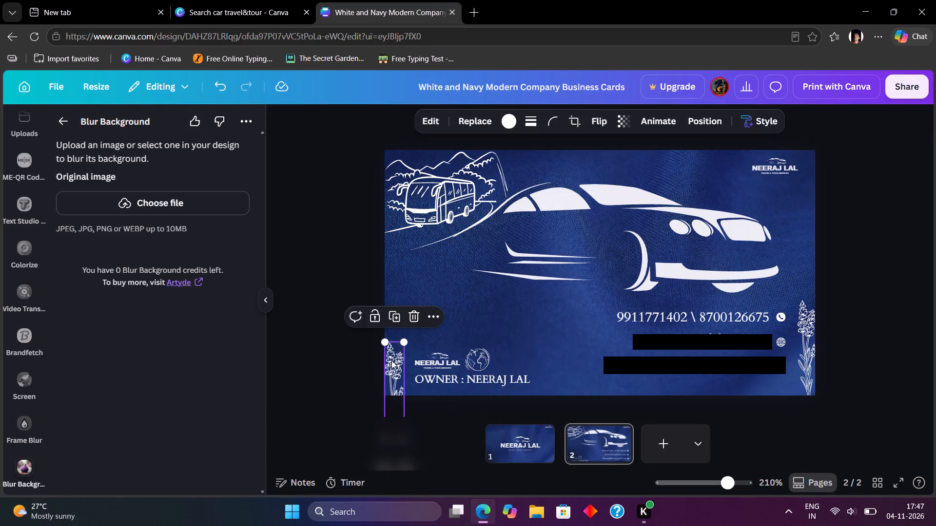
{"action": "left_click", "coordinate": [393, 362]}
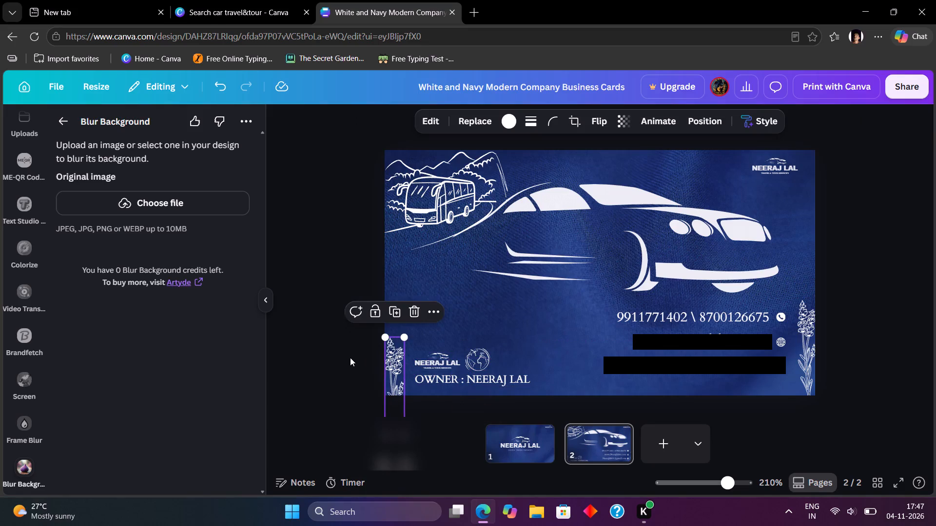
{"action": "left_click", "coordinate": [350, 357]}
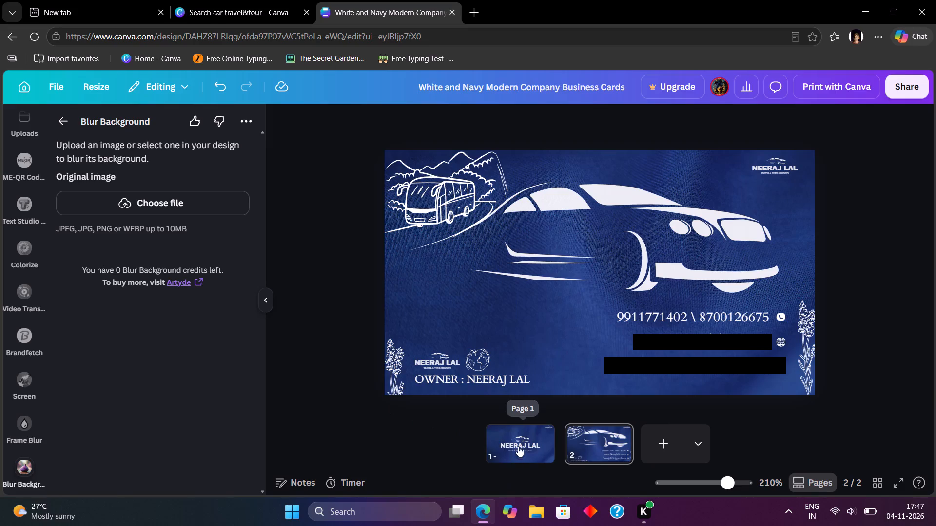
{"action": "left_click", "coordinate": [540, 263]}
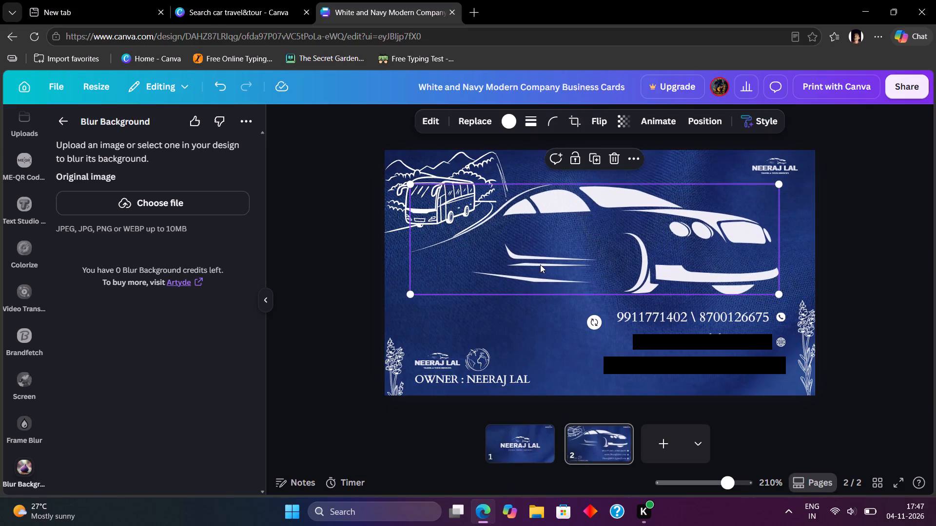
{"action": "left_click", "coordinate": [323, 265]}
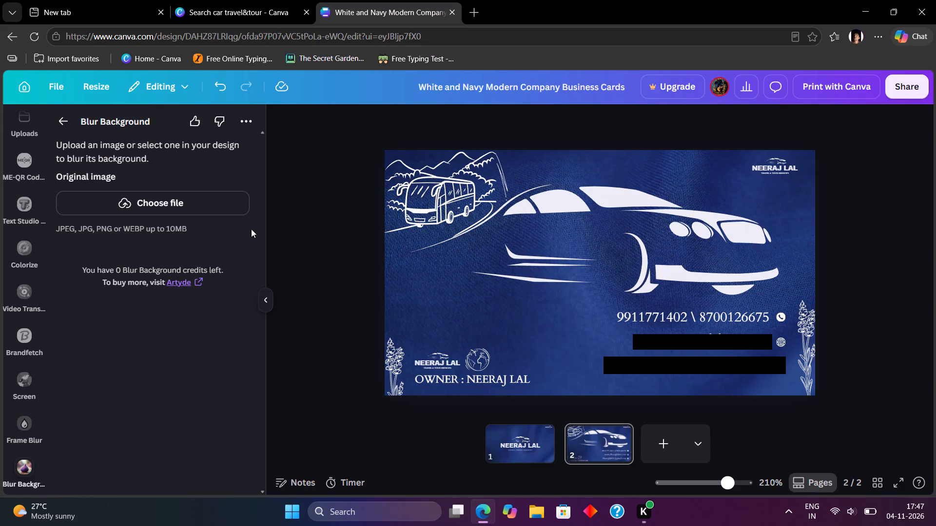
Add the flower bouquet doodle from the graphics' Magic recommendations and place it between the owner text and the contact details.
{"action": "scroll", "coordinate": [30, 131], "scroll_direction": "up", "scroll_amount": 13}
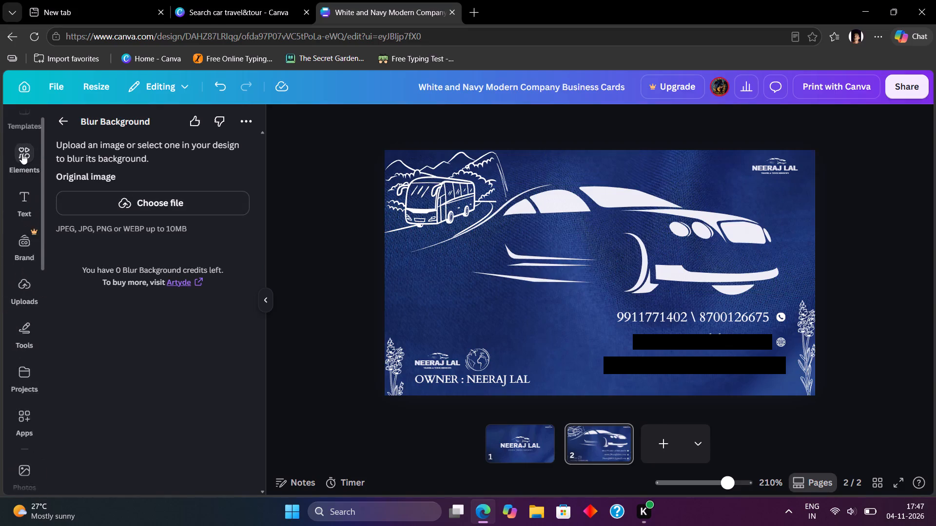
{"action": "left_click", "coordinate": [25, 165]}
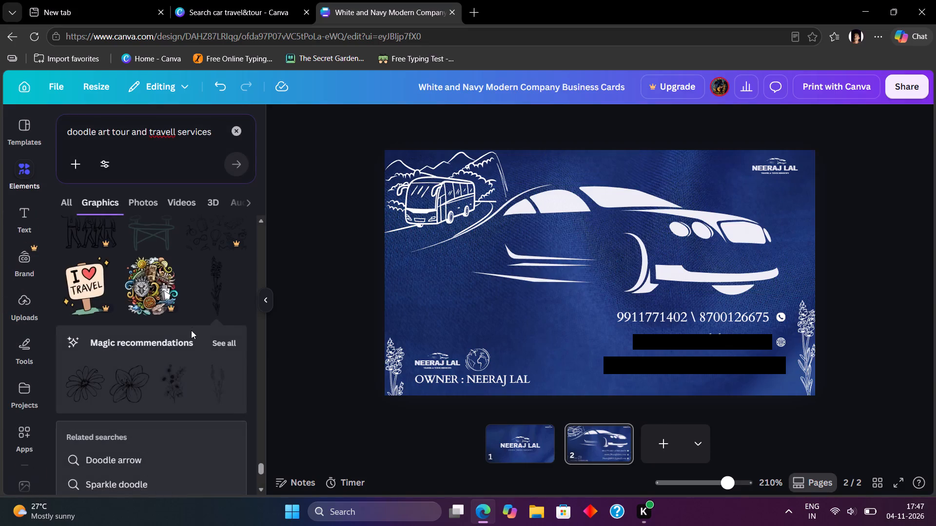
{"action": "scroll", "coordinate": [191, 331], "scroll_direction": "up", "scroll_amount": 2}
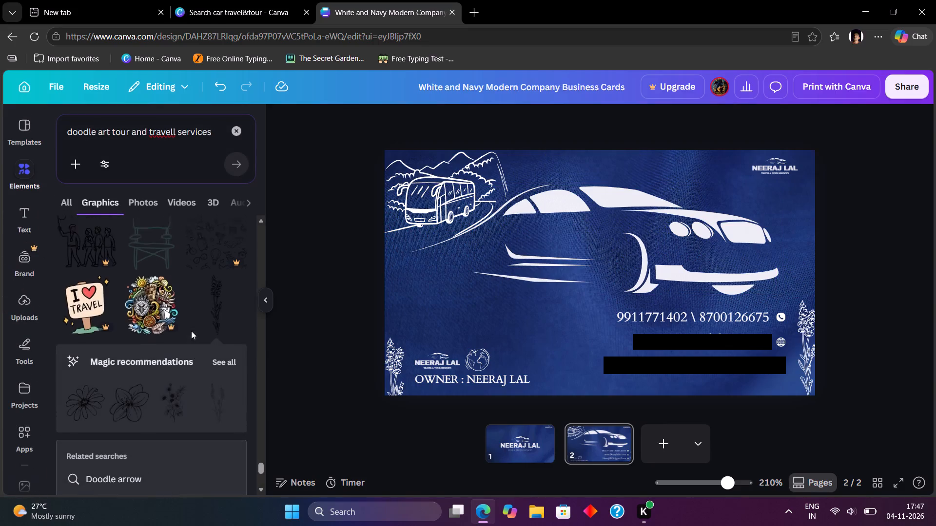
{"action": "scroll", "coordinate": [191, 331], "scroll_direction": "down", "scroll_amount": 4}
{"action": "left_click", "coordinate": [169, 262]}
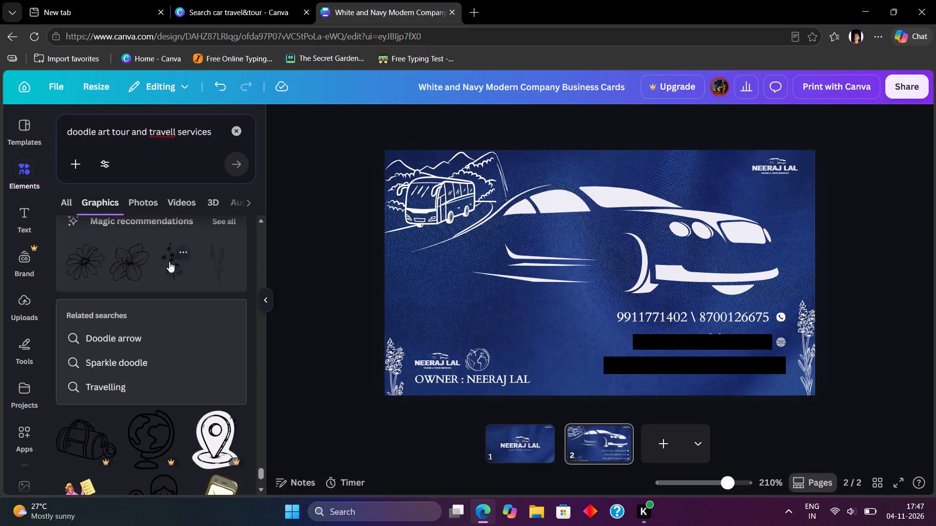
{"action": "left_click_drag", "start_coordinate": [596, 302], "coordinate": [565, 382]}
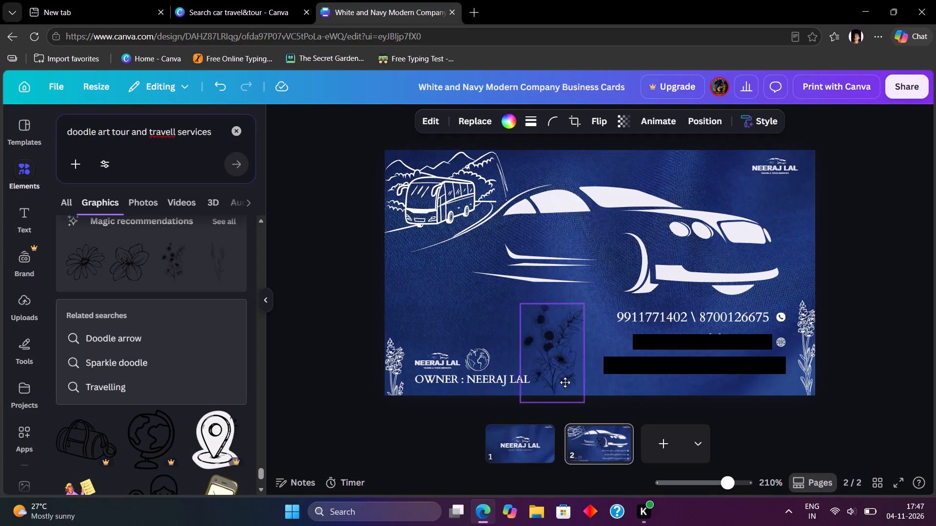
{"action": "left_click_drag", "start_coordinate": [565, 382], "coordinate": [584, 368]}
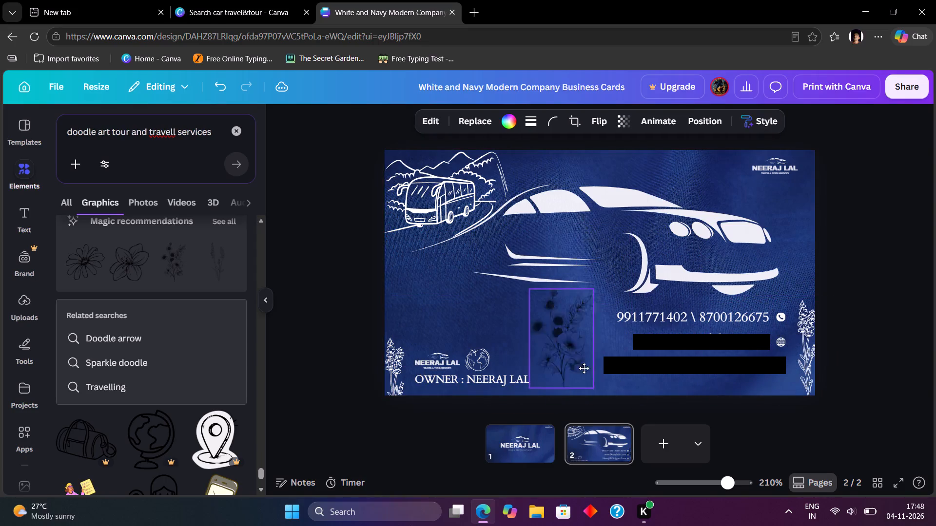
{"action": "left_click_drag", "start_coordinate": [584, 368], "coordinate": [588, 367]}
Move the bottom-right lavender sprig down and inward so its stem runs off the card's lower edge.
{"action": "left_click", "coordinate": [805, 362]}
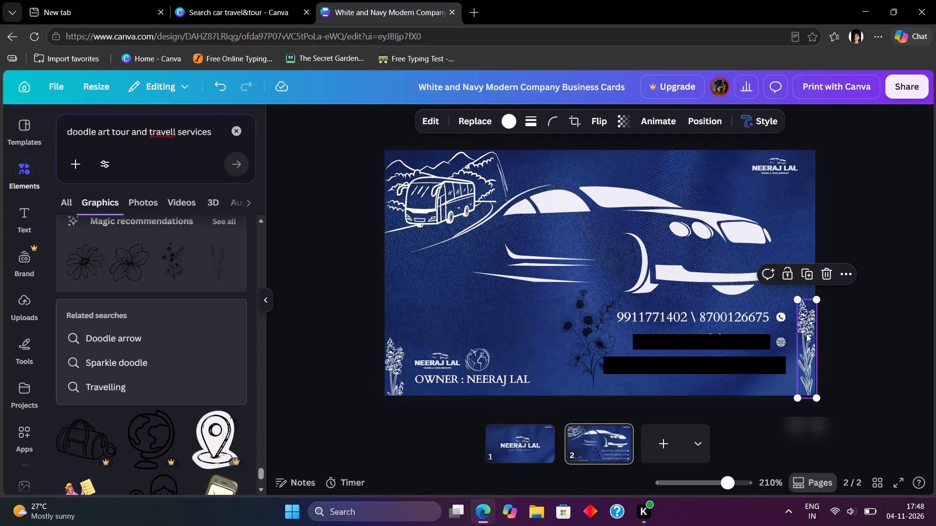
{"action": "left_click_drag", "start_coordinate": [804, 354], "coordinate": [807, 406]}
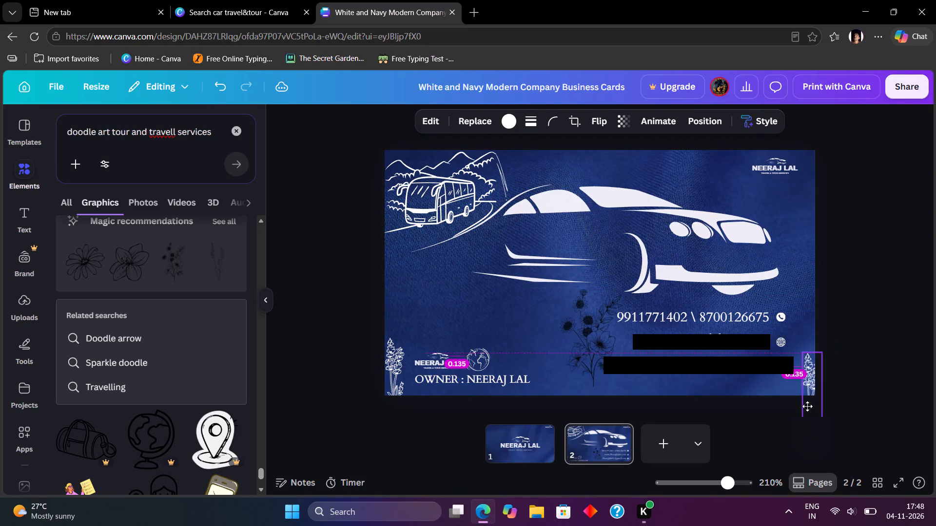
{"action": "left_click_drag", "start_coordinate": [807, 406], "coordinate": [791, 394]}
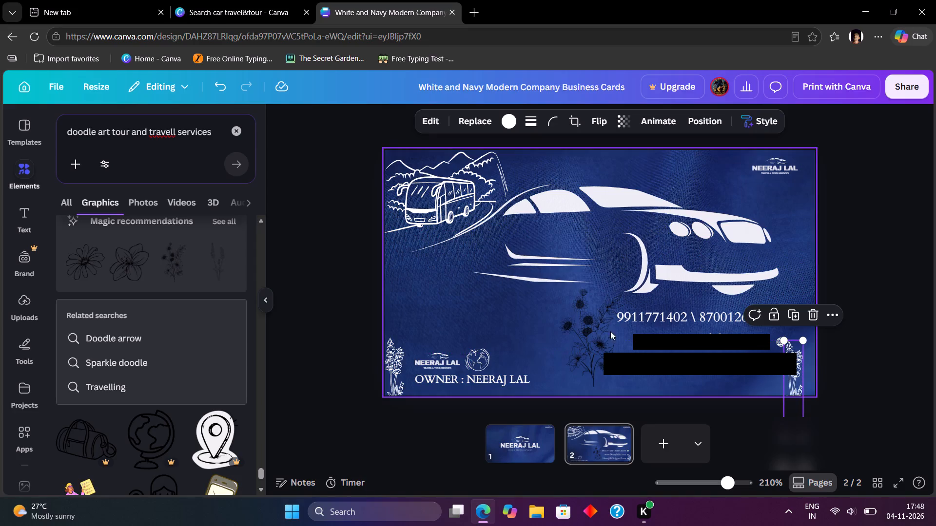
Recolor the flower bouquet doodle white.
{"action": "left_click", "coordinate": [582, 341]}
{"action": "left_click", "coordinate": [510, 129]}
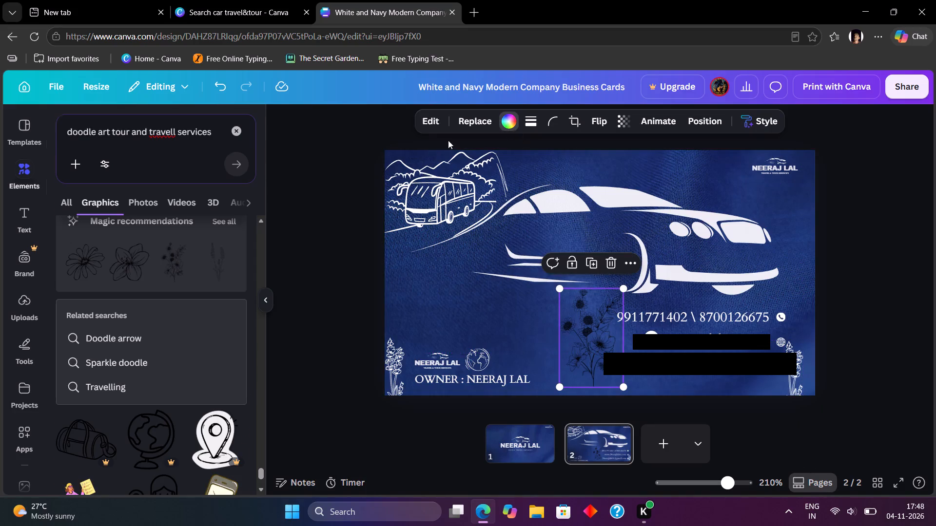
{"action": "left_click", "coordinate": [144, 207]}
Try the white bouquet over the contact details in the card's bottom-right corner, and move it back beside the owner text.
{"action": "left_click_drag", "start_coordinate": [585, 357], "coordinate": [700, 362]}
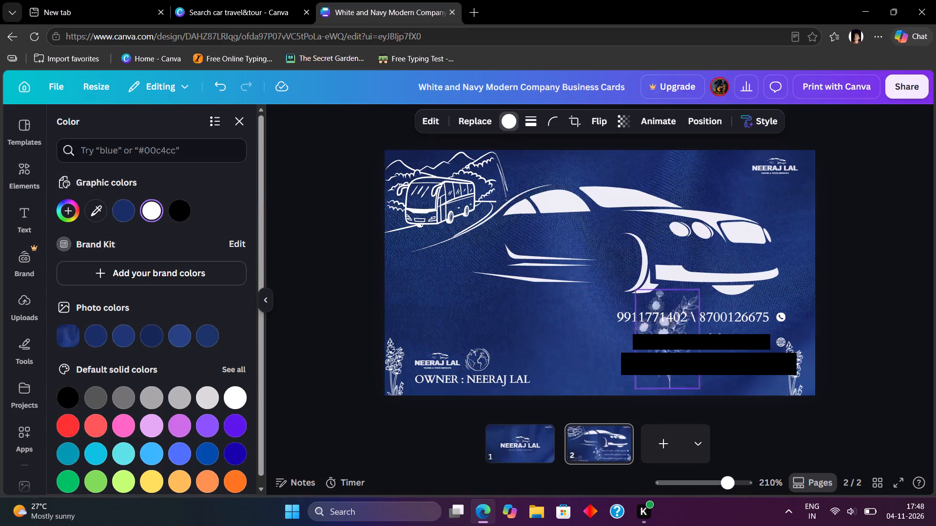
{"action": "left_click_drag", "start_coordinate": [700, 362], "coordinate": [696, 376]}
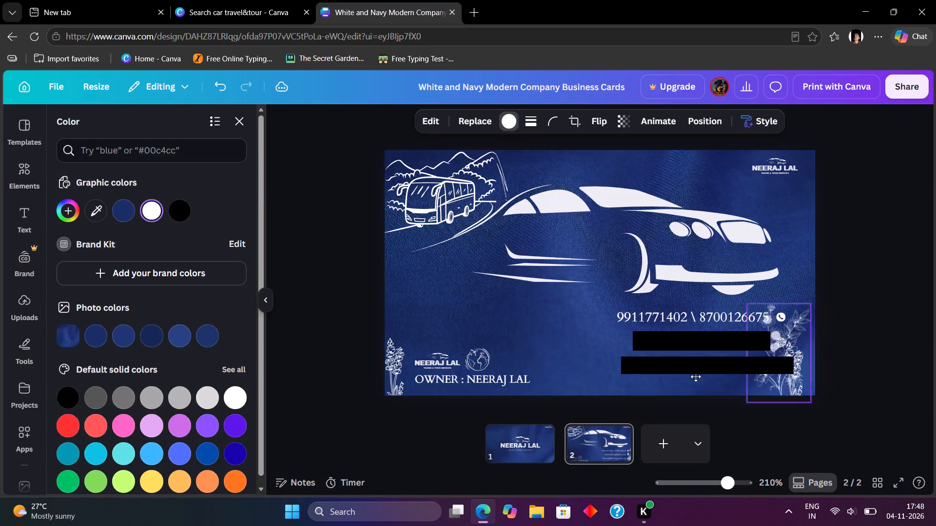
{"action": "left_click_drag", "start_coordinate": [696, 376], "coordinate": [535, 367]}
Delete the lavender sprig in the card's bottom-right corner.
{"action": "left_click", "coordinate": [790, 380]}
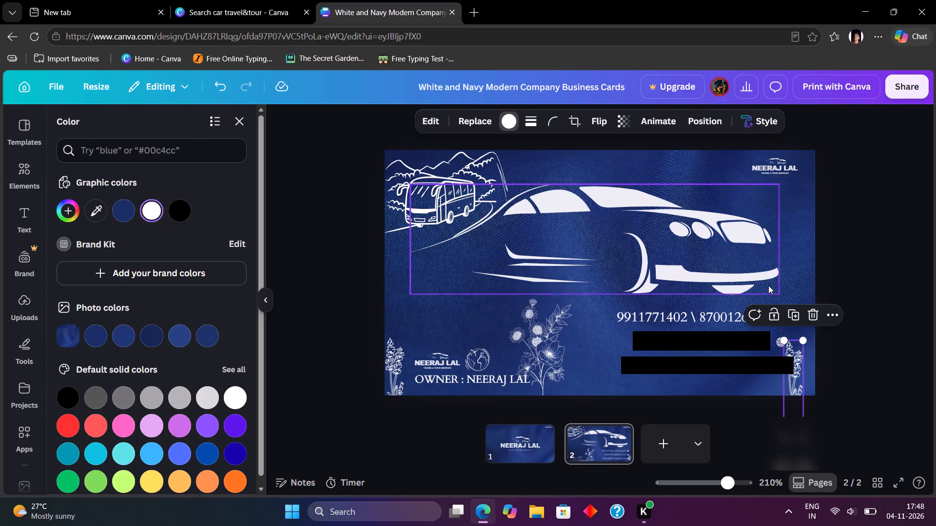
{"action": "left_click", "coordinate": [813, 316]}
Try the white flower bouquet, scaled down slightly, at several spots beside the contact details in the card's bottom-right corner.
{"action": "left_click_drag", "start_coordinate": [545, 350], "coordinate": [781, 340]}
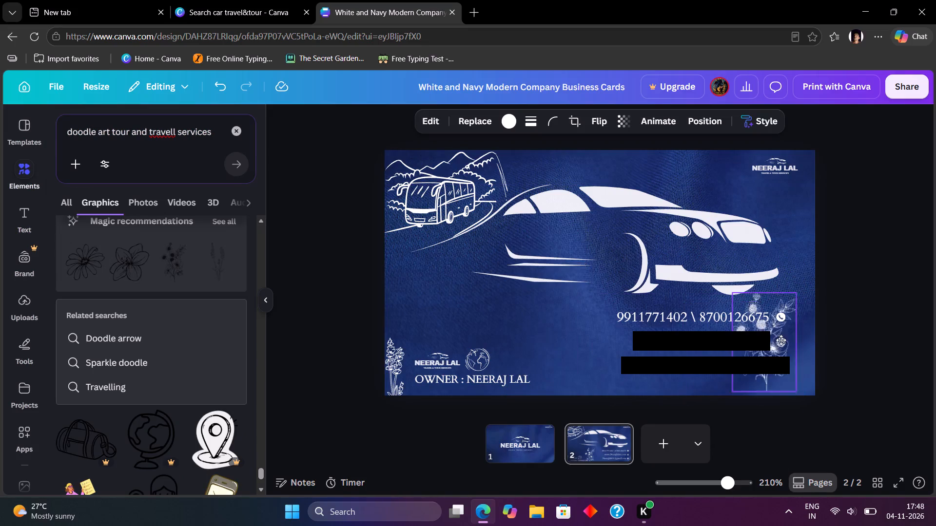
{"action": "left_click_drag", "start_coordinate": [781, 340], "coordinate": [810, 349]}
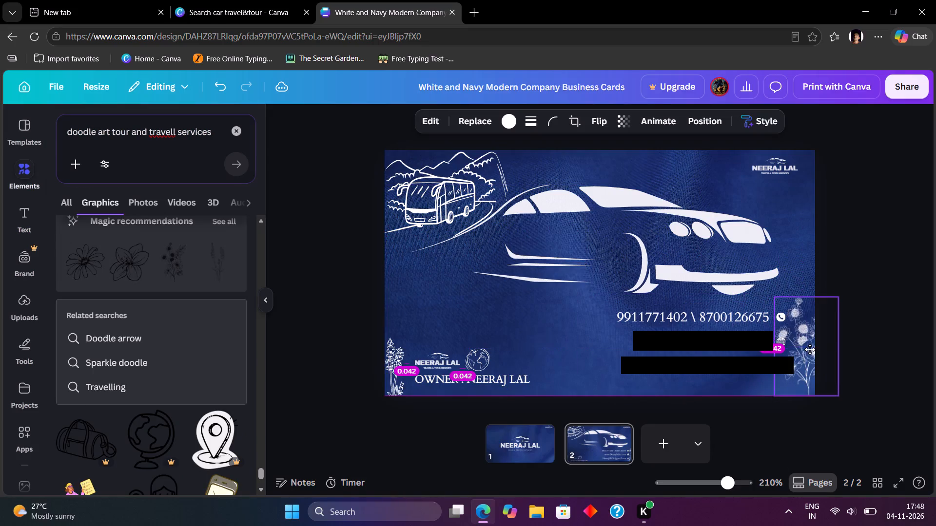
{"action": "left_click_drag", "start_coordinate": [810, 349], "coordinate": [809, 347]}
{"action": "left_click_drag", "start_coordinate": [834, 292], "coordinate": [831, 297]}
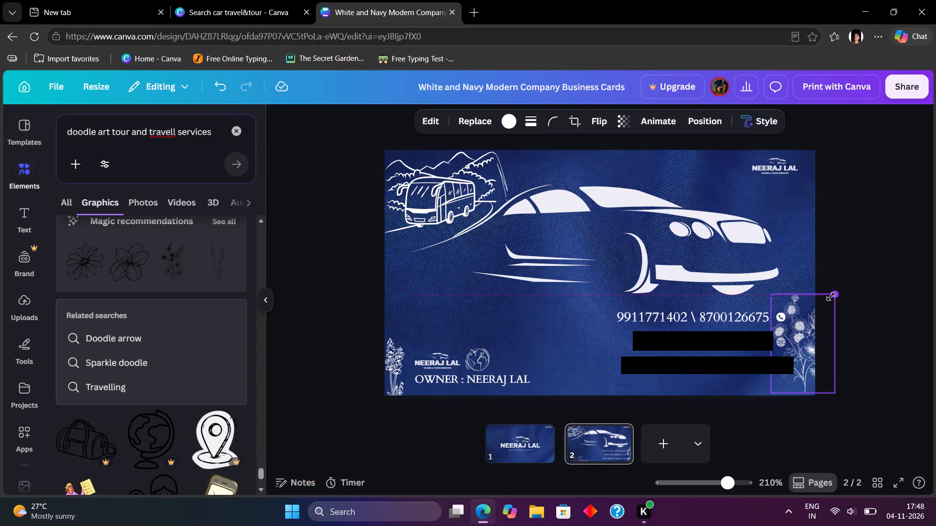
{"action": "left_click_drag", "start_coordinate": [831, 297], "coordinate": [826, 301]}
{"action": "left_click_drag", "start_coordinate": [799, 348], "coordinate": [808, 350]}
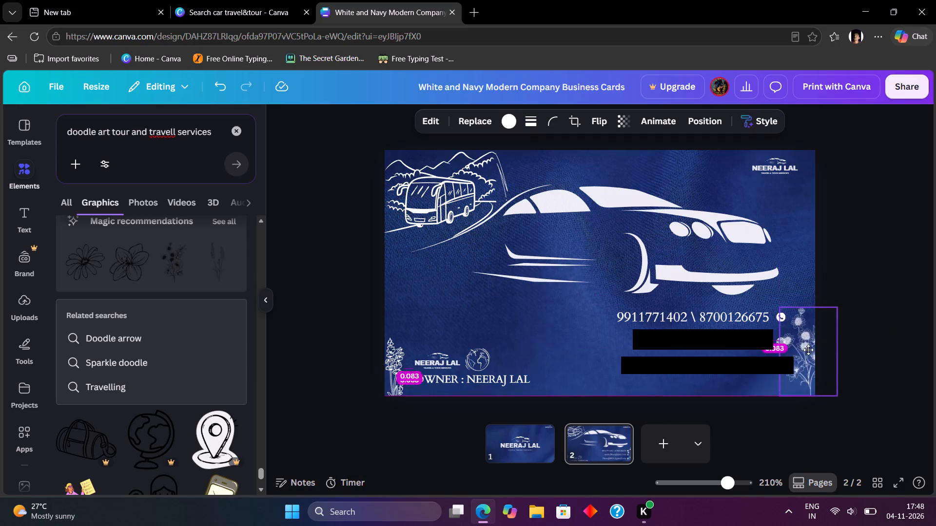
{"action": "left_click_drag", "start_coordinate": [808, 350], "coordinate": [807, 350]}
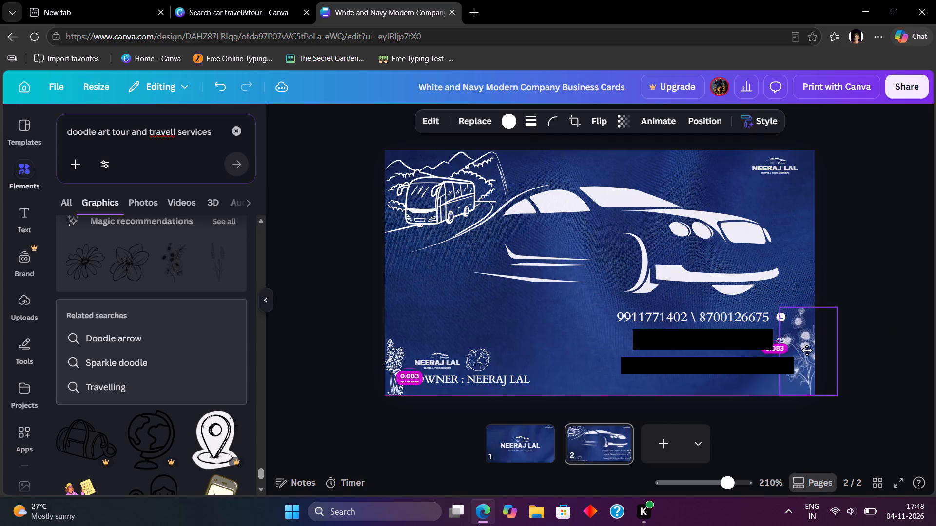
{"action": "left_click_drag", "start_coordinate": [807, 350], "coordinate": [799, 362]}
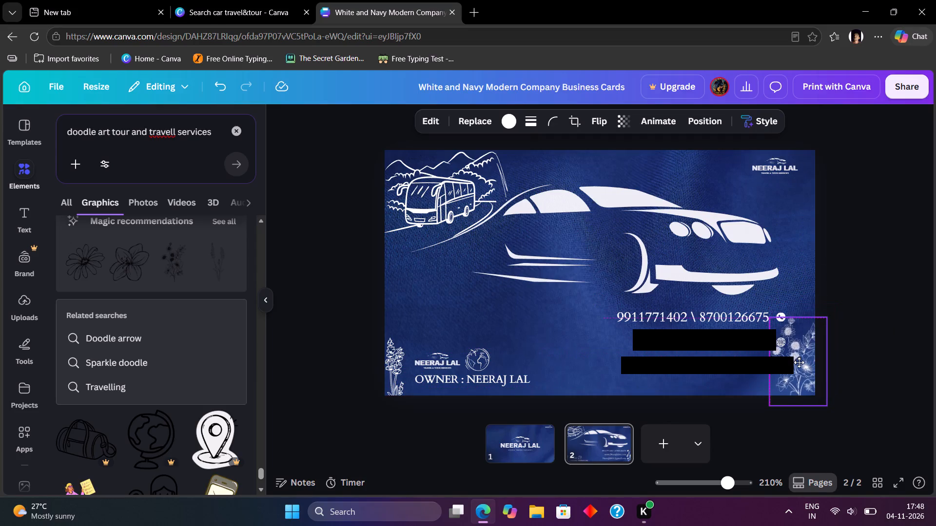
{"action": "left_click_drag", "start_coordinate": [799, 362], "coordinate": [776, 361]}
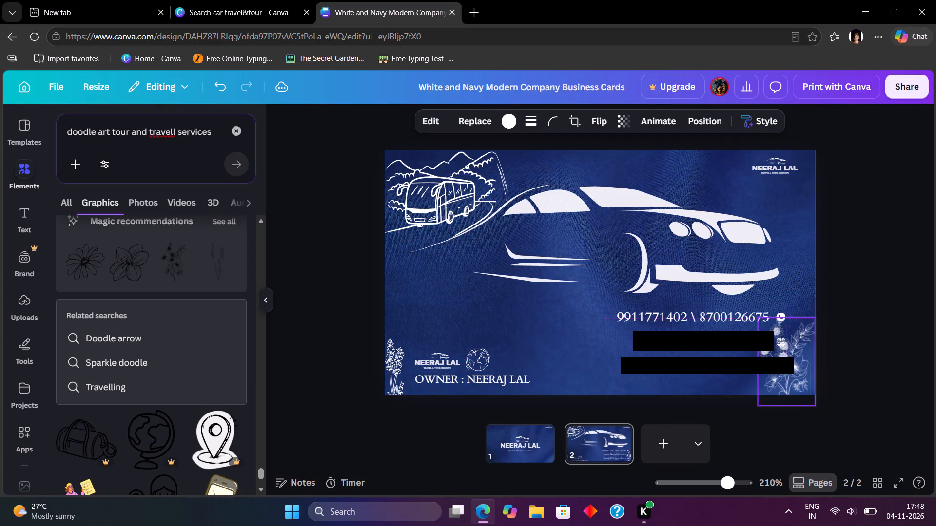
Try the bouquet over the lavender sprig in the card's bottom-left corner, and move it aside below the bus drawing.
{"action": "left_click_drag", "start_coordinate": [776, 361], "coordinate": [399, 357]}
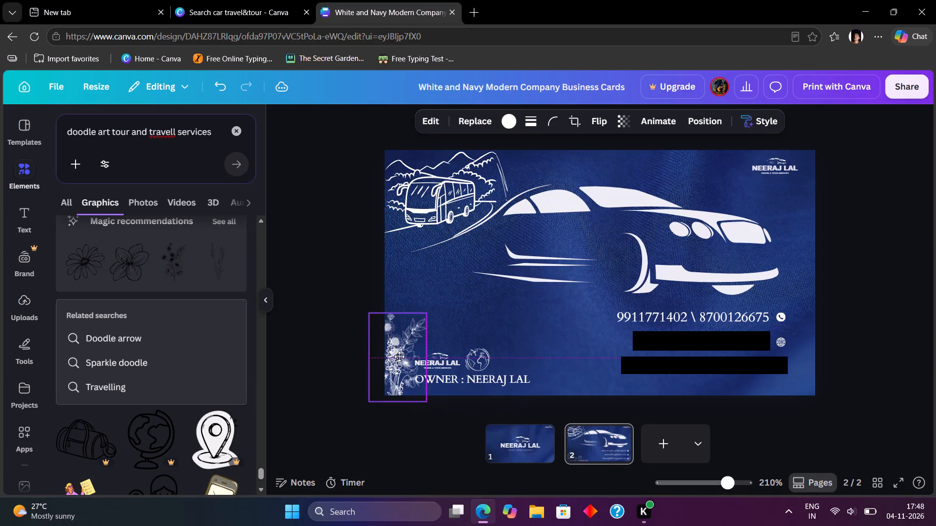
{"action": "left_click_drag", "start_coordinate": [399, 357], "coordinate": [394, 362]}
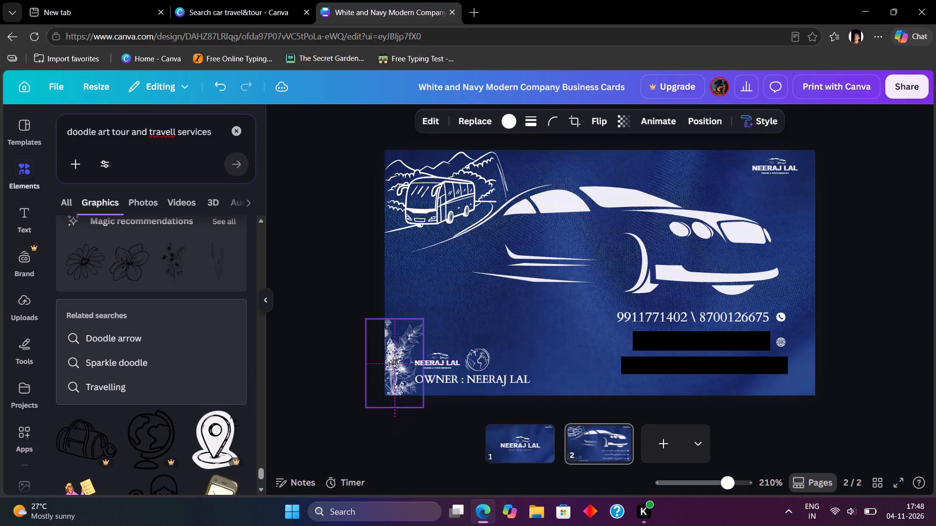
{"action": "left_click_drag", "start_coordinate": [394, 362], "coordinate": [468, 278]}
Move the lavender sprig from the card's bottom-left corner to its right edge, beside the contact icons.
{"action": "left_click_drag", "start_coordinate": [392, 373], "coordinate": [801, 337]}
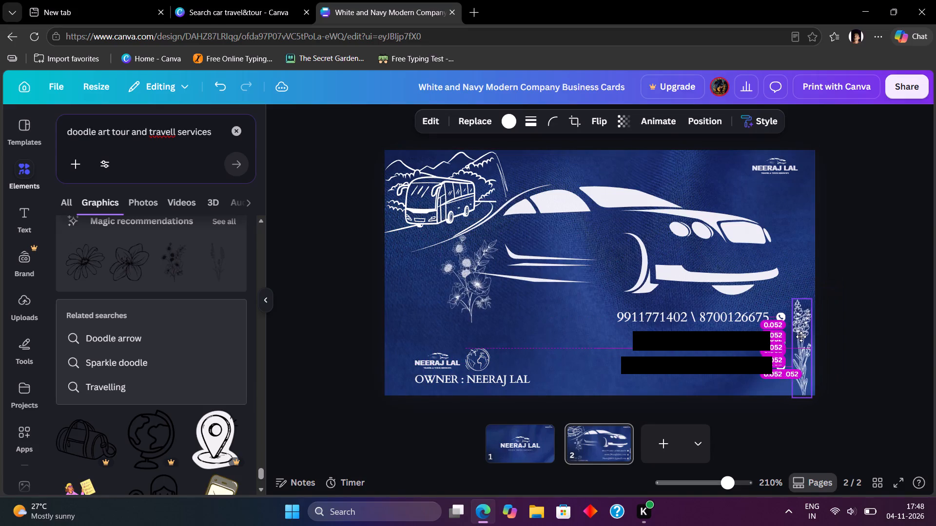
{"action": "left_click_drag", "start_coordinate": [801, 337], "coordinate": [798, 339]}
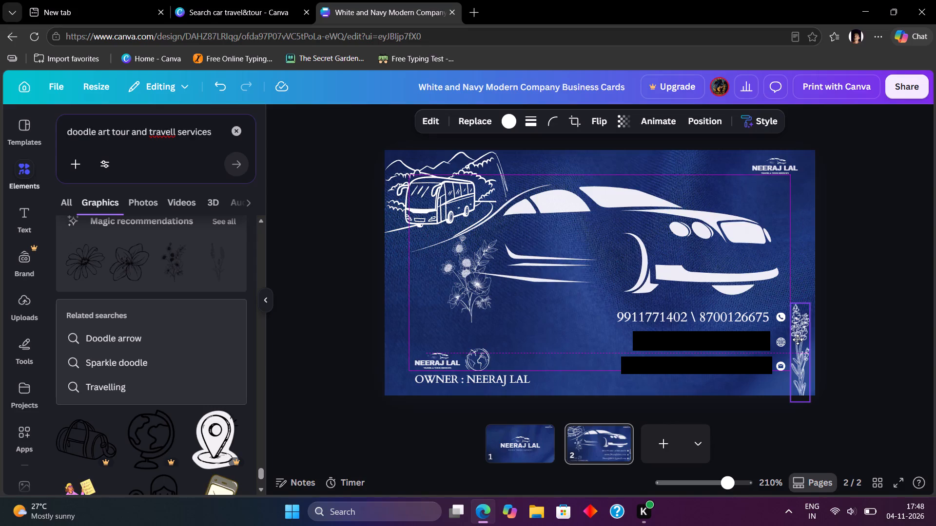
{"action": "left_click_drag", "start_coordinate": [798, 339], "coordinate": [800, 339]}
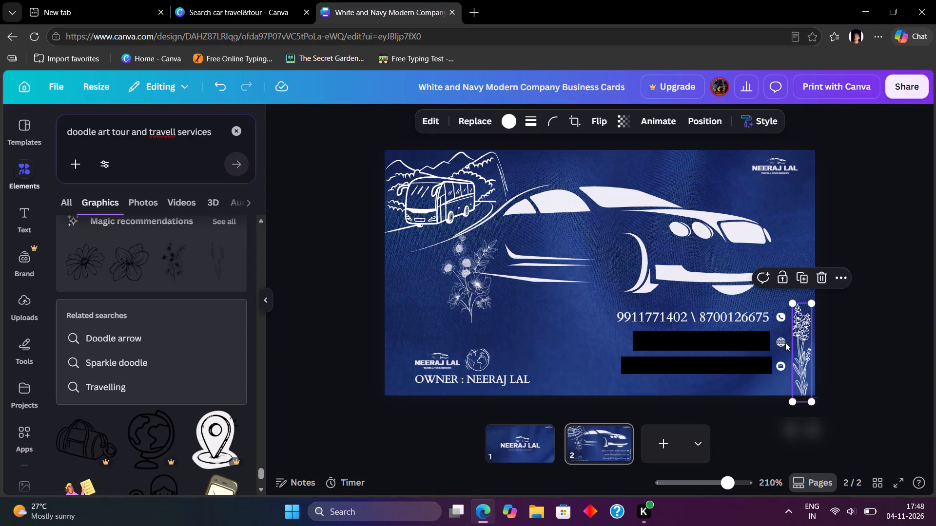
Move the flower bouquet into the card's bottom-left corner, partly over the left edge beside the owner text.
{"action": "left_click_drag", "start_coordinate": [474, 294], "coordinate": [405, 378]}
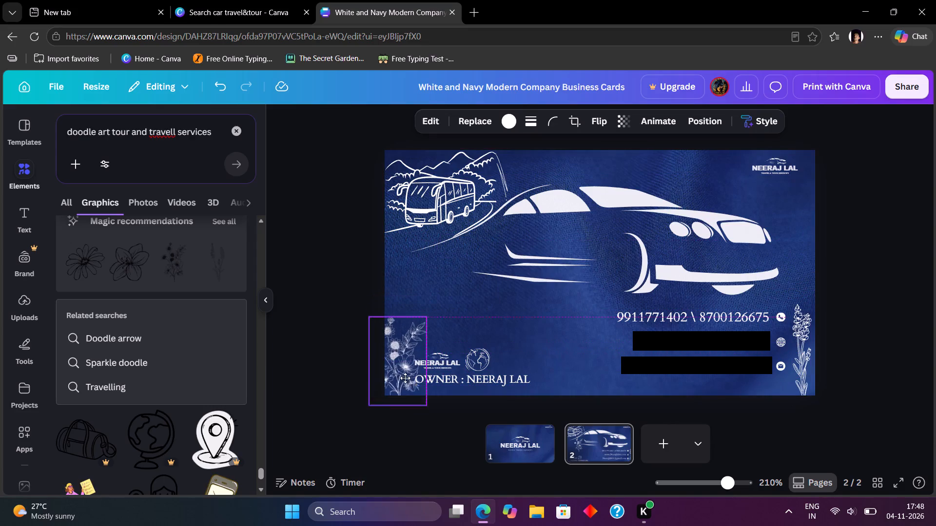
{"action": "left_click_drag", "start_coordinate": [405, 378], "coordinate": [407, 373]}
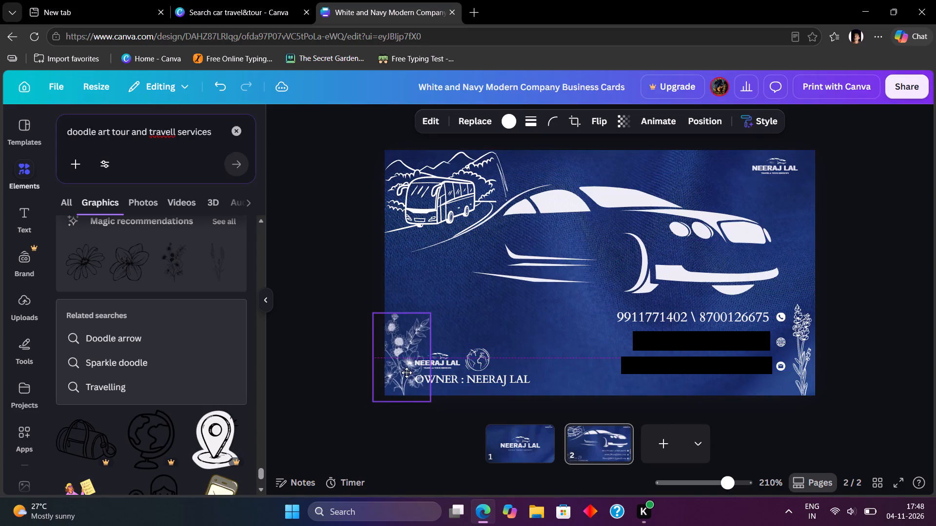
{"action": "left_click_drag", "start_coordinate": [407, 373], "coordinate": [407, 374]}
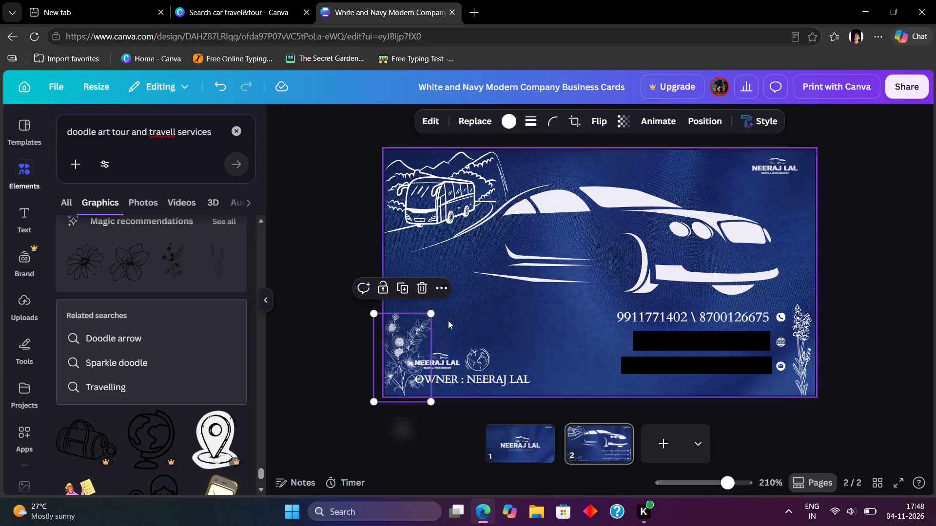
Set the flower bouquet's transparency to 66.
{"action": "left_click", "coordinate": [623, 121]}
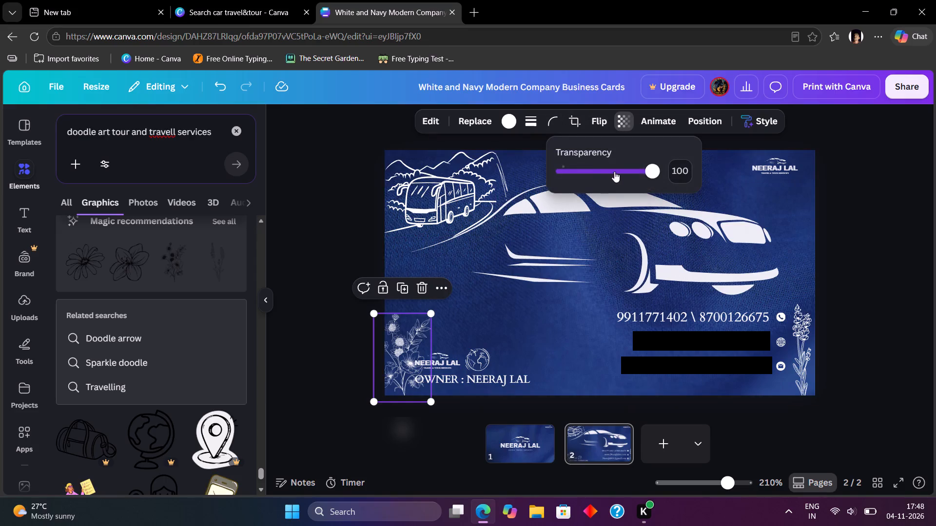
{"action": "left_click", "coordinate": [622, 170]}
{"action": "left_click", "coordinate": [625, 169]}
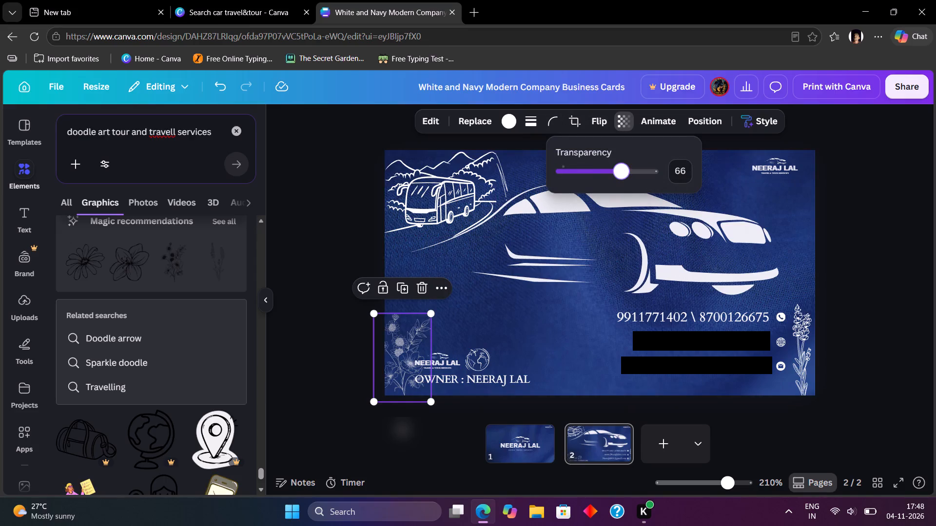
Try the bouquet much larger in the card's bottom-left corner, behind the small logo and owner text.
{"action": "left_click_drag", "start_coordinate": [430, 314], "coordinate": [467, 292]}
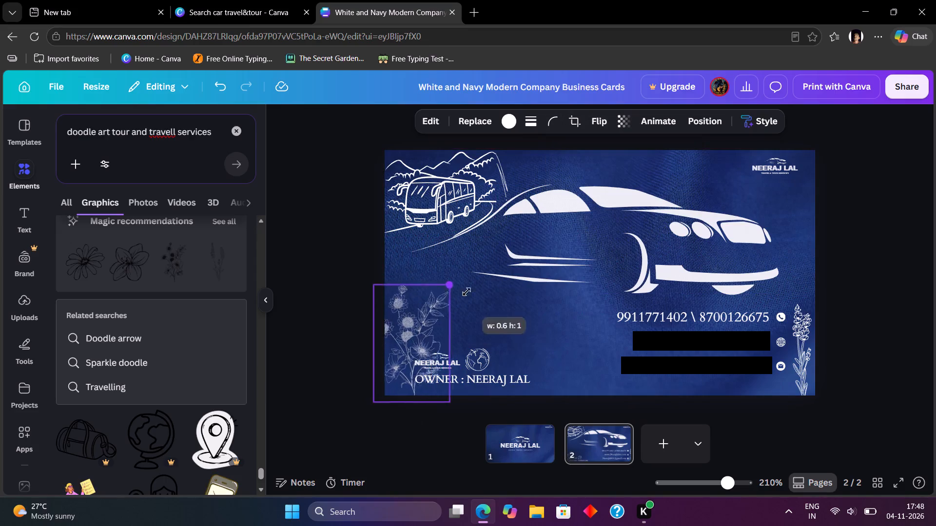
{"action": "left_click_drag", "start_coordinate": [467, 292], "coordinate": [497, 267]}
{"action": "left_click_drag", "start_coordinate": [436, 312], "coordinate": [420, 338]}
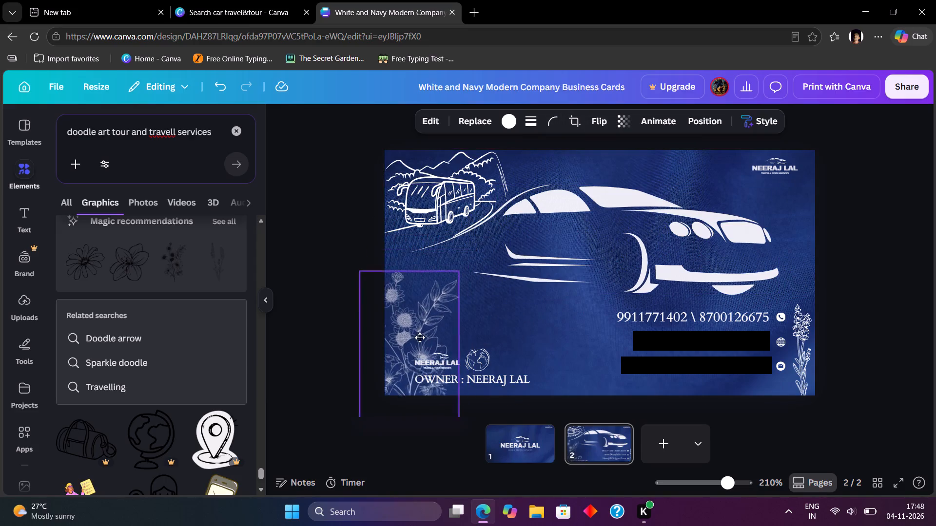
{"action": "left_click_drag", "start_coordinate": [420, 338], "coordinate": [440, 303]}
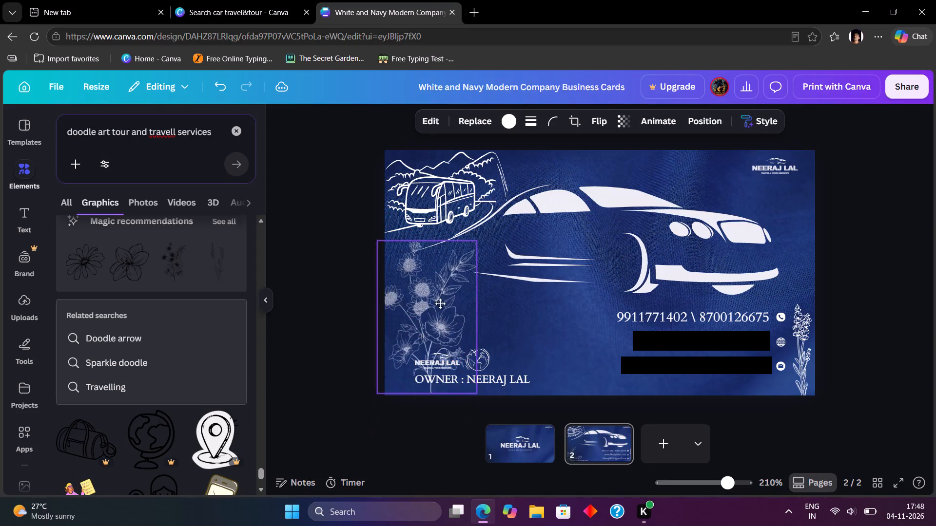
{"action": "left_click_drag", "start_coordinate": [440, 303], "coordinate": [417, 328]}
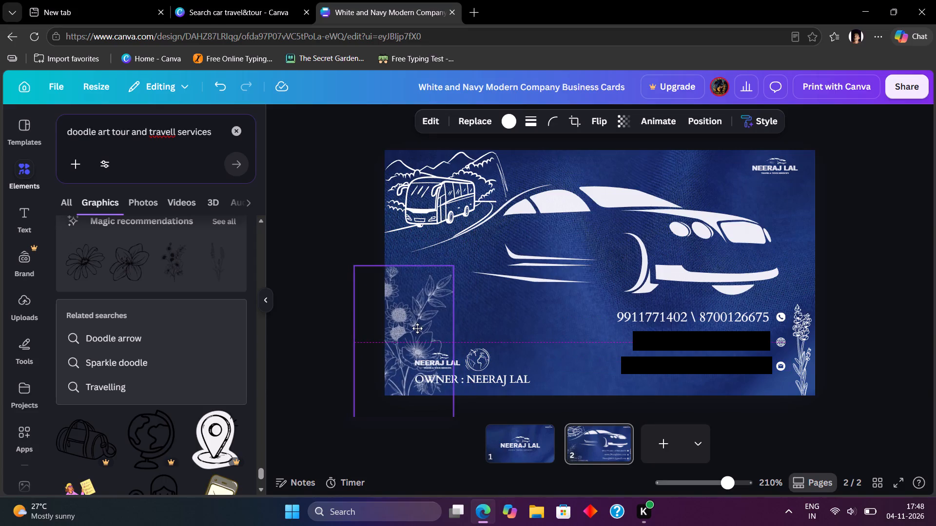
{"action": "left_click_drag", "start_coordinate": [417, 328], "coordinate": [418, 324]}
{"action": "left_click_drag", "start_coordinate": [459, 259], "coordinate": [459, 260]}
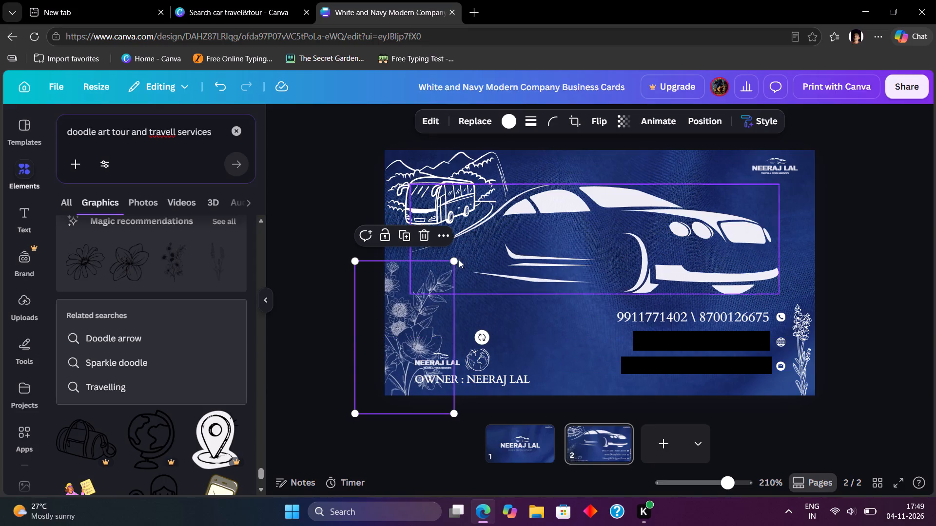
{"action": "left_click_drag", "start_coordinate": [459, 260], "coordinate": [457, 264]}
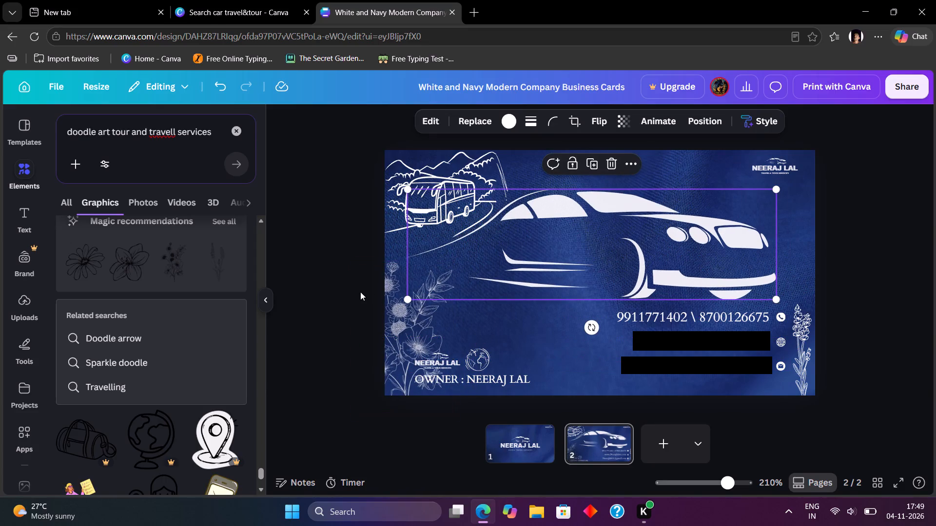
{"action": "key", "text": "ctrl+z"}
Shrink the flower bouquet and fit it into the card's bottom-left corner, running slightly off the left and lower edges.
{"action": "left_click", "coordinate": [416, 328]}
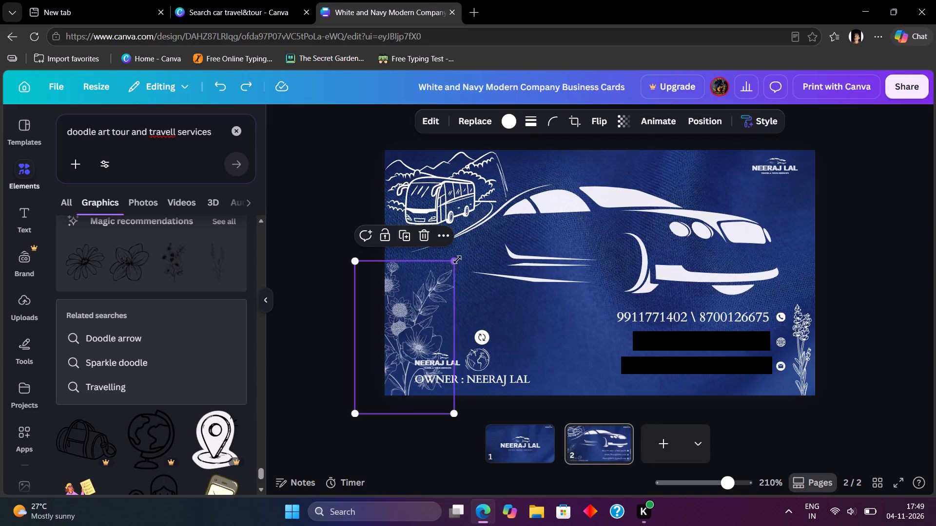
{"action": "left_click_drag", "start_coordinate": [455, 259], "coordinate": [407, 325]}
{"action": "left_click_drag", "start_coordinate": [393, 355], "coordinate": [413, 340]}
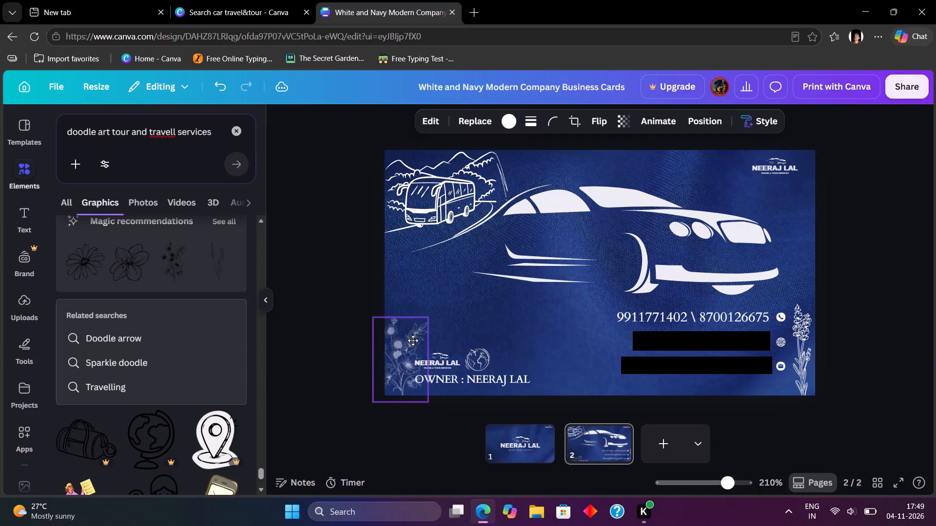
{"action": "left_click_drag", "start_coordinate": [413, 340], "coordinate": [414, 341]}
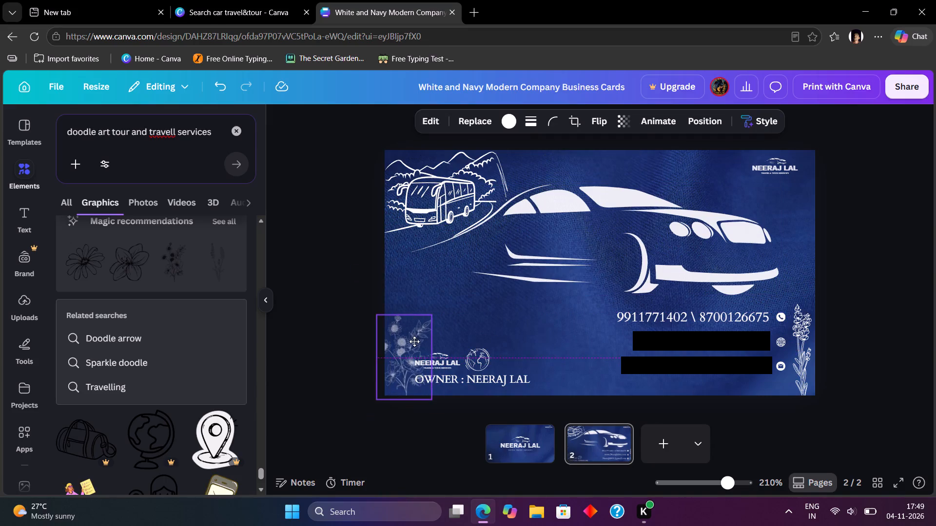
{"action": "left_click_drag", "start_coordinate": [414, 341], "coordinate": [403, 347]}
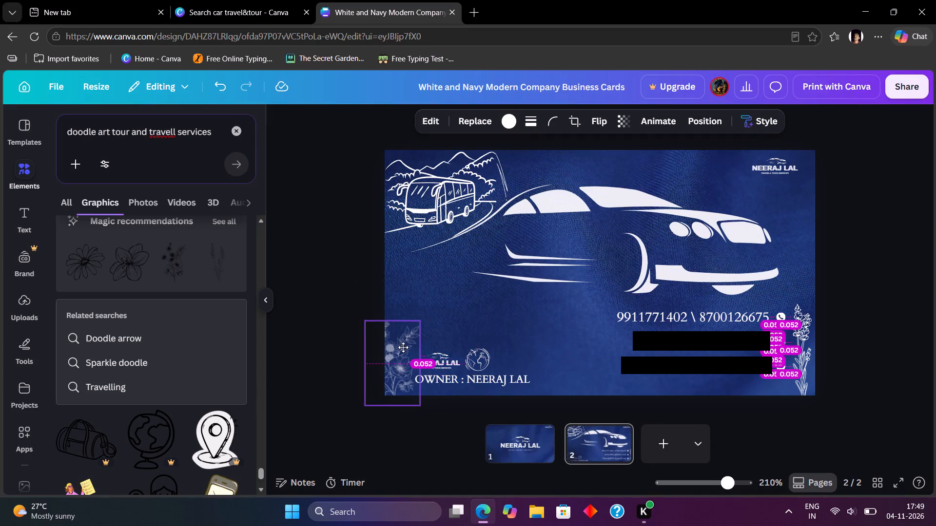
{"action": "left_click_drag", "start_coordinate": [403, 347], "coordinate": [406, 345]}
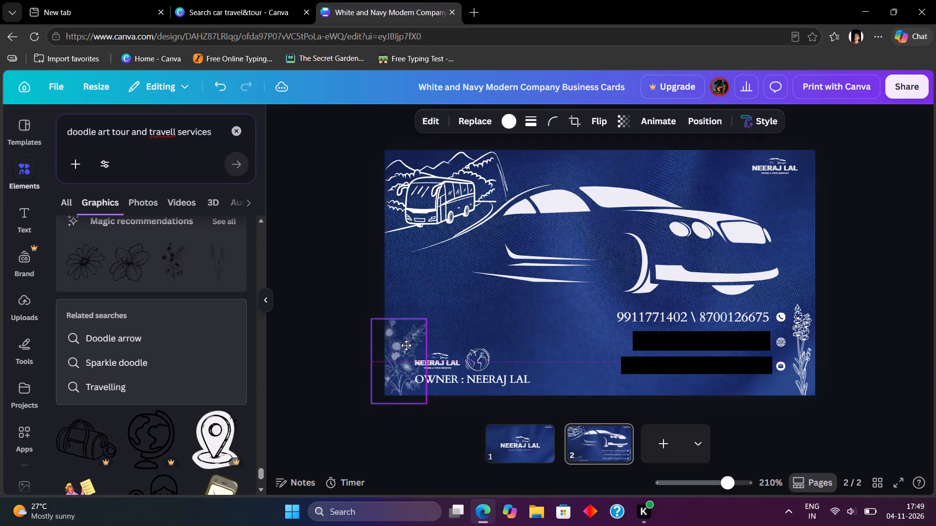
{"action": "left_click_drag", "start_coordinate": [406, 345], "coordinate": [406, 345]}
{"action": "left_click", "coordinate": [305, 335]}
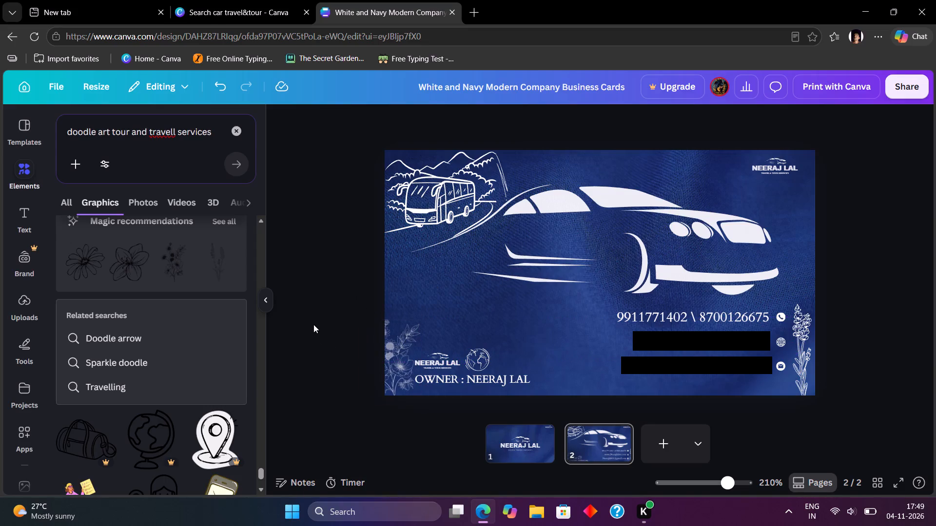
Set the transparency of the lavender sprig beside the contact icons to 86.
{"action": "left_click", "coordinate": [798, 357]}
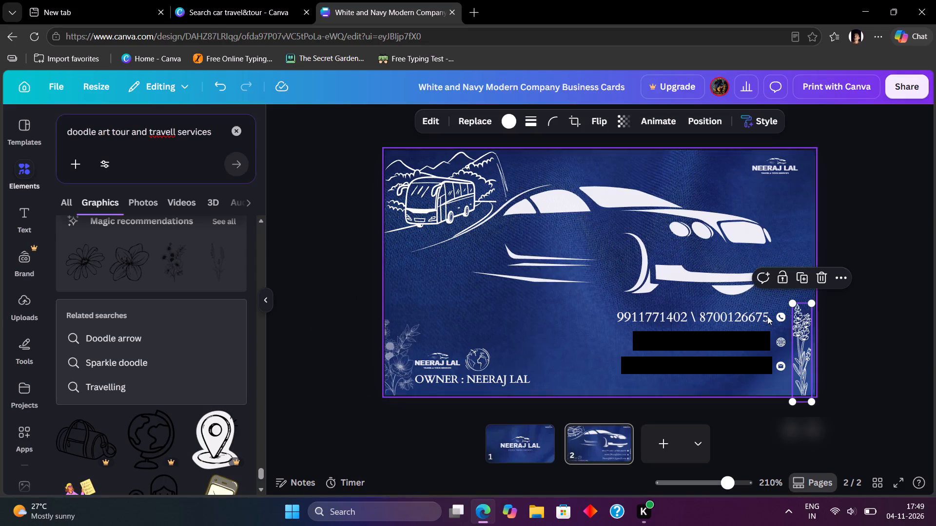
{"action": "left_click", "coordinate": [629, 129]}
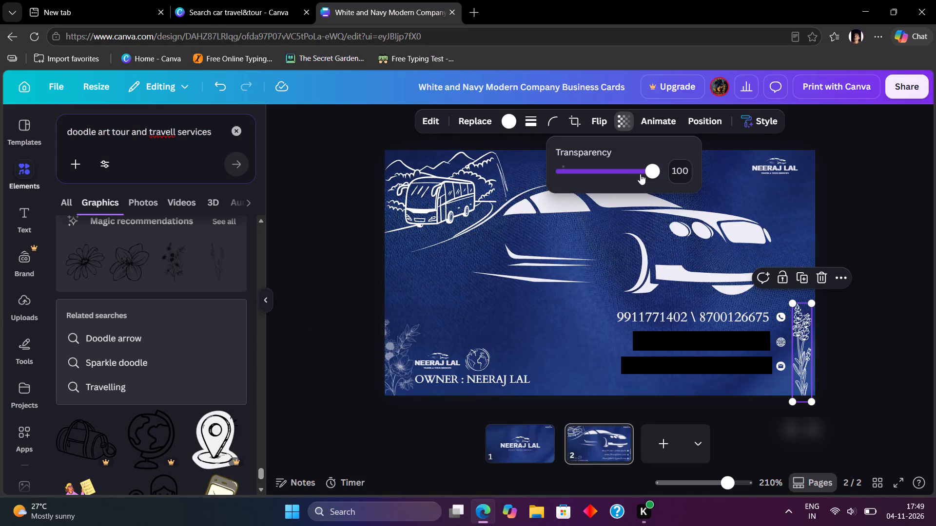
{"action": "left_click", "coordinate": [640, 174]}
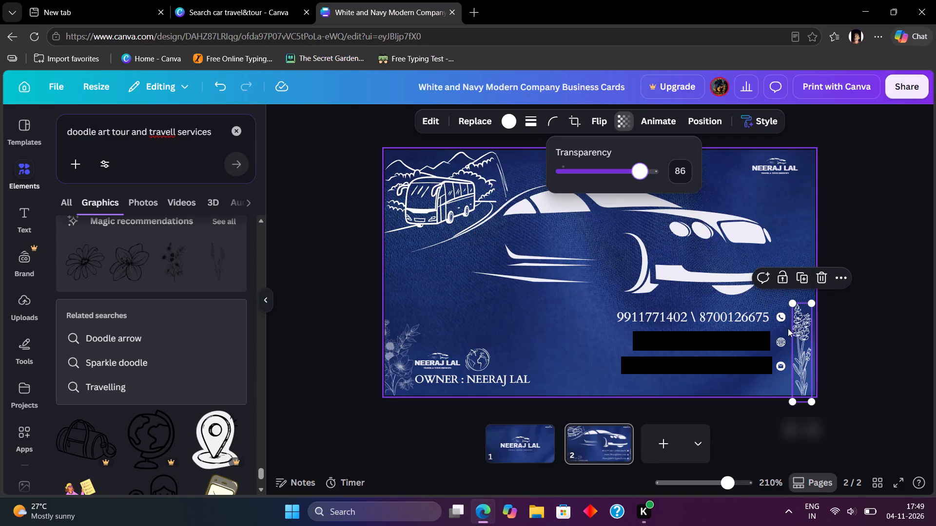
Nudge the lavender sprig down so its stem runs slightly further off the card's lower edge.
{"action": "left_click_drag", "start_coordinate": [801, 350], "coordinate": [801, 357]}
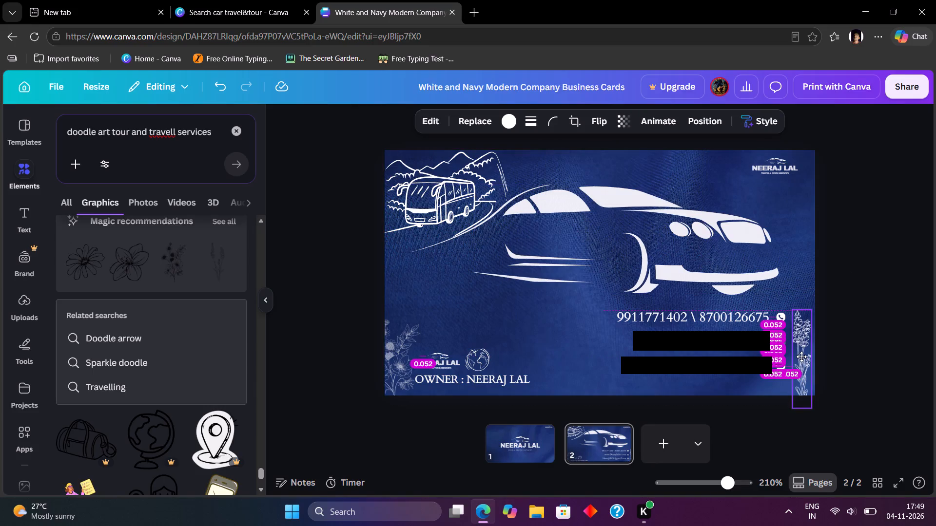
{"action": "left_click_drag", "start_coordinate": [801, 357], "coordinate": [801, 356]}
{"action": "left_click", "coordinate": [870, 337]}
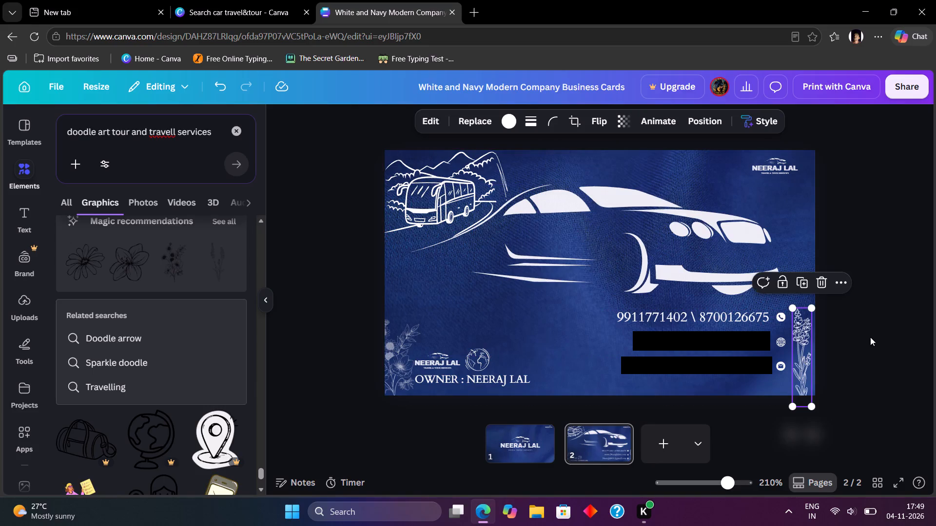
{"action": "left_click", "coordinate": [881, 345]}
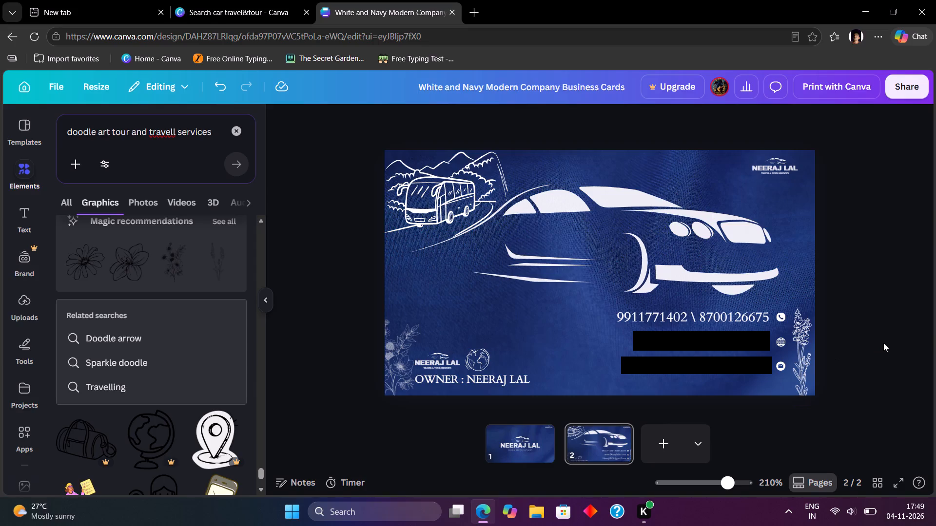
Move the white globe doodle from beside the small lower logo to just left of the logo in the card's top-right corner.
{"action": "left_click_drag", "start_coordinate": [475, 362], "coordinate": [491, 325]}
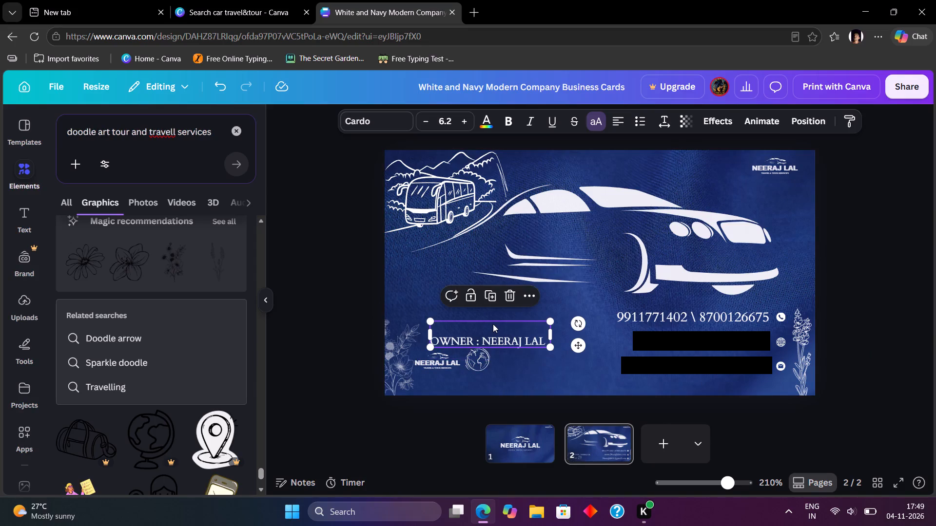
{"action": "key", "text": "ctrl+z"}
{"action": "left_click", "coordinate": [479, 352]}
{"action": "left_click_drag", "start_coordinate": [477, 358], "coordinate": [746, 166]}
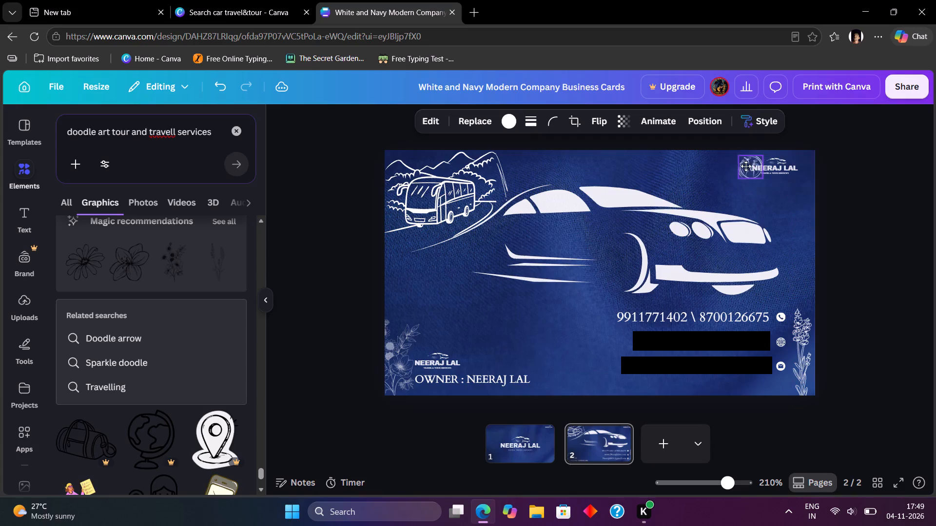
{"action": "left_click_drag", "start_coordinate": [746, 166], "coordinate": [735, 167]}
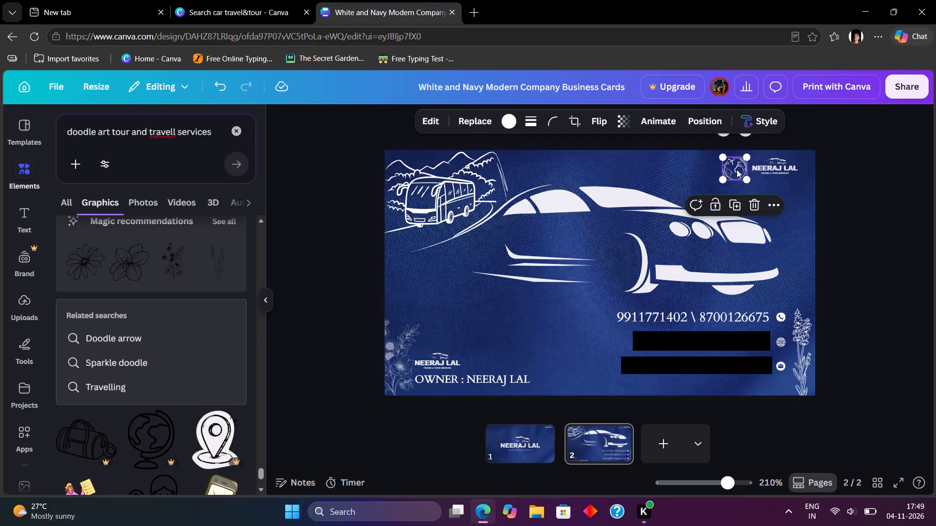
{"action": "left_click", "coordinate": [734, 169]}
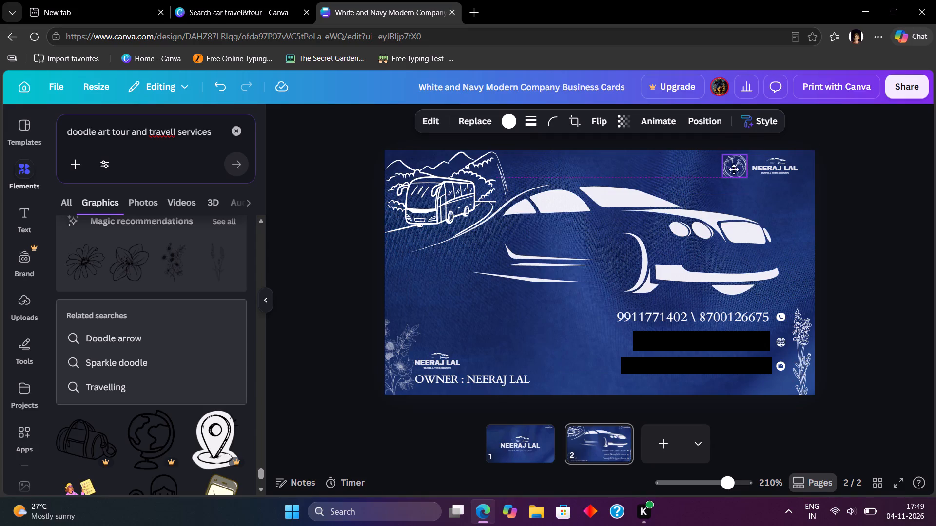
{"action": "left_click", "coordinate": [881, 192]}
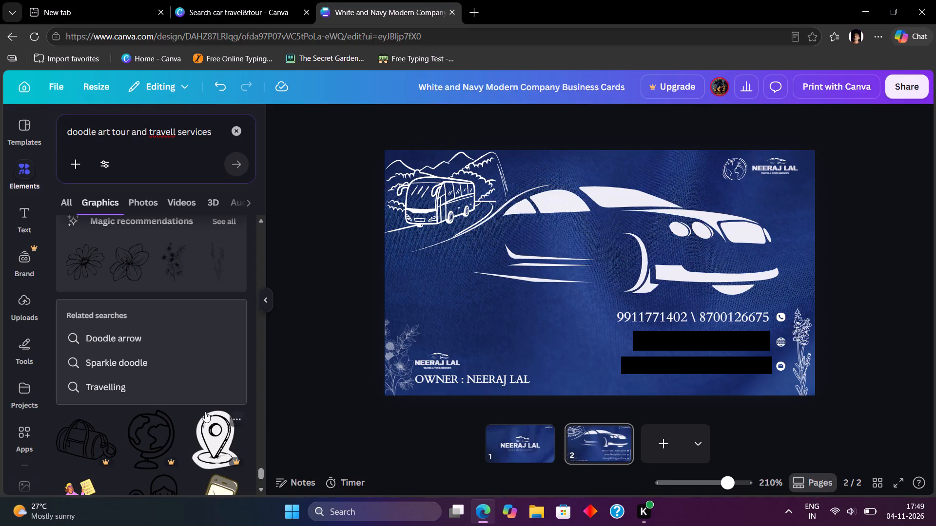
Add the globe graphic with solid continents and sparkles, shrunk to small-logo height, beside the lower logo above the owner text.
{"action": "scroll", "coordinate": [205, 412], "scroll_direction": "down", "scroll_amount": 6}
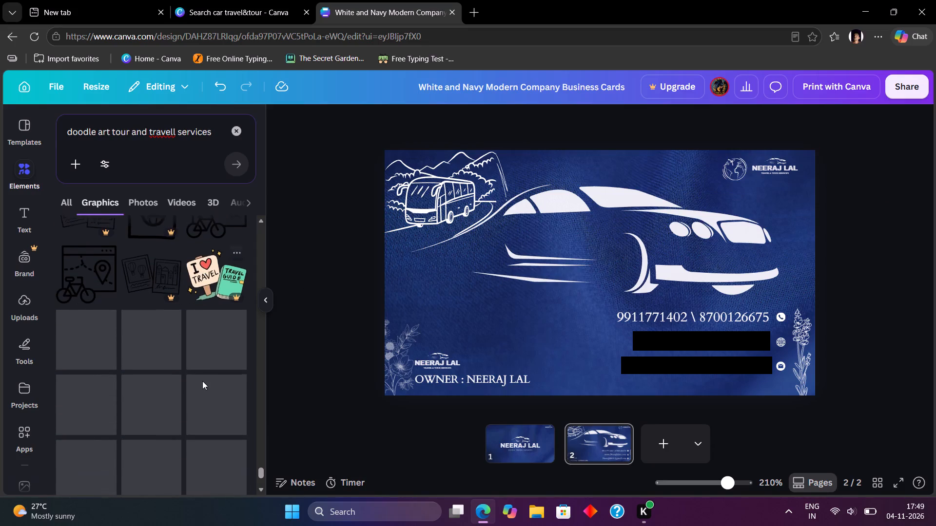
{"action": "scroll", "coordinate": [177, 371], "scroll_direction": "down", "scroll_amount": 1}
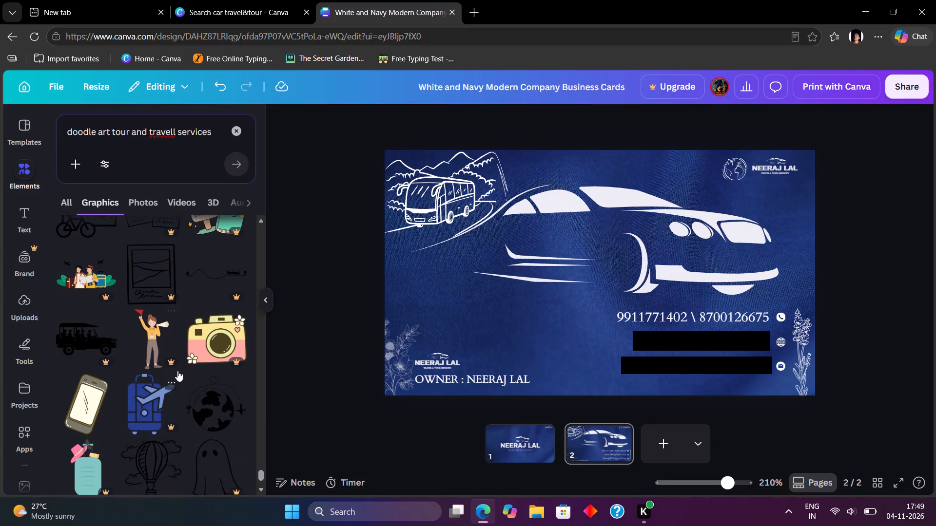
{"action": "scroll", "coordinate": [177, 371], "scroll_direction": "down", "scroll_amount": 1}
{"action": "left_click", "coordinate": [217, 344]}
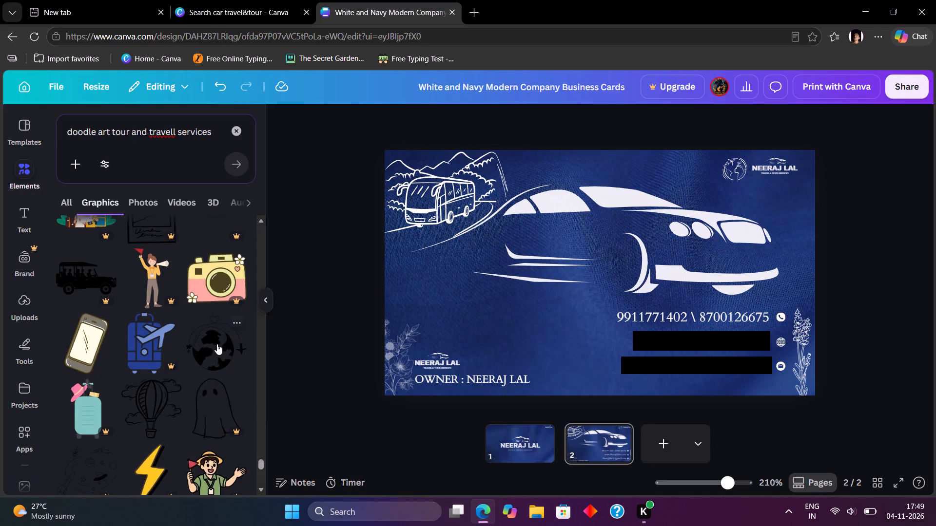
{"action": "left_click_drag", "start_coordinate": [654, 222], "coordinate": [595, 303]}
{"action": "left_click_drag", "start_coordinate": [564, 304], "coordinate": [486, 352]}
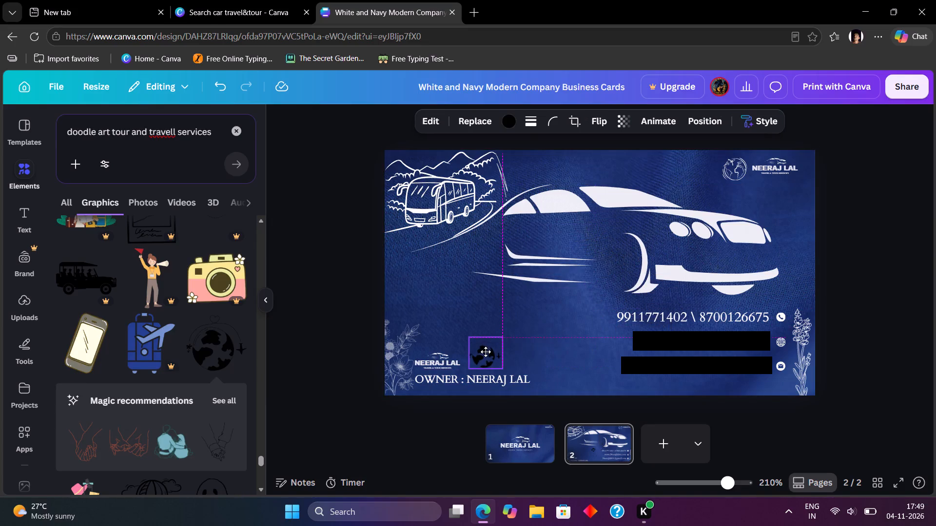
{"action": "left_click_drag", "start_coordinate": [486, 352], "coordinate": [736, 164]}
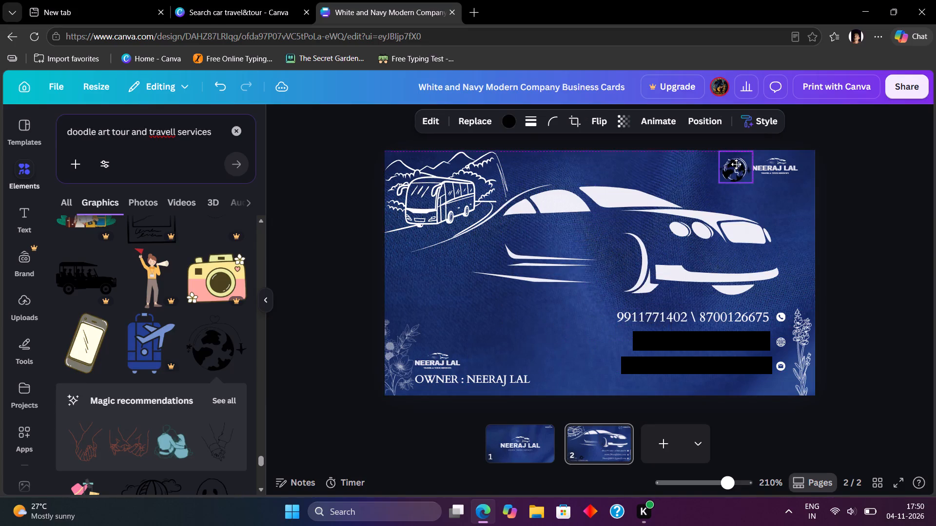
{"action": "left_click_drag", "start_coordinate": [736, 164], "coordinate": [488, 354]}
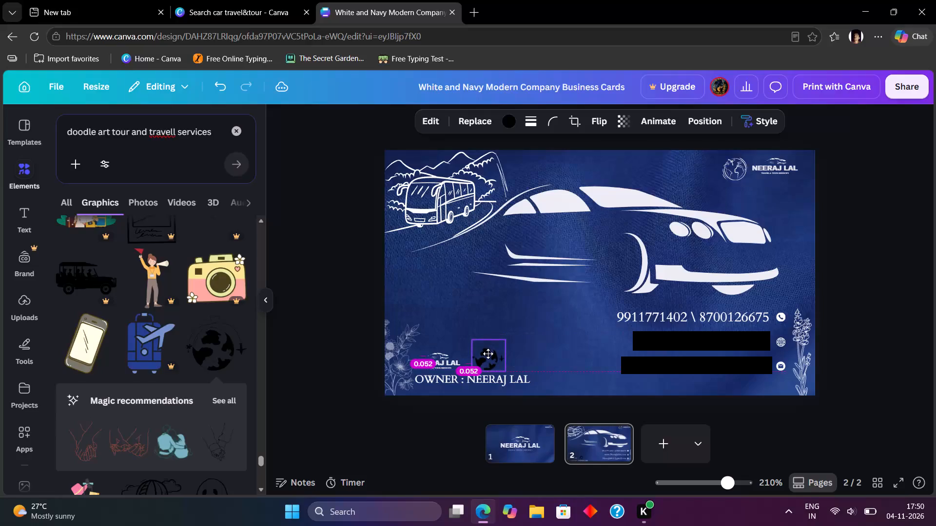
{"action": "left_click_drag", "start_coordinate": [488, 354], "coordinate": [488, 355]}
{"action": "left_click", "coordinate": [506, 341]}
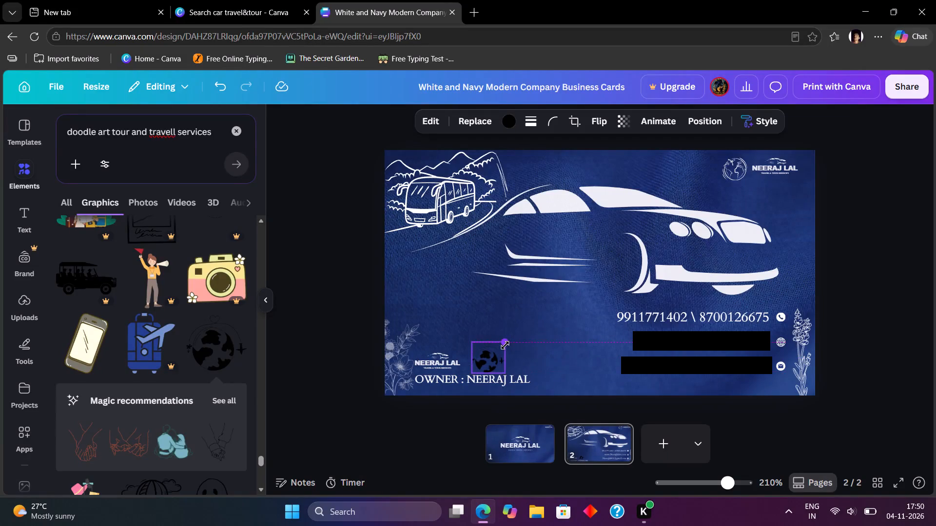
Recolor the new solid-continent globe white.
{"action": "left_click", "coordinate": [489, 356]}
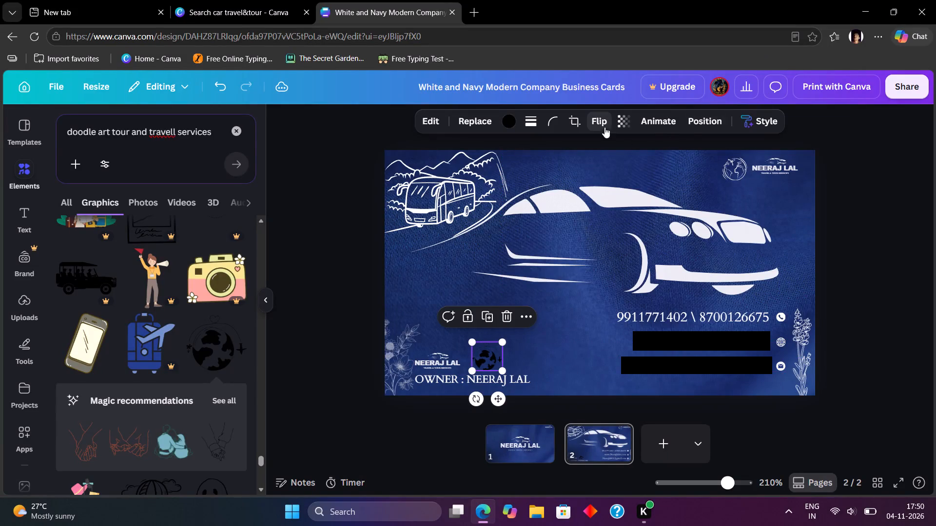
{"action": "left_click", "coordinate": [509, 121]}
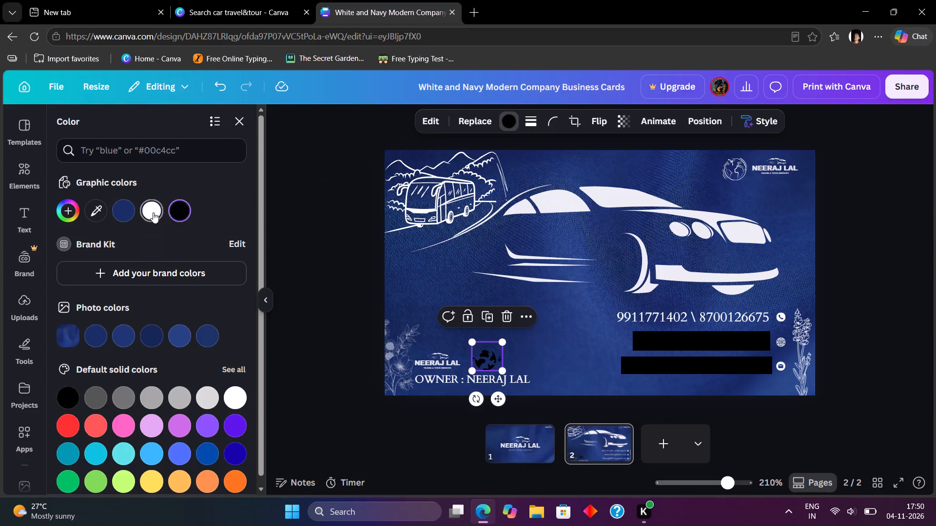
{"action": "left_click", "coordinate": [153, 212]}
{"action": "left_click", "coordinate": [301, 236]}
{"action": "left_click", "coordinate": [291, 262]}
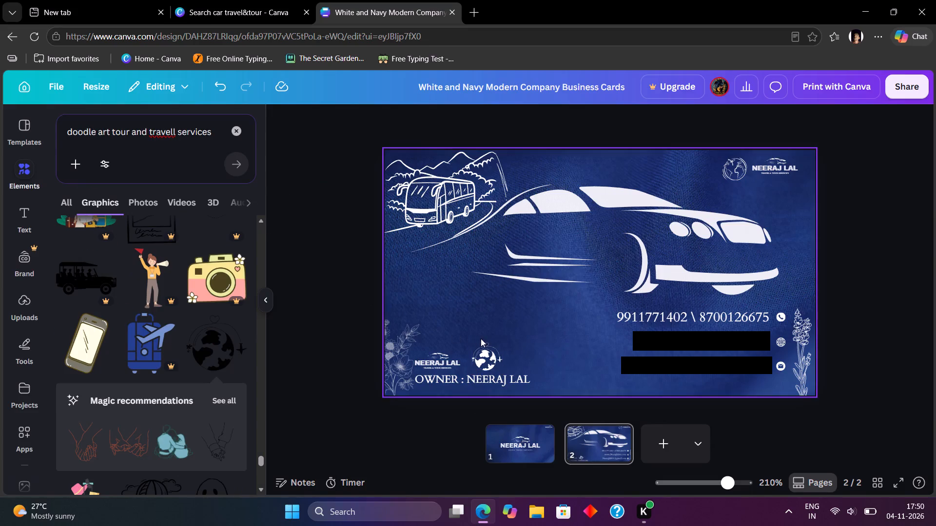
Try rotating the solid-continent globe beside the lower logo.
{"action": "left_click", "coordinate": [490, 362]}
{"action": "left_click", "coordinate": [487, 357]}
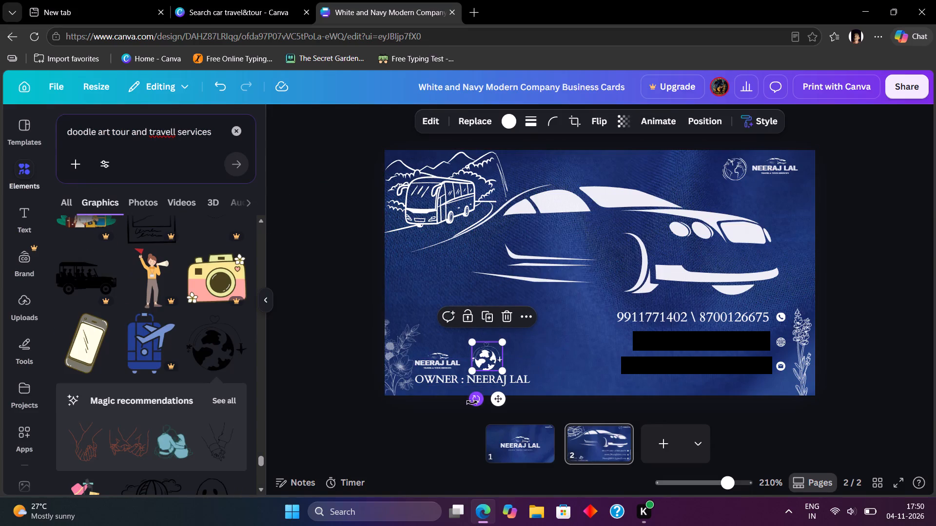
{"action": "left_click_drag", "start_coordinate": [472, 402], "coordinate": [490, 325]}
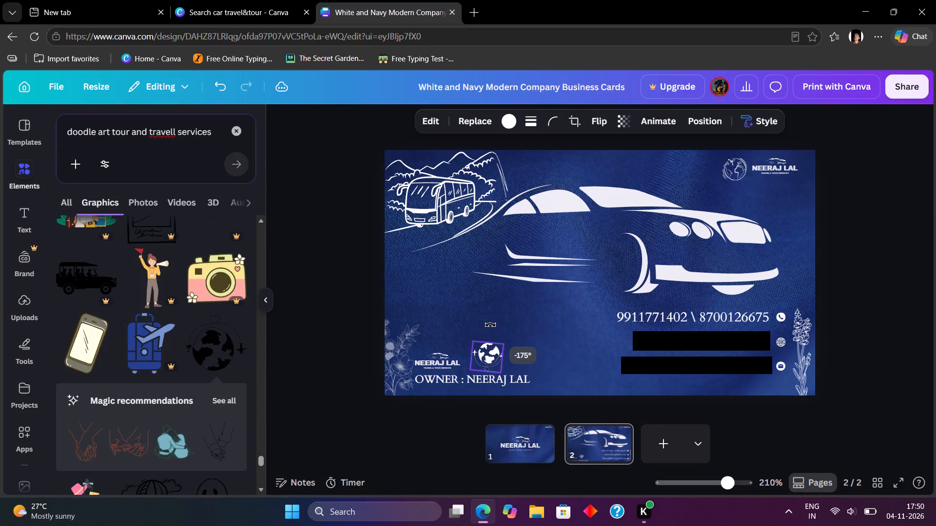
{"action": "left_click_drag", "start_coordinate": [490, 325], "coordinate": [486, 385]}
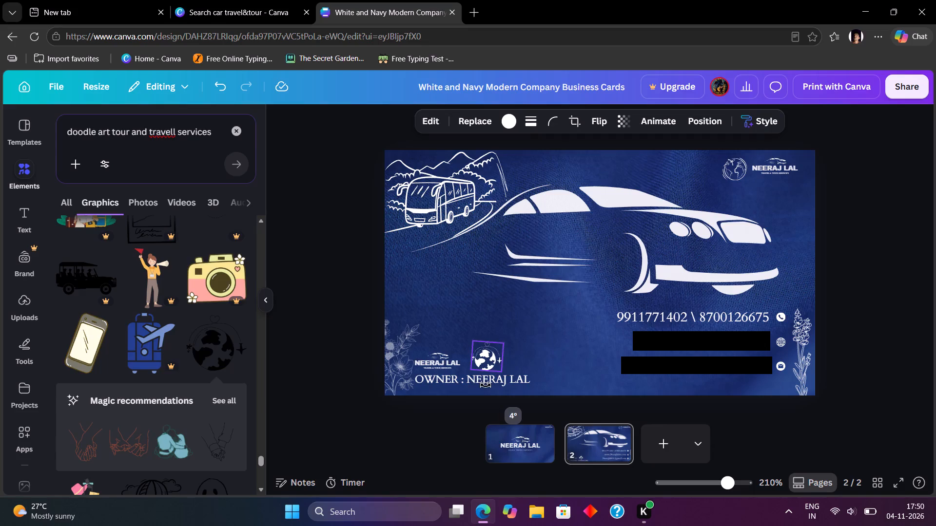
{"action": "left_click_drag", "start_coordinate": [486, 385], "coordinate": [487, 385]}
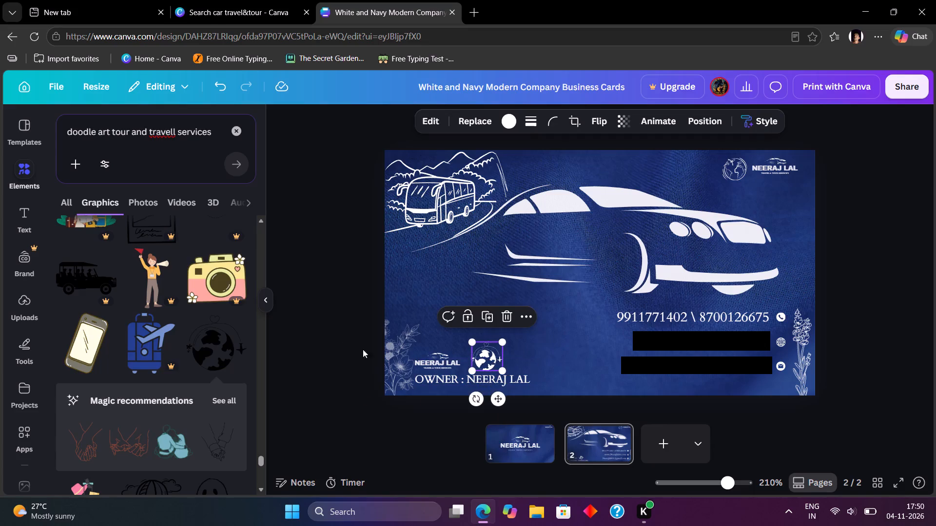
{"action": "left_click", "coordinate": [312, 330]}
Browse further through the graphics results for "doodle art tour and travell services" for another travel doodle suited to page 2.
{"action": "scroll", "coordinate": [200, 373], "scroll_direction": "down", "scroll_amount": 3}
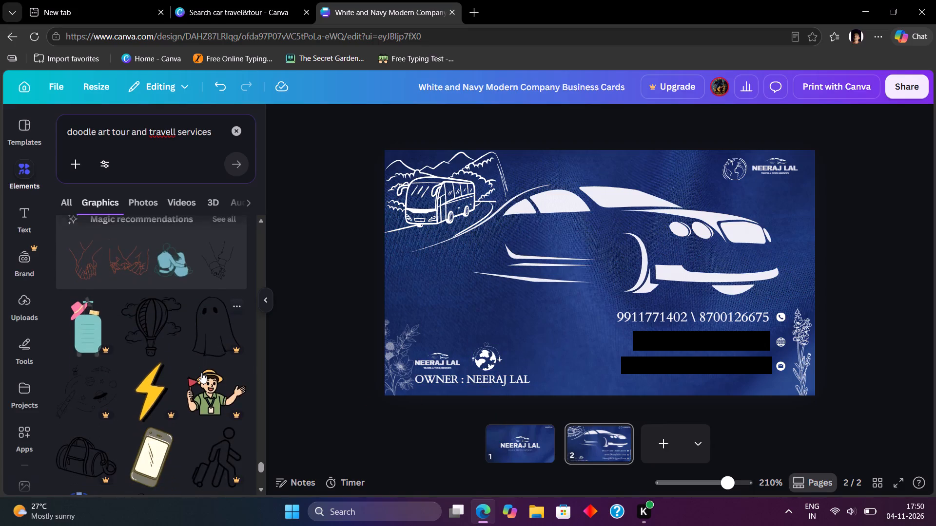
{"action": "scroll", "coordinate": [204, 371], "scroll_direction": "down", "scroll_amount": 8}
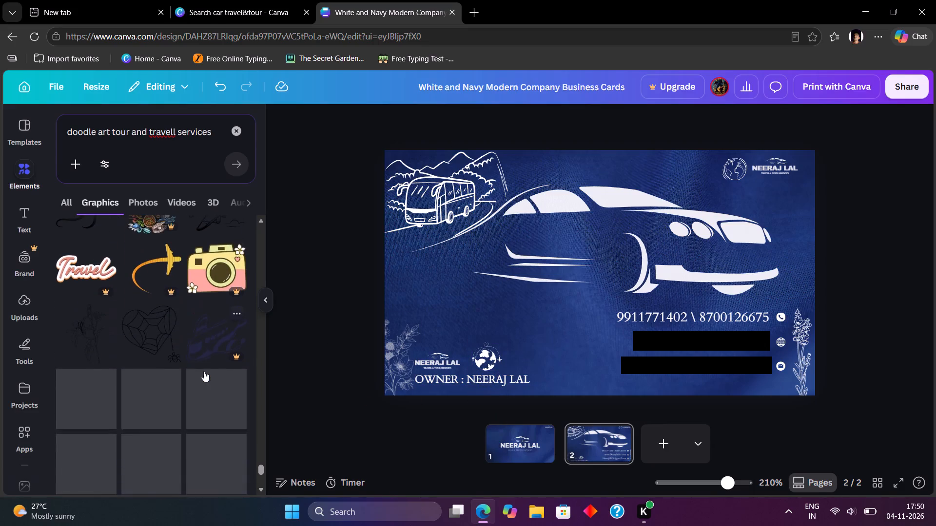
{"action": "scroll", "coordinate": [204, 371], "scroll_direction": "down", "scroll_amount": 3}
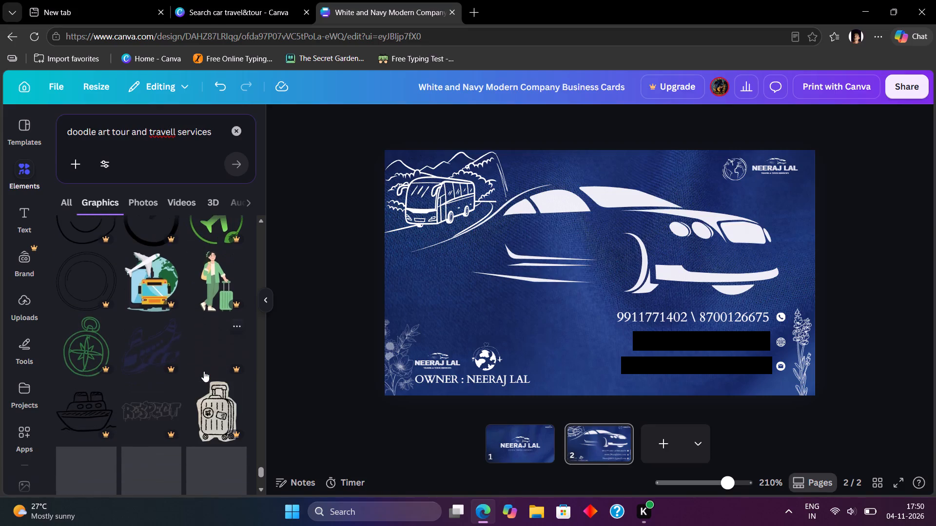
{"action": "scroll", "coordinate": [204, 371], "scroll_direction": "down", "scroll_amount": 5}
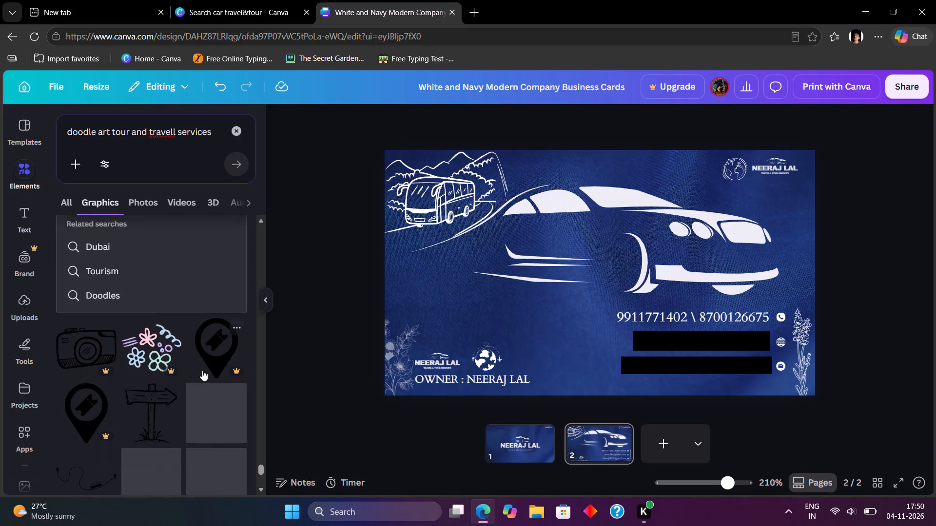
{"action": "scroll", "coordinate": [202, 370], "scroll_direction": "down", "scroll_amount": 5}
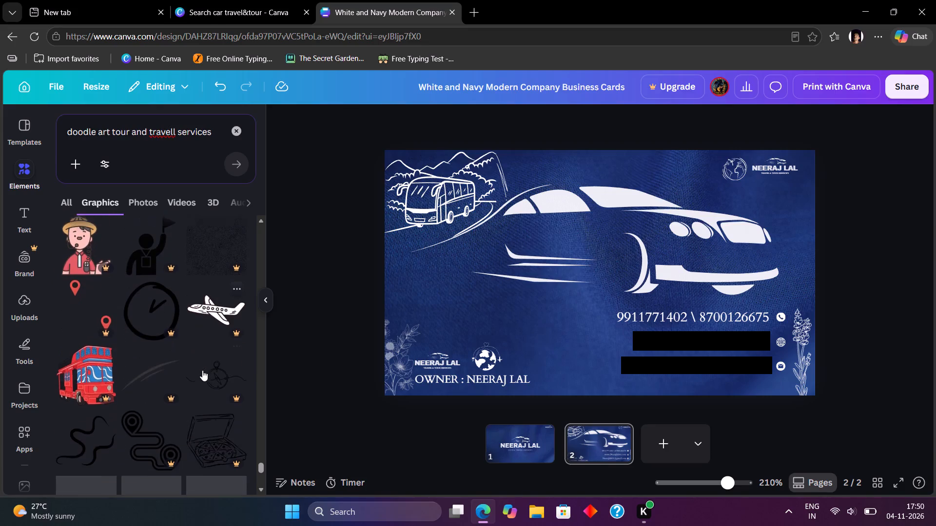
{"action": "scroll", "coordinate": [202, 370], "scroll_direction": "down", "scroll_amount": 5}
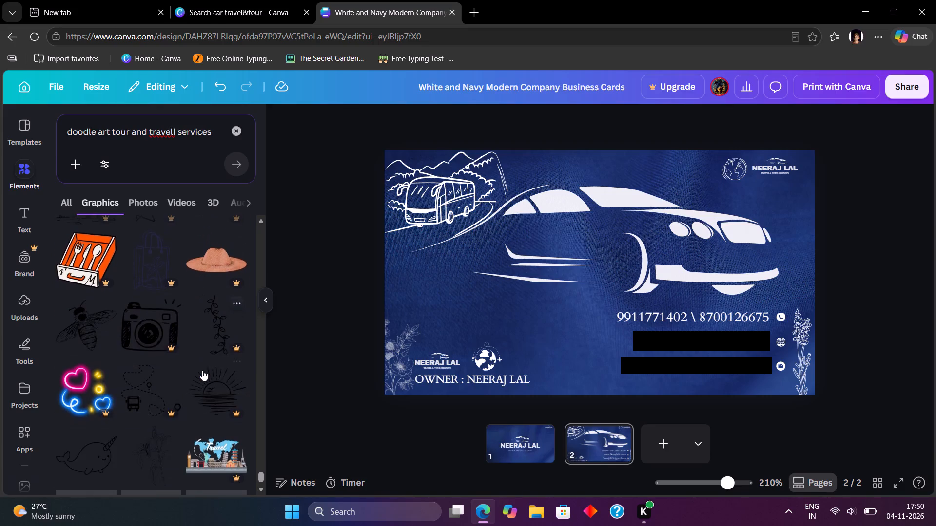
{"action": "scroll", "coordinate": [202, 370], "scroll_direction": "down", "scroll_amount": 3}
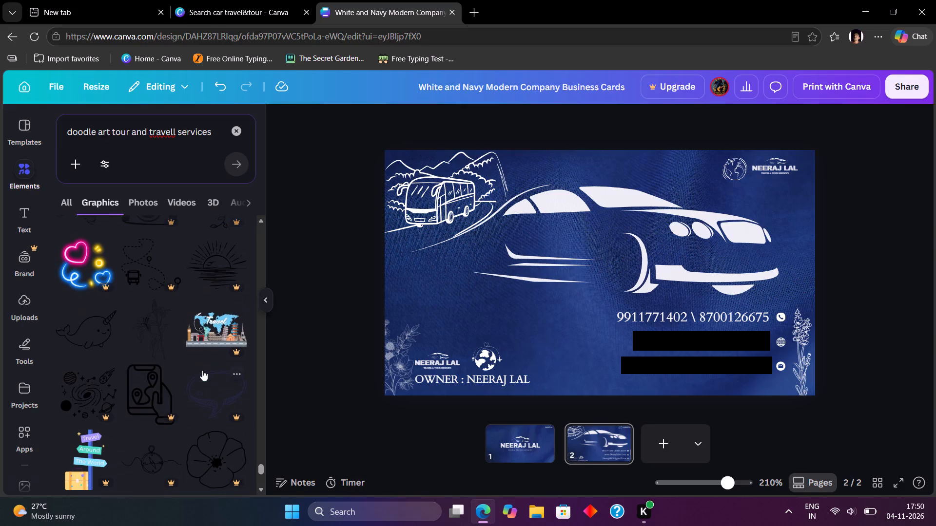
{"action": "scroll", "coordinate": [202, 370], "scroll_direction": "down", "scroll_amount": 4}
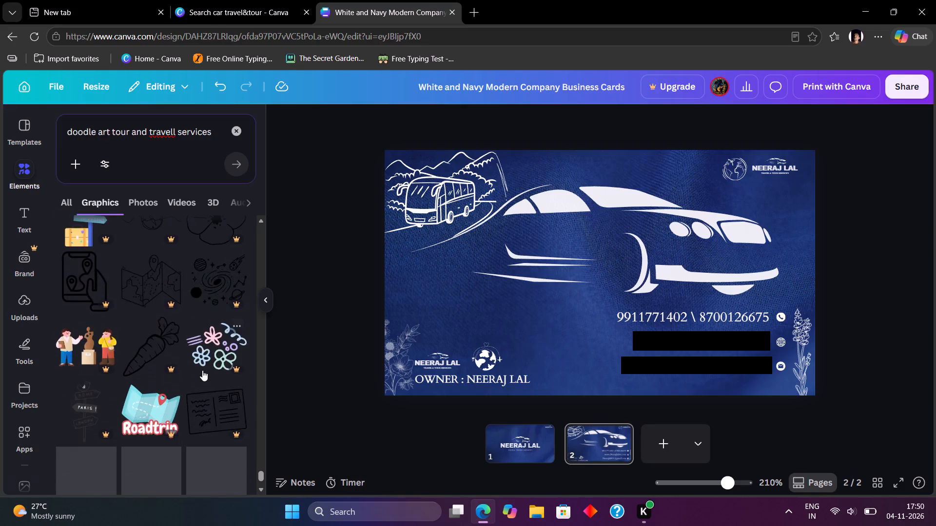
{"action": "scroll", "coordinate": [202, 370], "scroll_direction": "down", "scroll_amount": 4}
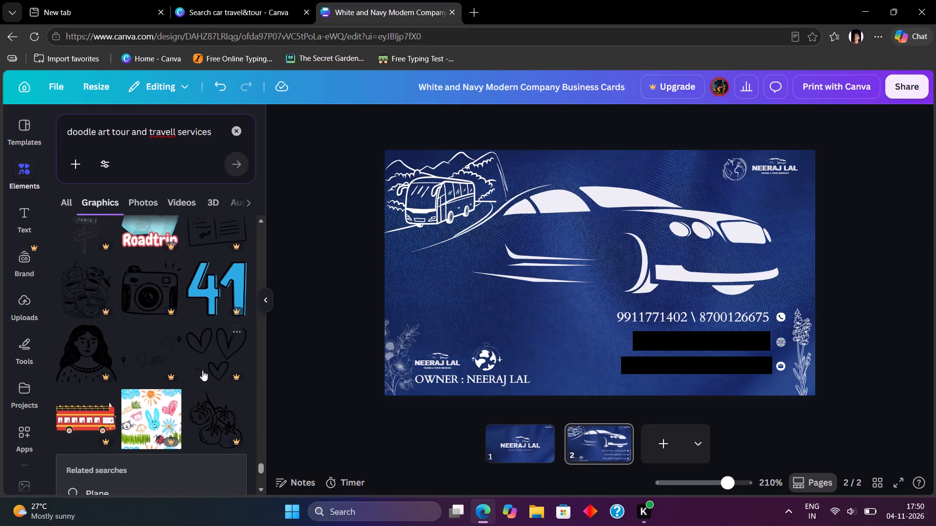
{"action": "scroll", "coordinate": [202, 370], "scroll_direction": "down", "scroll_amount": 3}
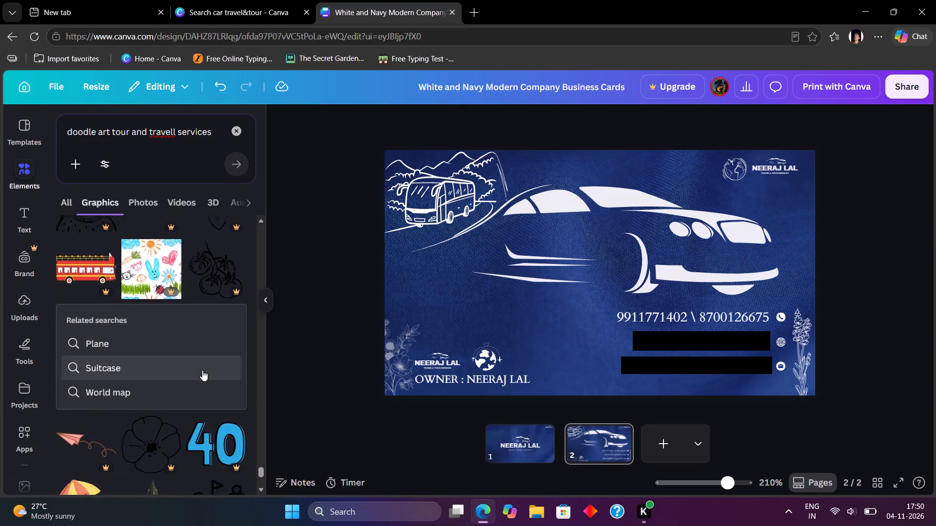
{"action": "scroll", "coordinate": [202, 370], "scroll_direction": "down", "scroll_amount": 3}
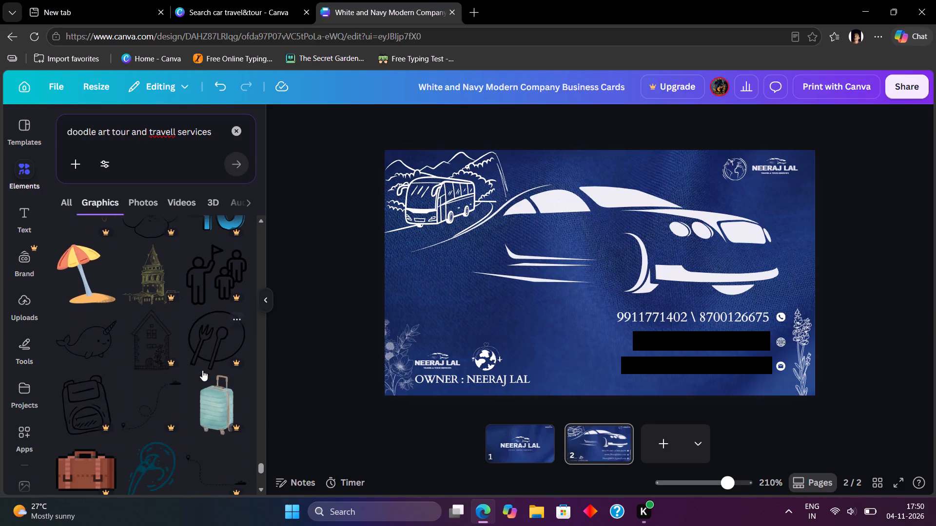
{"action": "scroll", "coordinate": [202, 370], "scroll_direction": "down", "scroll_amount": 3}
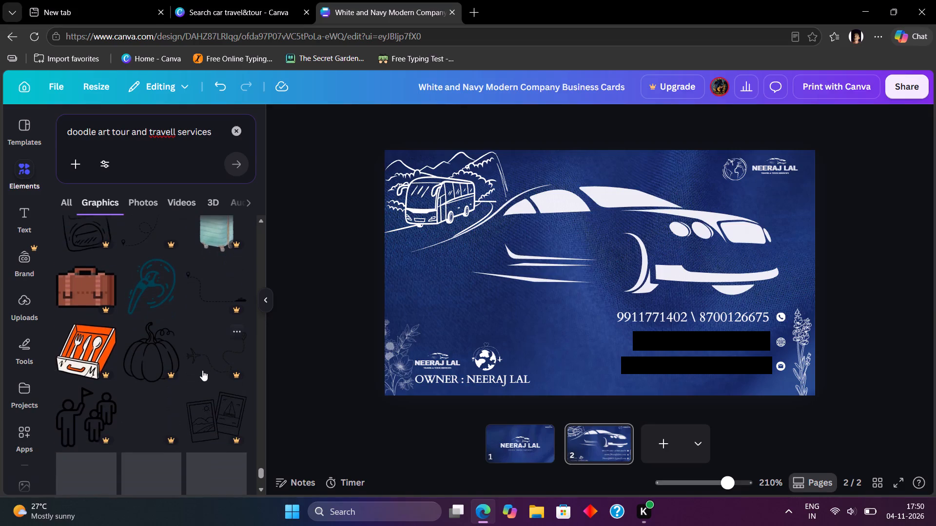
{"action": "scroll", "coordinate": [202, 370], "scroll_direction": "down", "scroll_amount": 4}
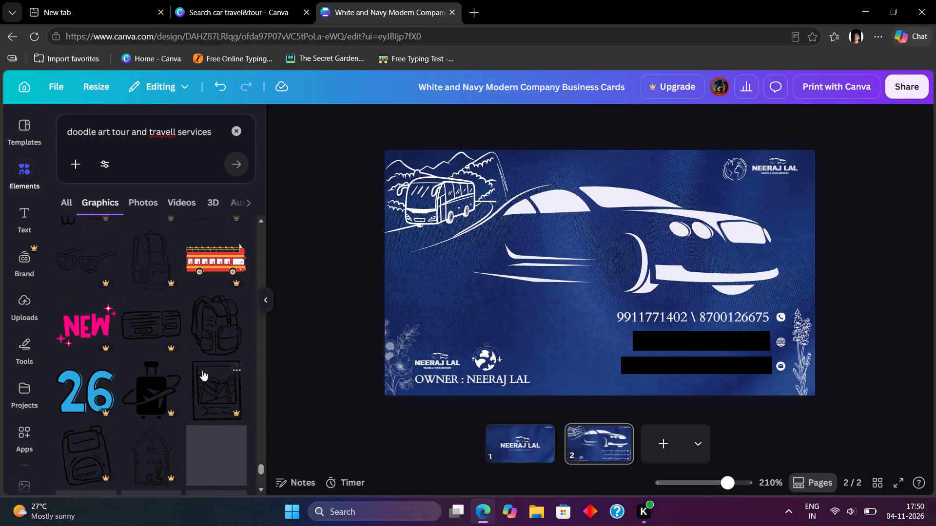
{"action": "scroll", "coordinate": [202, 370], "scroll_direction": "down", "scroll_amount": 3}
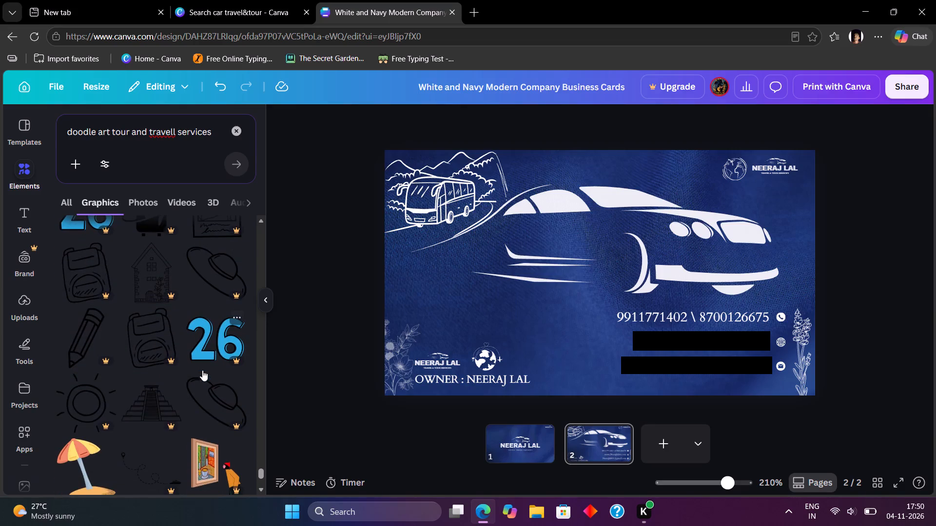
{"action": "scroll", "coordinate": [202, 370], "scroll_direction": "down", "scroll_amount": 4}
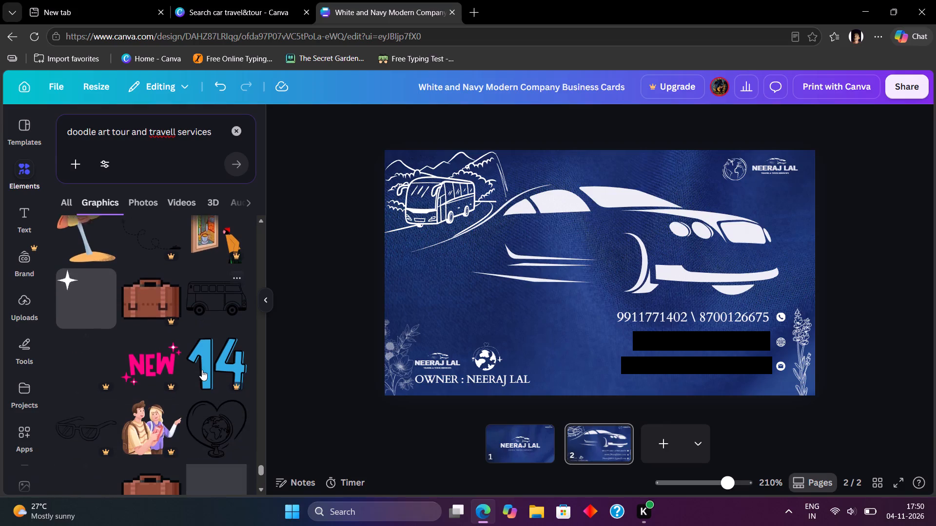
{"action": "scroll", "coordinate": [202, 370], "scroll_direction": "down", "scroll_amount": 2}
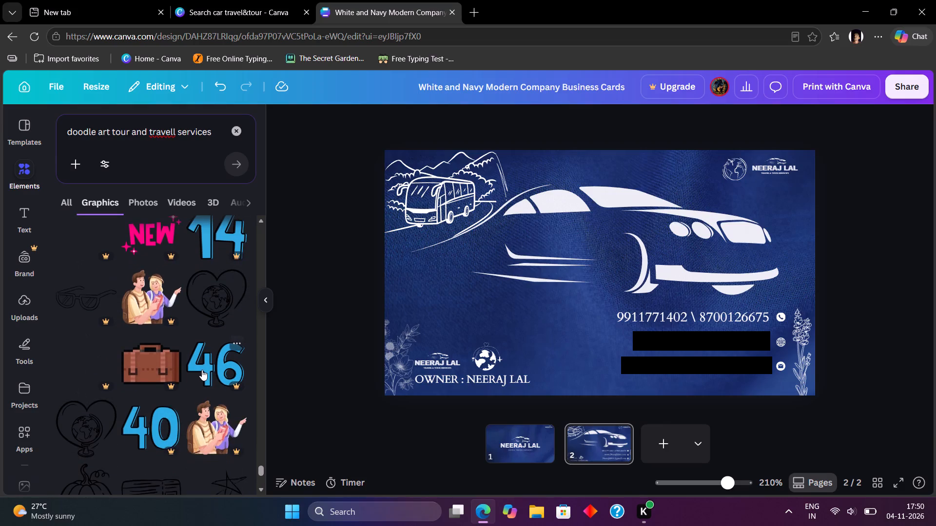
{"action": "scroll", "coordinate": [202, 370], "scroll_direction": "down", "scroll_amount": 7}
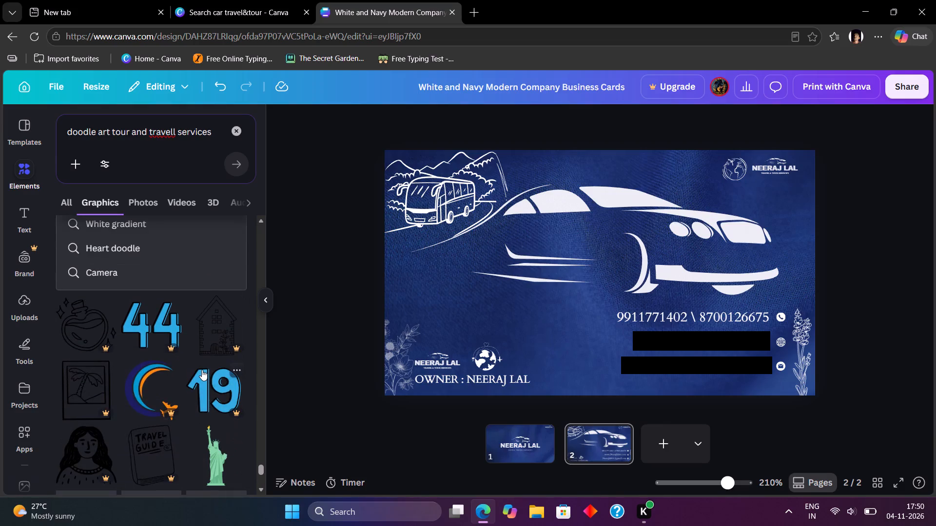
{"action": "scroll", "coordinate": [202, 370], "scroll_direction": "down", "scroll_amount": 5}
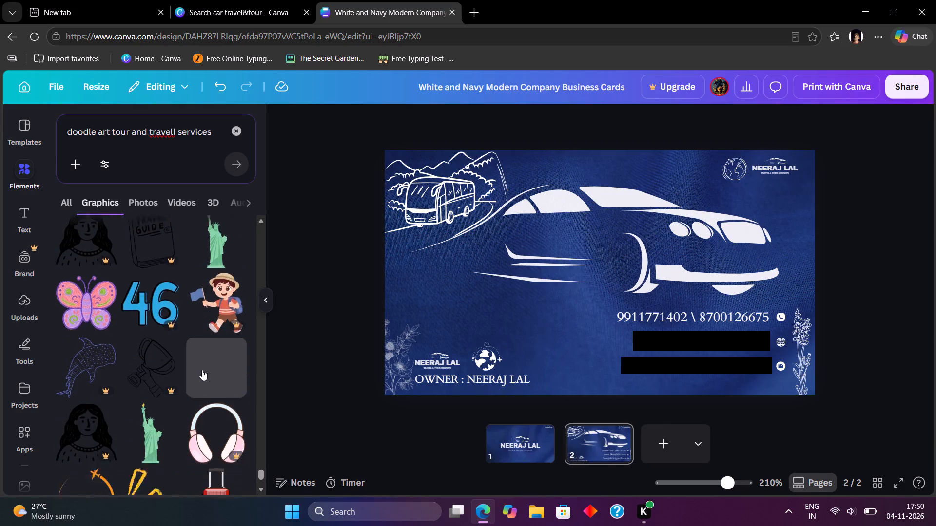
{"action": "scroll", "coordinate": [202, 370], "scroll_direction": "down", "scroll_amount": 3}
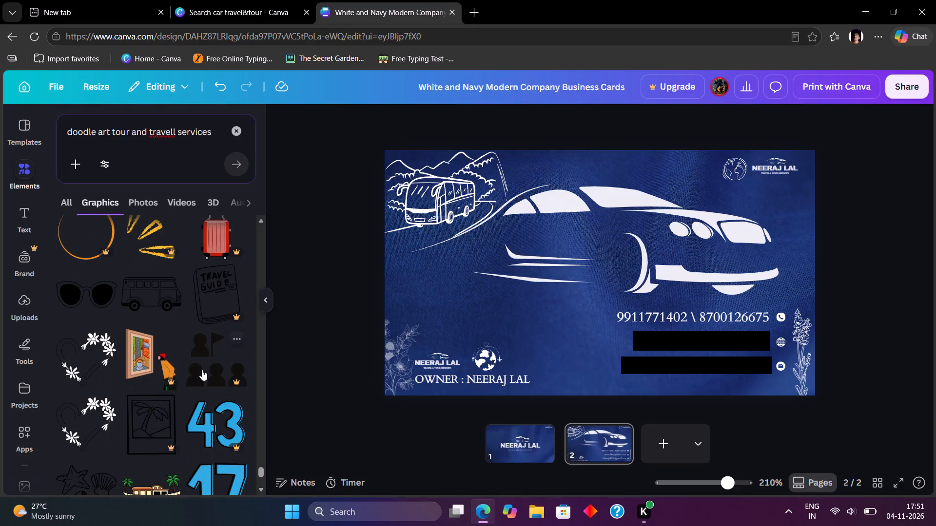
{"action": "scroll", "coordinate": [202, 370], "scroll_direction": "down", "scroll_amount": 1}
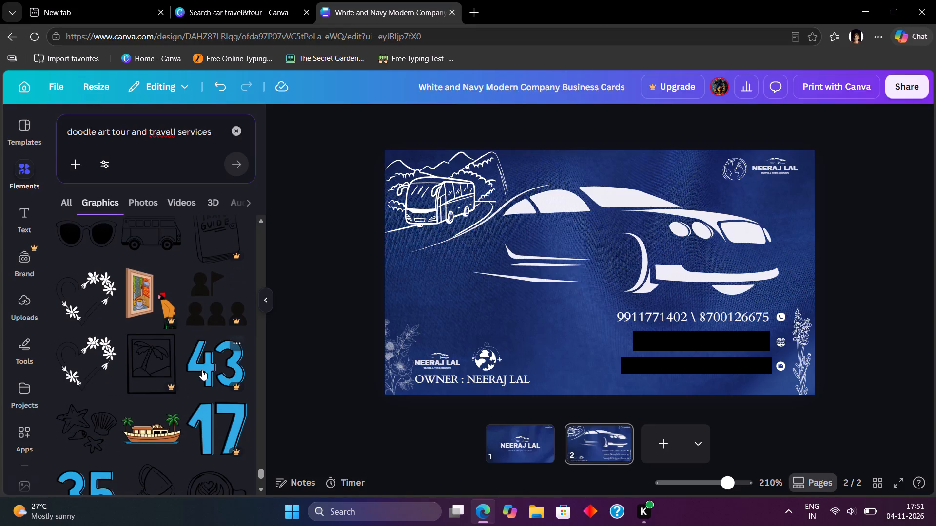
{"action": "scroll", "coordinate": [202, 370], "scroll_direction": "down", "scroll_amount": 5}
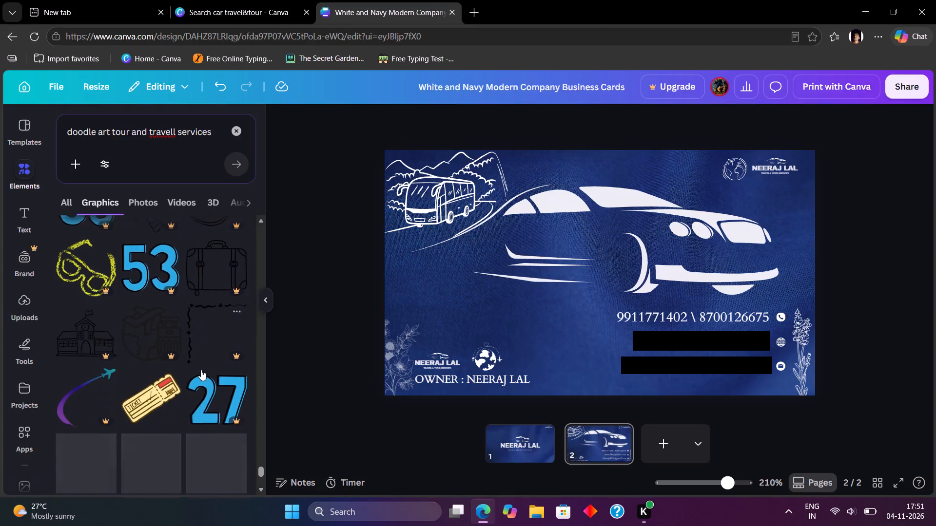
{"action": "scroll", "coordinate": [201, 370], "scroll_direction": "down", "scroll_amount": 3}
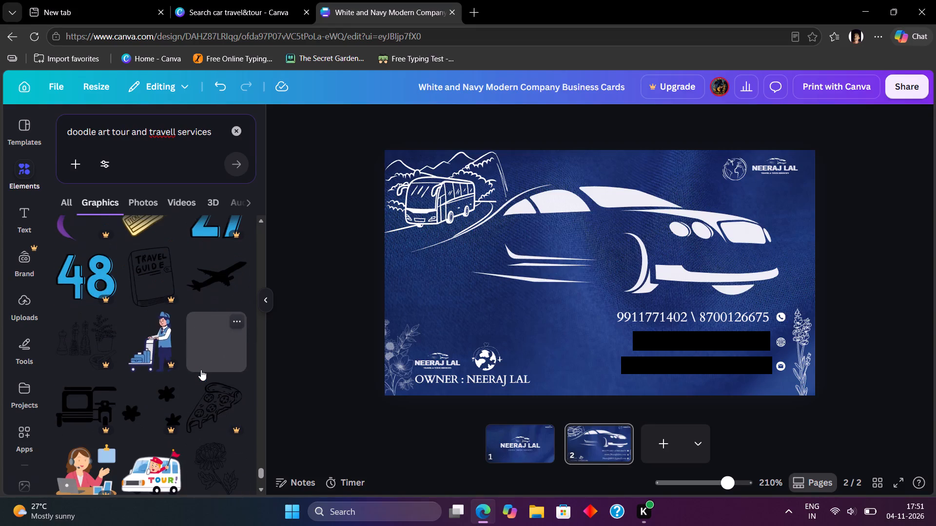
{"action": "scroll", "coordinate": [201, 370], "scroll_direction": "down", "scroll_amount": 6}
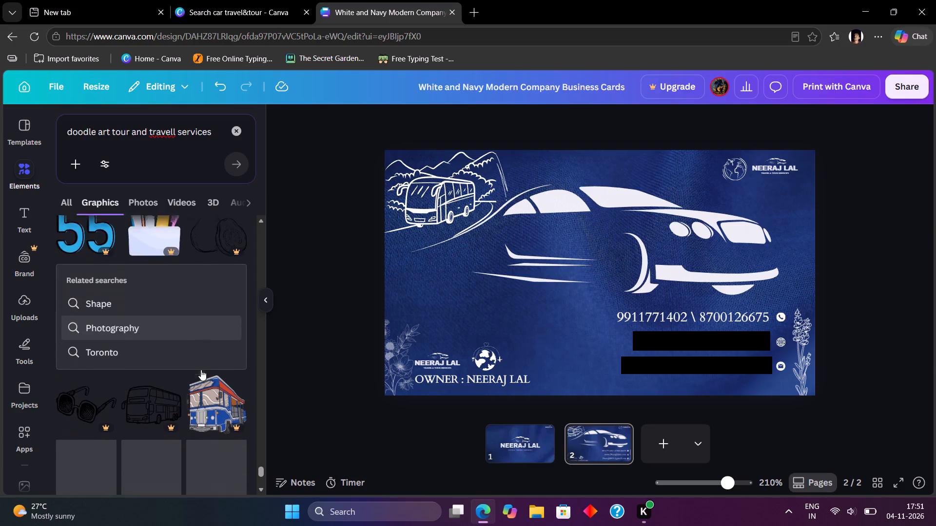
{"action": "scroll", "coordinate": [201, 370], "scroll_direction": "down", "scroll_amount": 4}
Browse back up through the graphics results for "doodle art tour and travell services" for a travel doodle suited to page 2.
{"action": "scroll", "coordinate": [201, 370], "scroll_direction": "up", "scroll_amount": 3}
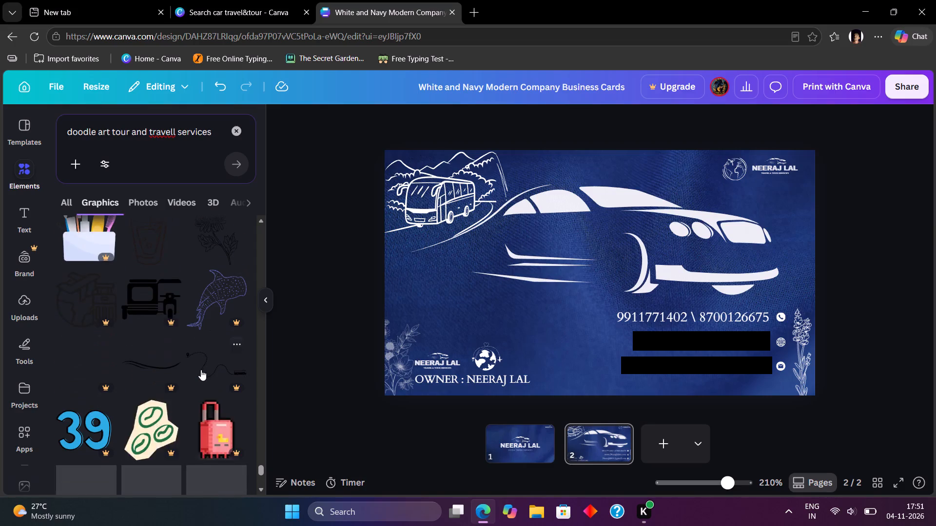
{"action": "scroll", "coordinate": [201, 370], "scroll_direction": "up", "scroll_amount": 3}
{"action": "scroll", "coordinate": [201, 370], "scroll_direction": "up", "scroll_amount": 20}
{"action": "scroll", "coordinate": [201, 370], "scroll_direction": "up", "scroll_amount": 11}
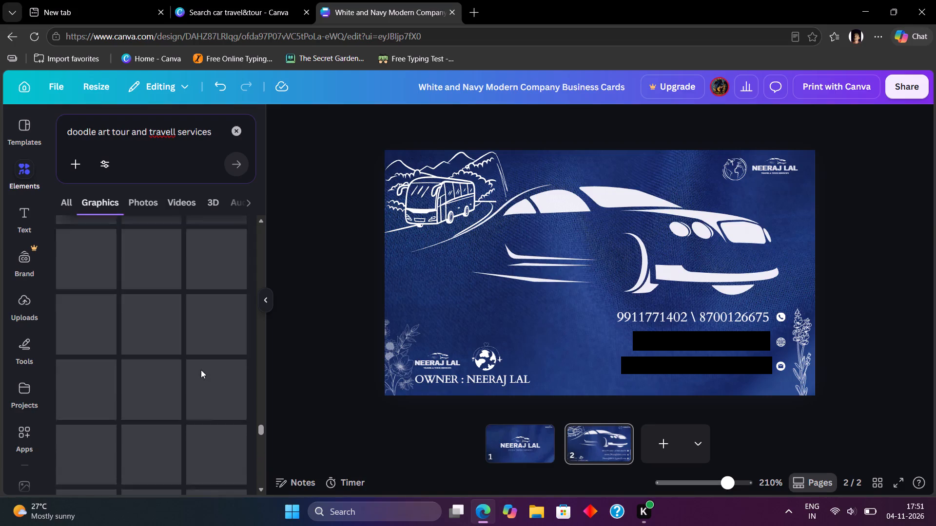
{"action": "scroll", "coordinate": [201, 370], "scroll_direction": "up", "scroll_amount": 20}
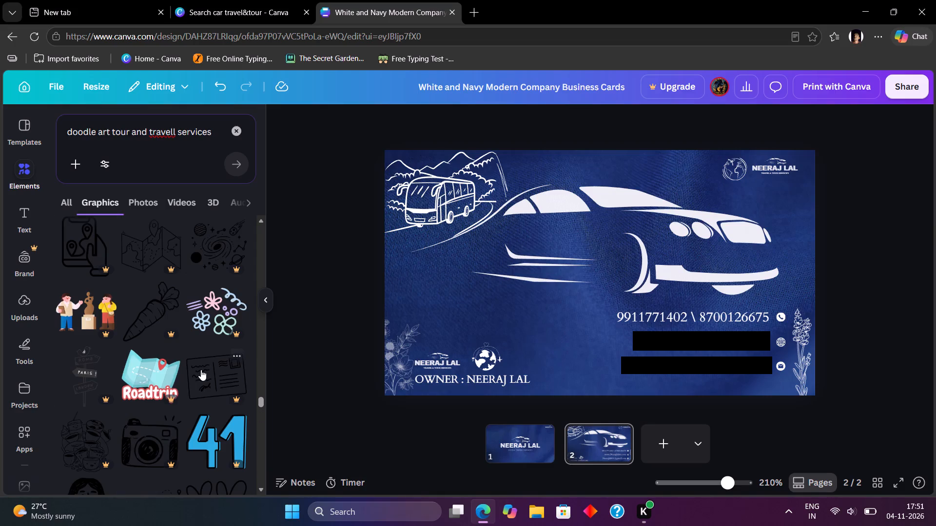
{"action": "scroll", "coordinate": [201, 370], "scroll_direction": "up", "scroll_amount": 9}
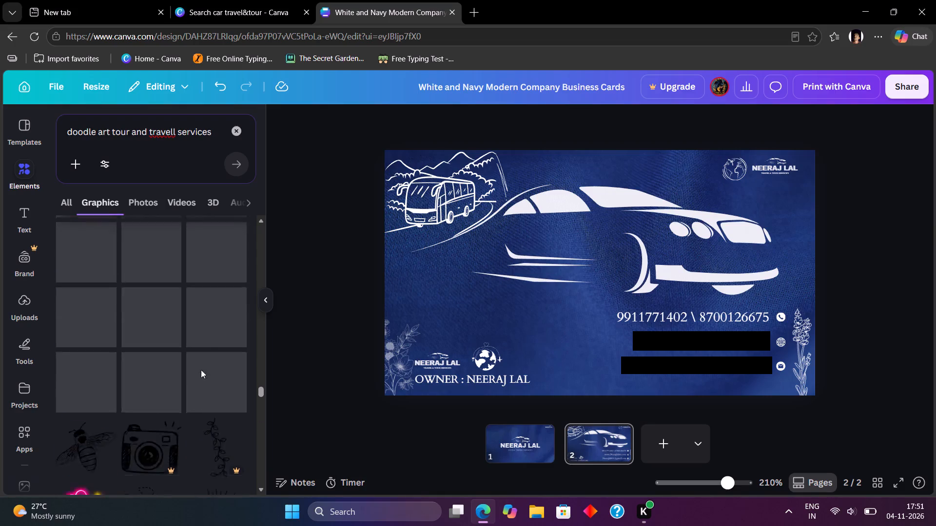
{"action": "scroll", "coordinate": [201, 370], "scroll_direction": "up", "scroll_amount": 3}
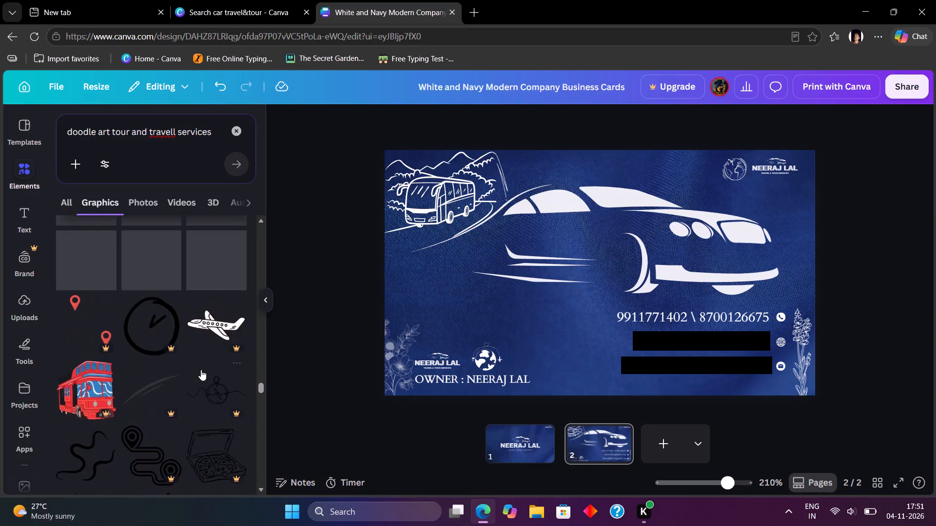
{"action": "scroll", "coordinate": [201, 370], "scroll_direction": "up", "scroll_amount": 9}
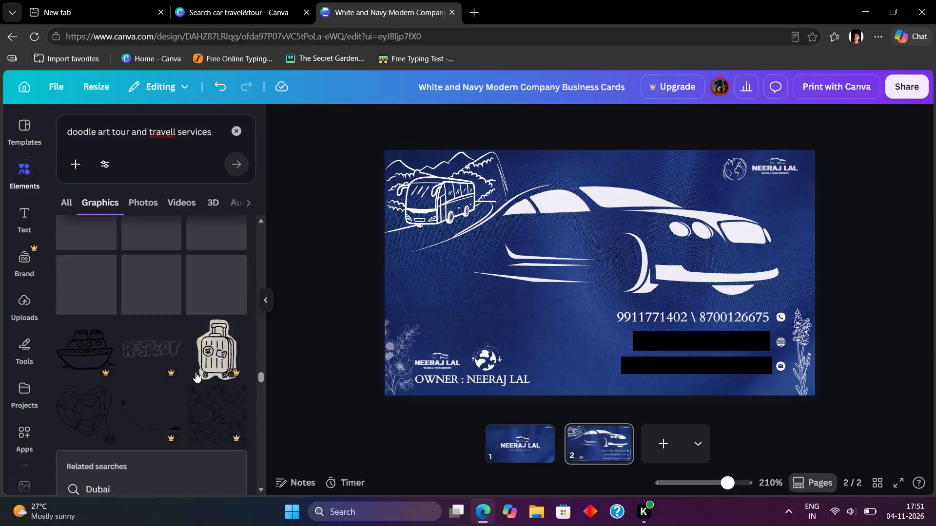
{"action": "scroll", "coordinate": [195, 372], "scroll_direction": "up", "scroll_amount": 7}
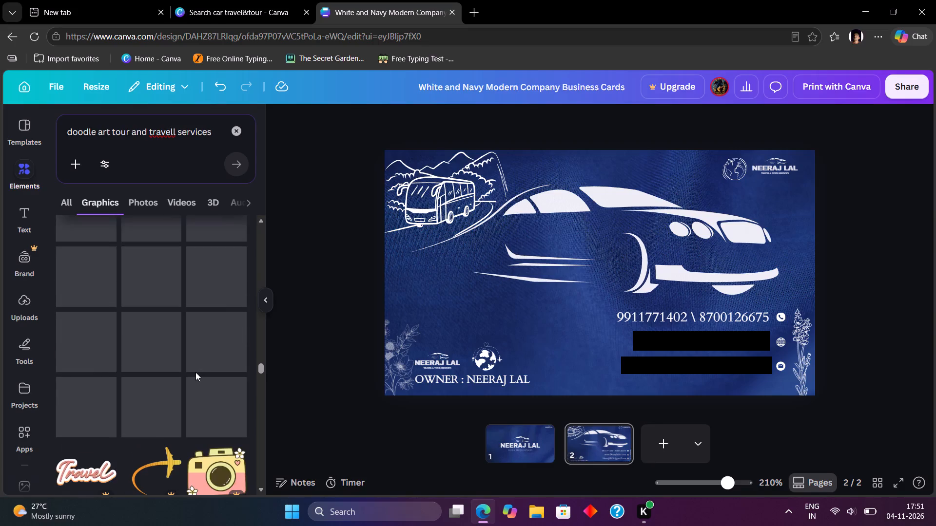
{"action": "scroll", "coordinate": [195, 372], "scroll_direction": "up", "scroll_amount": 2}
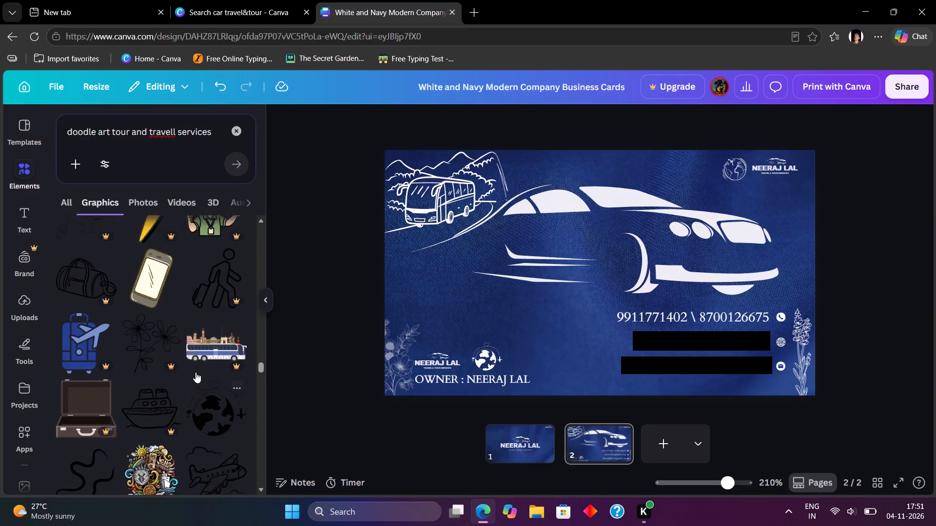
{"action": "scroll", "coordinate": [195, 372], "scroll_direction": "up", "scroll_amount": 7}
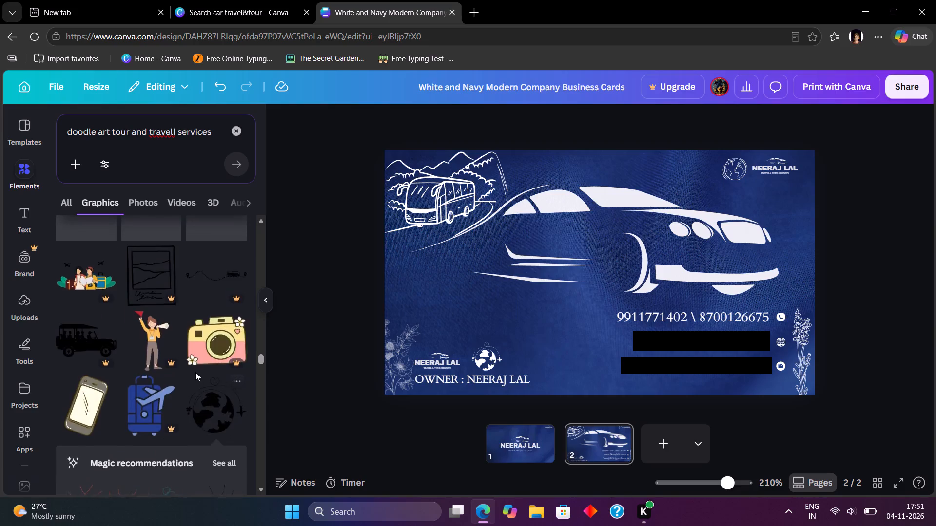
{"action": "scroll", "coordinate": [195, 372], "scroll_direction": "up", "scroll_amount": 8}
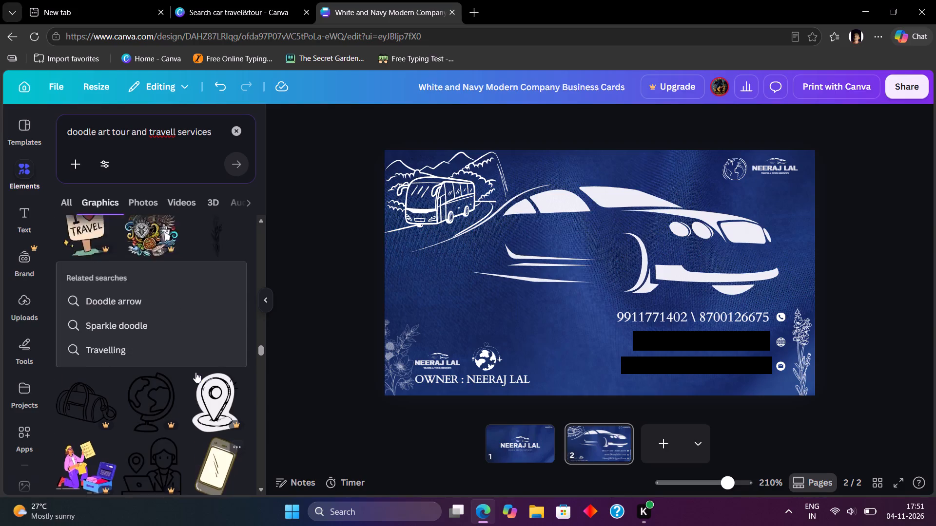
{"action": "scroll", "coordinate": [195, 372], "scroll_direction": "up", "scroll_amount": 7}
{"action": "scroll", "coordinate": [195, 372], "scroll_direction": "down", "scroll_amount": 3}
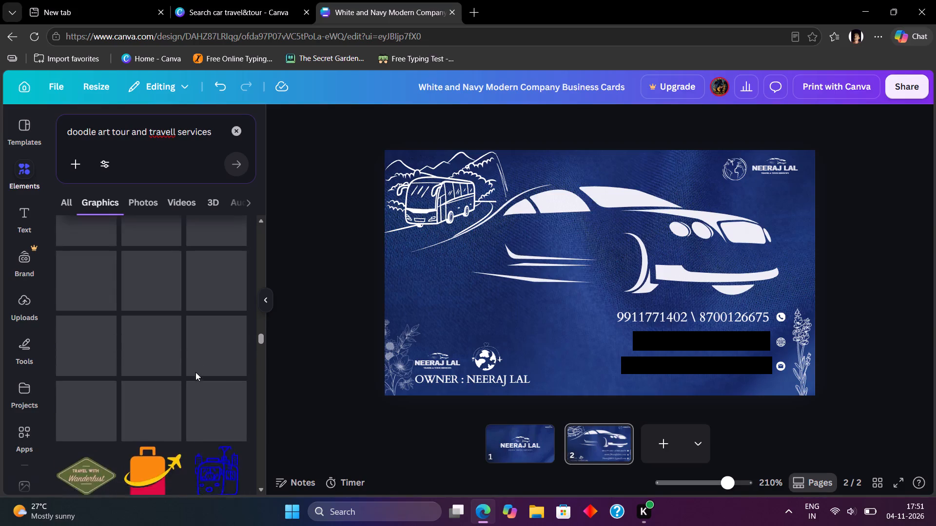
{"action": "scroll", "coordinate": [195, 372], "scroll_direction": "up", "scroll_amount": 13}
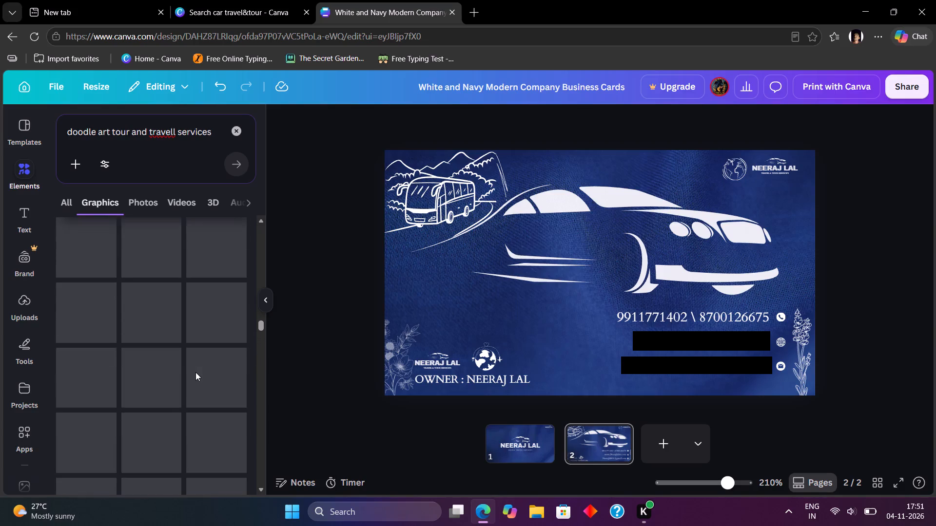
{"action": "scroll", "coordinate": [195, 372], "scroll_direction": "up", "scroll_amount": 5}
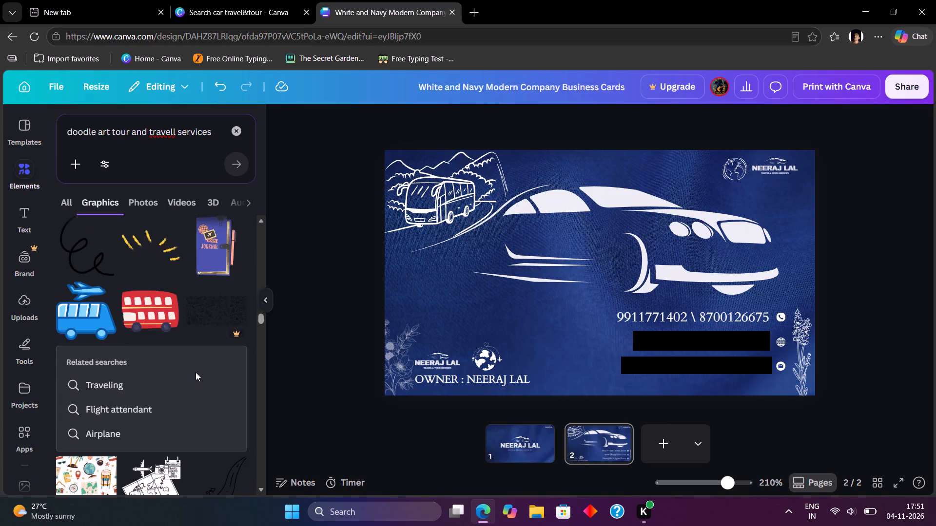
{"action": "scroll", "coordinate": [195, 372], "scroll_direction": "up", "scroll_amount": 9}
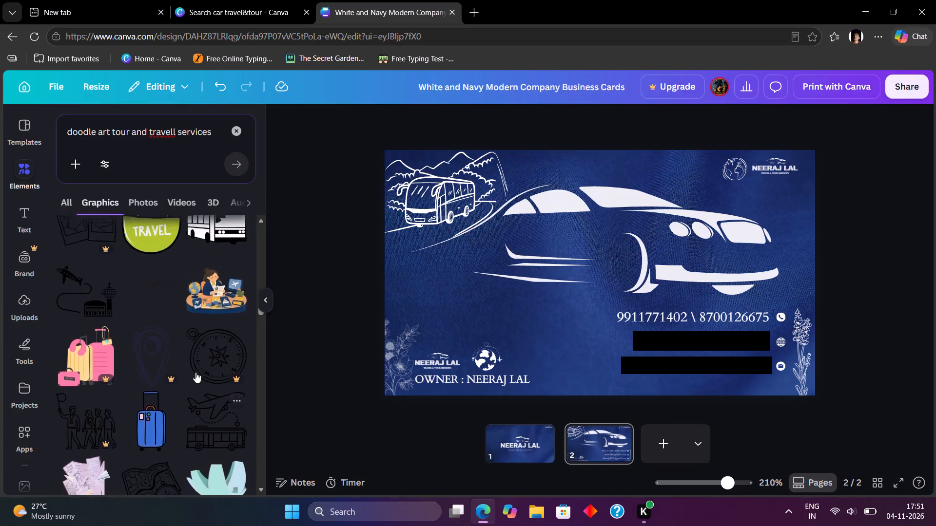
{"action": "scroll", "coordinate": [195, 372], "scroll_direction": "up", "scroll_amount": 4}
{"action": "scroll", "coordinate": [195, 372], "scroll_direction": "down", "scroll_amount": 3}
{"action": "scroll", "coordinate": [195, 372], "scroll_direction": "up", "scroll_amount": 7}
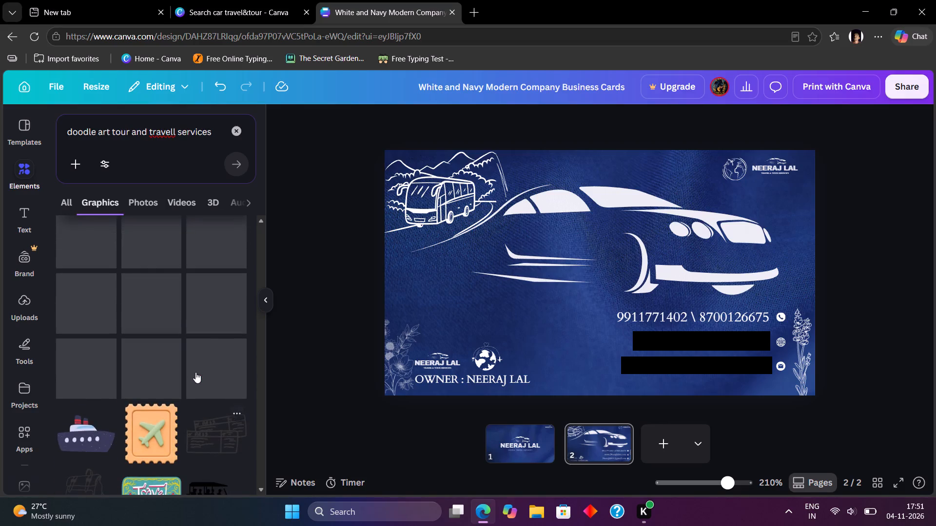
{"action": "scroll", "coordinate": [195, 372], "scroll_direction": "up", "scroll_amount": 3}
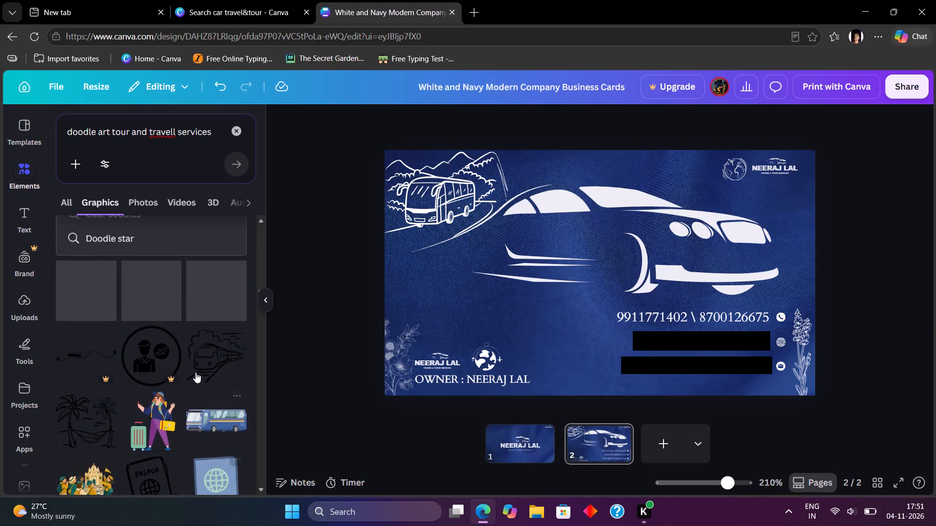
{"action": "scroll", "coordinate": [195, 372], "scroll_direction": "up", "scroll_amount": 1}
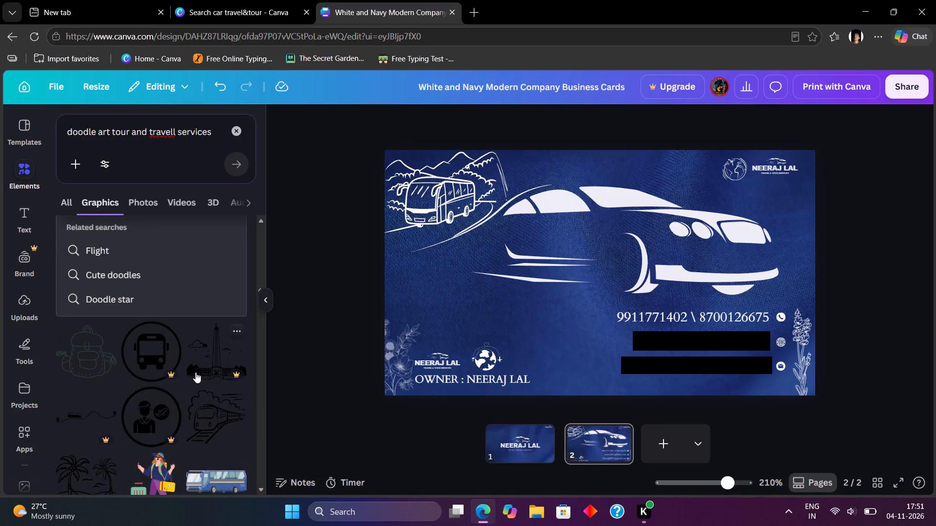
{"action": "scroll", "coordinate": [195, 372], "scroll_direction": "up", "scroll_amount": 6}
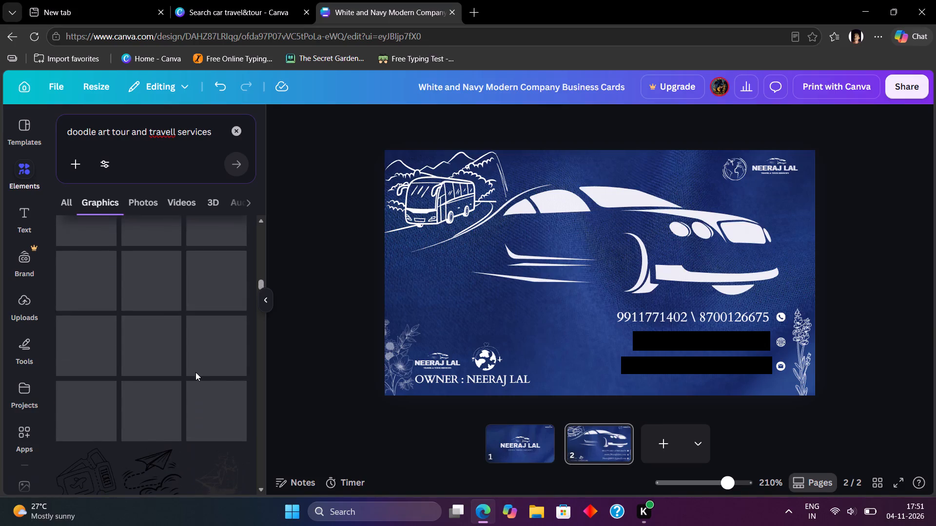
{"action": "scroll", "coordinate": [195, 372], "scroll_direction": "up", "scroll_amount": 4}
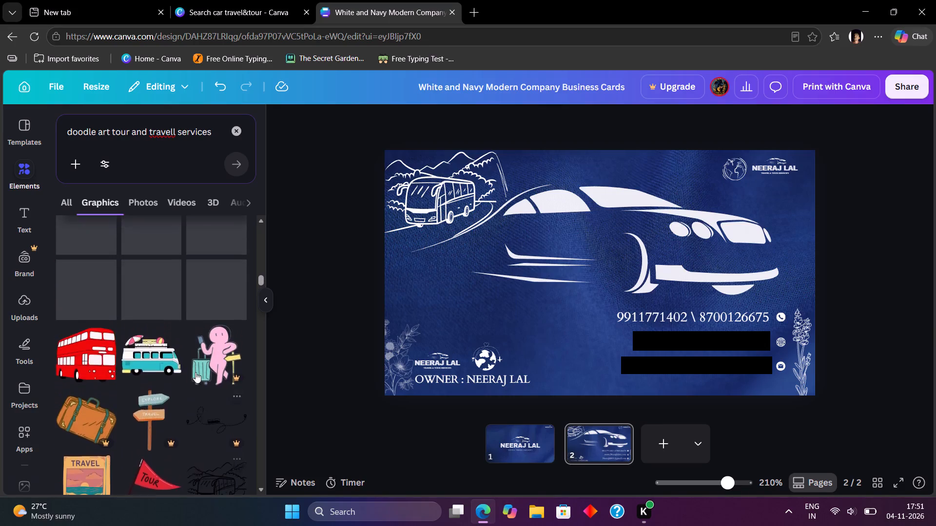
{"action": "scroll", "coordinate": [195, 372], "scroll_direction": "up", "scroll_amount": 2}
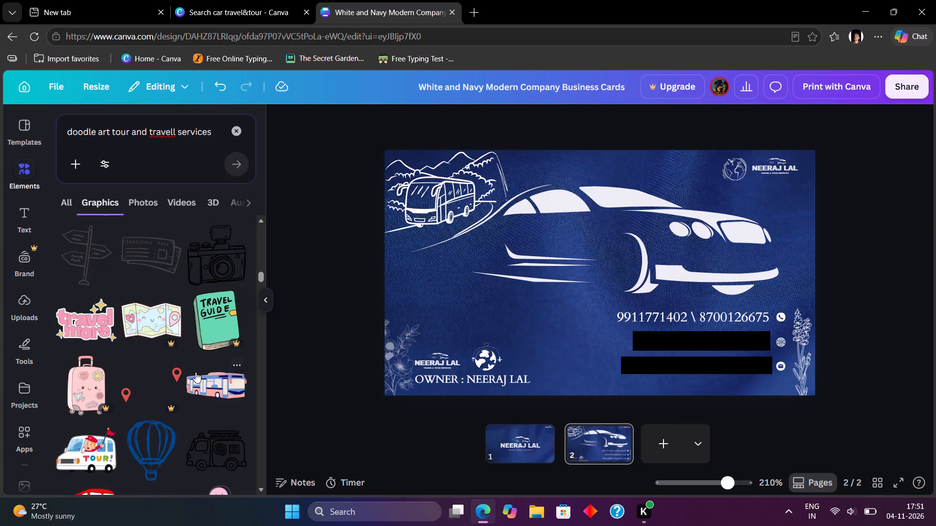
{"action": "scroll", "coordinate": [195, 372], "scroll_direction": "up", "scroll_amount": 4}
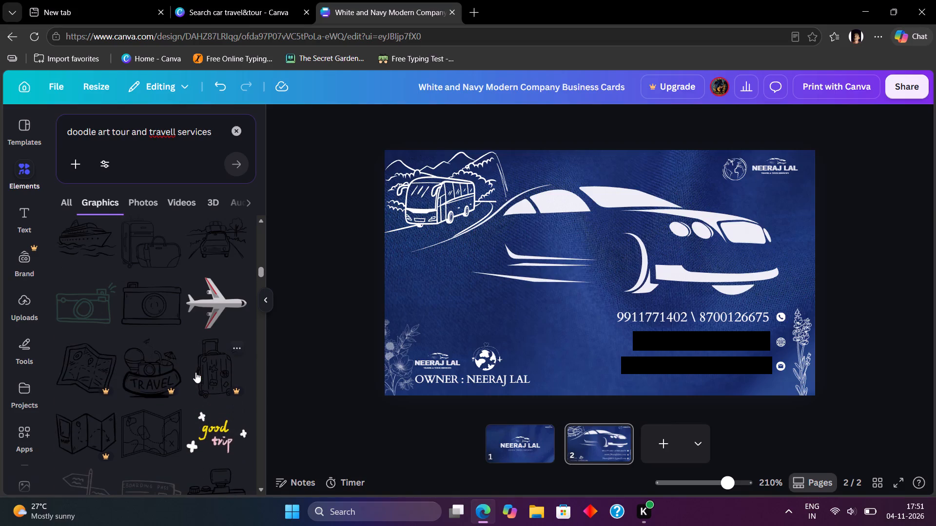
{"action": "scroll", "coordinate": [195, 372], "scroll_direction": "up", "scroll_amount": 2}
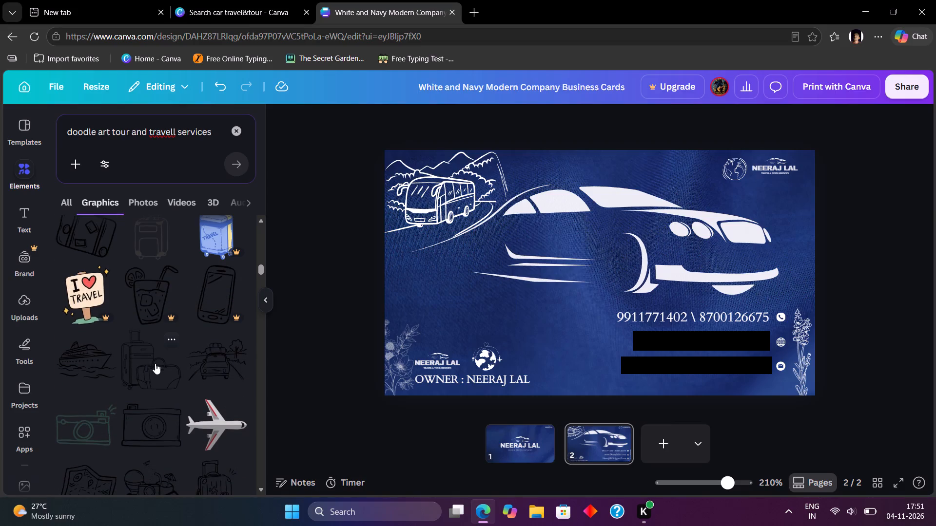
Add the outline luggage doodle showing a wheeled suitcase beside a travel bag to page 2.
{"action": "left_click", "coordinate": [148, 366]}
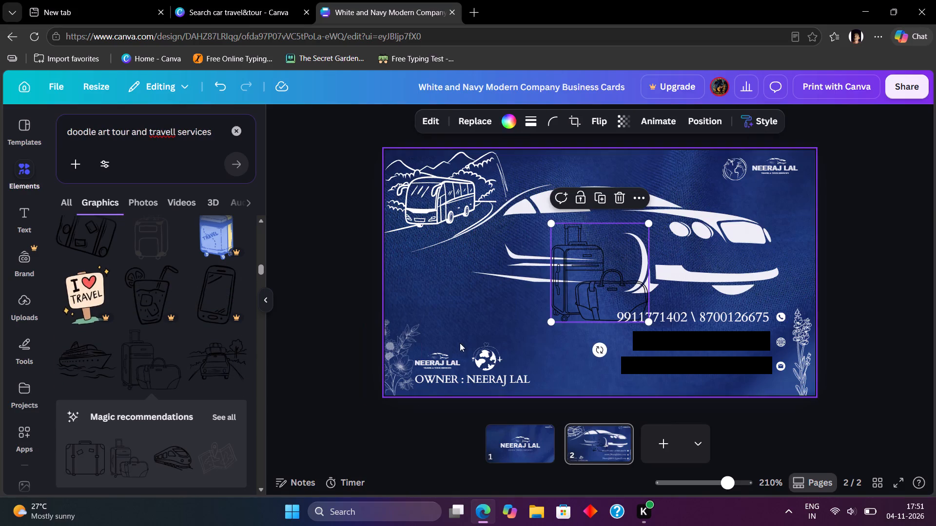
Delete the white solid-continent globe beside the lower logo.
{"action": "left_click", "coordinate": [487, 355]}
{"action": "left_click", "coordinate": [506, 318]}
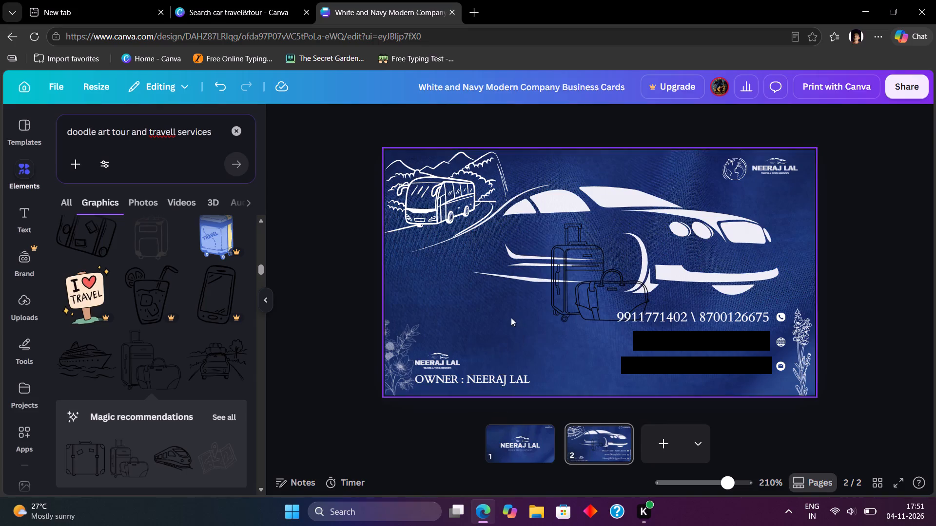
Move the luggage doodle beside the lower logo above the owner text and shrink it to a small icon.
{"action": "left_click", "coordinate": [564, 309]}
{"action": "left_click_drag", "start_coordinate": [596, 266], "coordinate": [515, 319]}
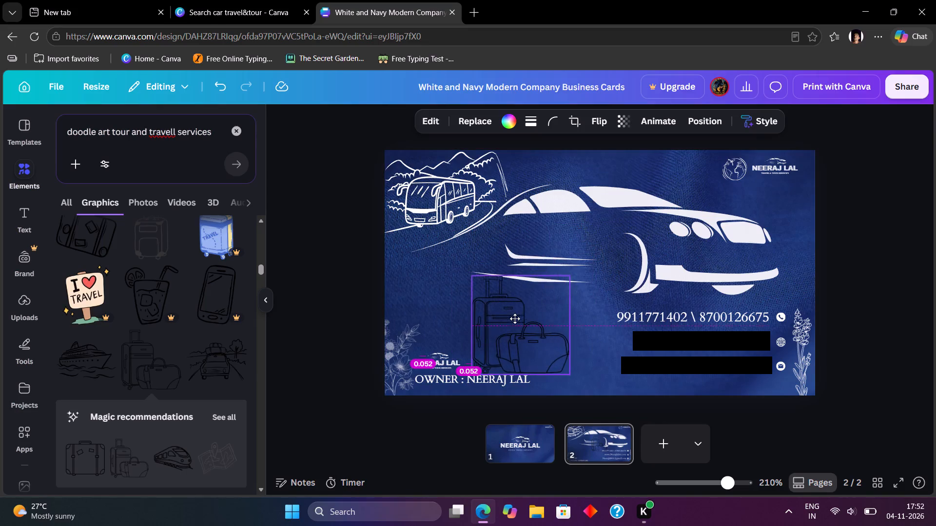
{"action": "left_click_drag", "start_coordinate": [515, 319], "coordinate": [508, 320]}
{"action": "left_click_drag", "start_coordinate": [566, 281], "coordinate": [563, 286]}
{"action": "key", "text": "ctrl+z"}
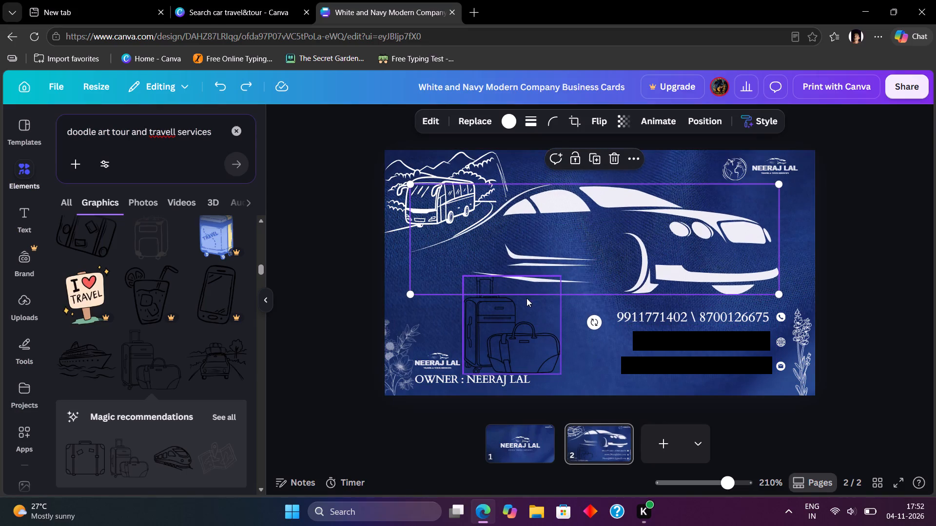
{"action": "left_click", "coordinate": [474, 330]}
{"action": "left_click_drag", "start_coordinate": [560, 275], "coordinate": [520, 336]}
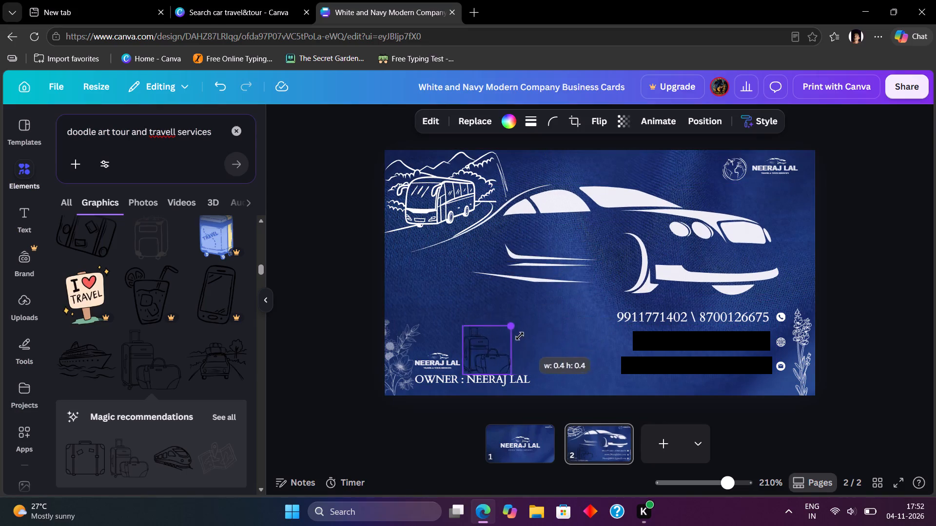
{"action": "left_click_drag", "start_coordinate": [520, 336], "coordinate": [510, 352]}
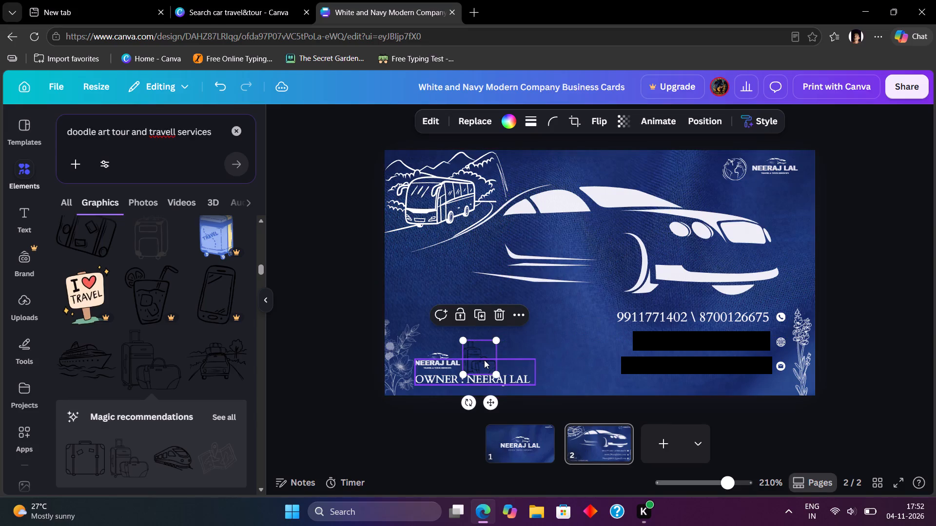
{"action": "left_click", "coordinate": [484, 360]}
{"action": "left_click", "coordinate": [477, 349]}
{"action": "left_click_drag", "start_coordinate": [477, 349], "coordinate": [490, 349]}
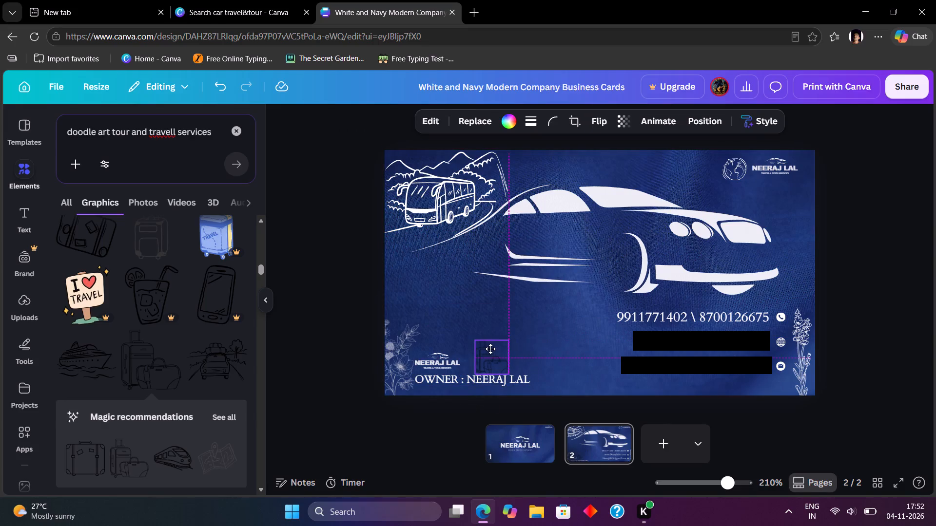
{"action": "left_click_drag", "start_coordinate": [490, 349], "coordinate": [486, 345]}
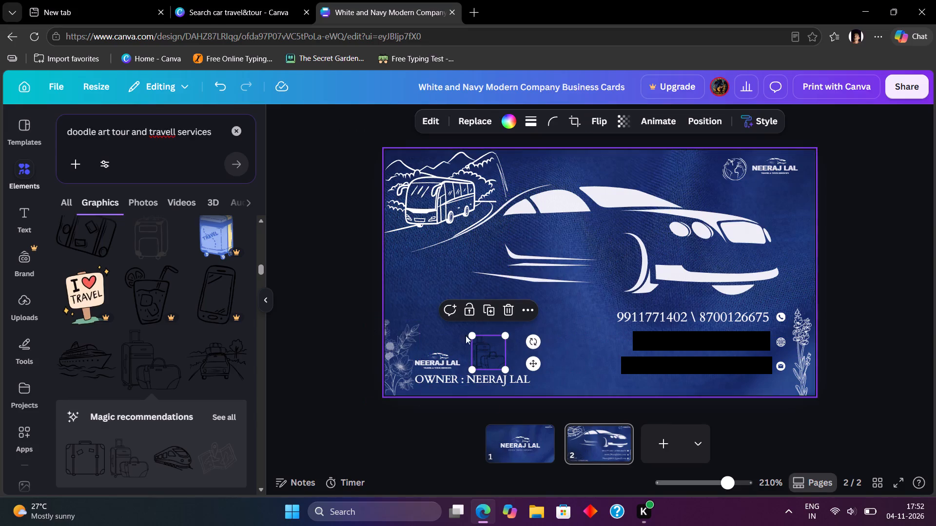
Recolor the luggage doodle beside the lower logo white.
{"action": "left_click", "coordinate": [502, 118]}
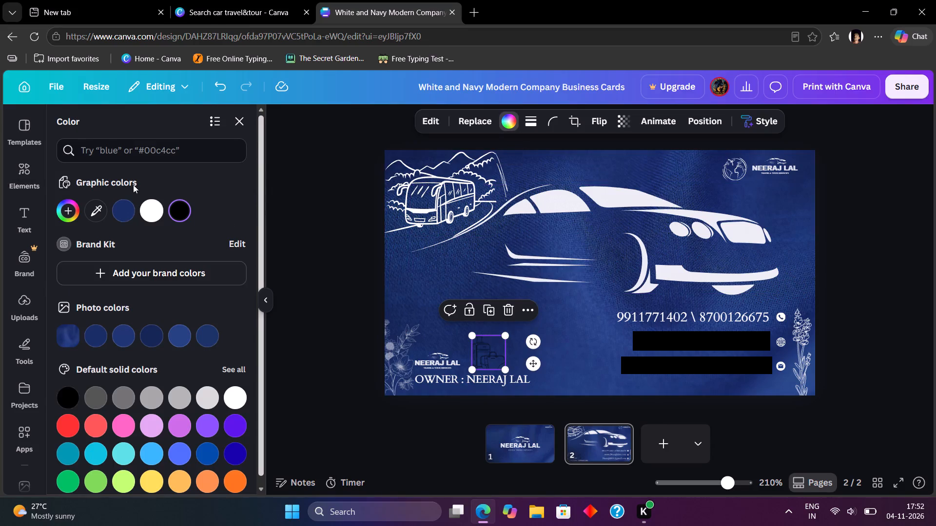
{"action": "left_click", "coordinate": [157, 206]}
{"action": "left_click", "coordinate": [248, 226]}
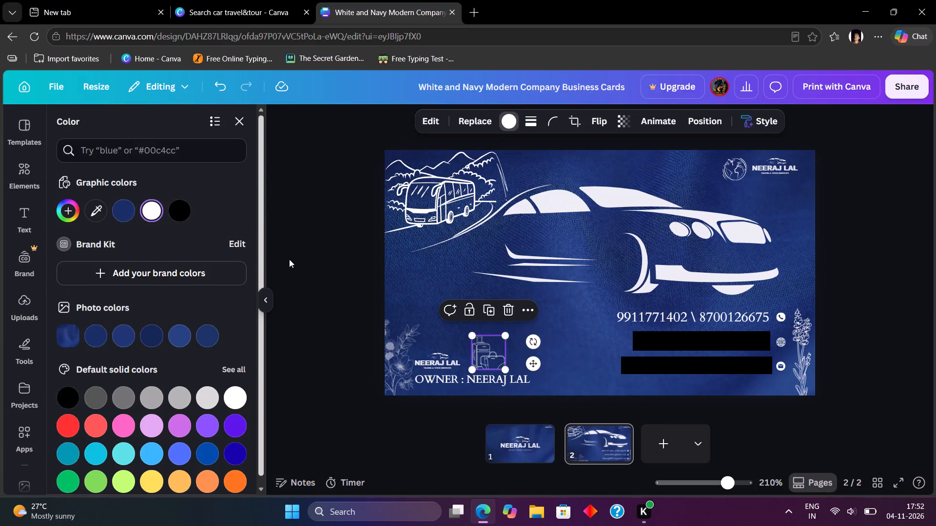
{"action": "left_click", "coordinate": [313, 259]}
{"action": "left_click", "coordinate": [337, 286]}
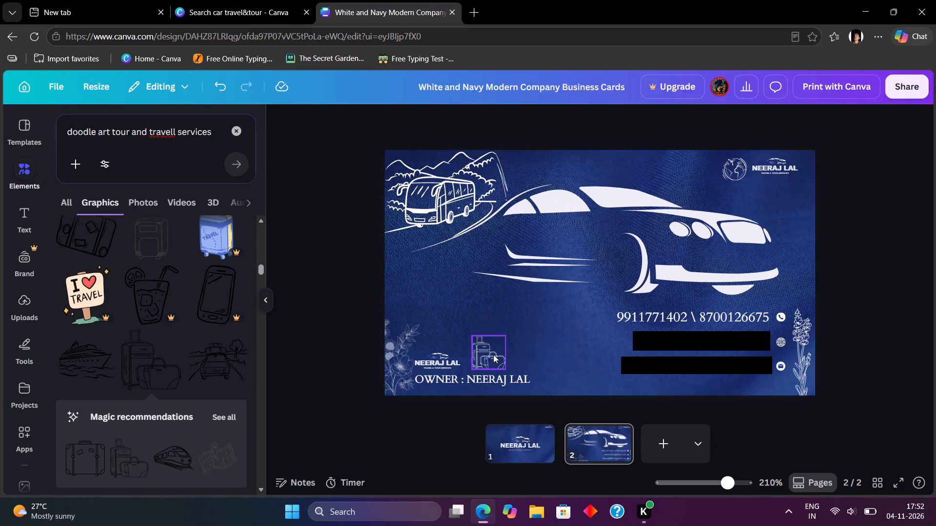
Set the transparency of the bus and mountains doodle on page 2 to 88.
{"action": "left_click", "coordinate": [458, 204]}
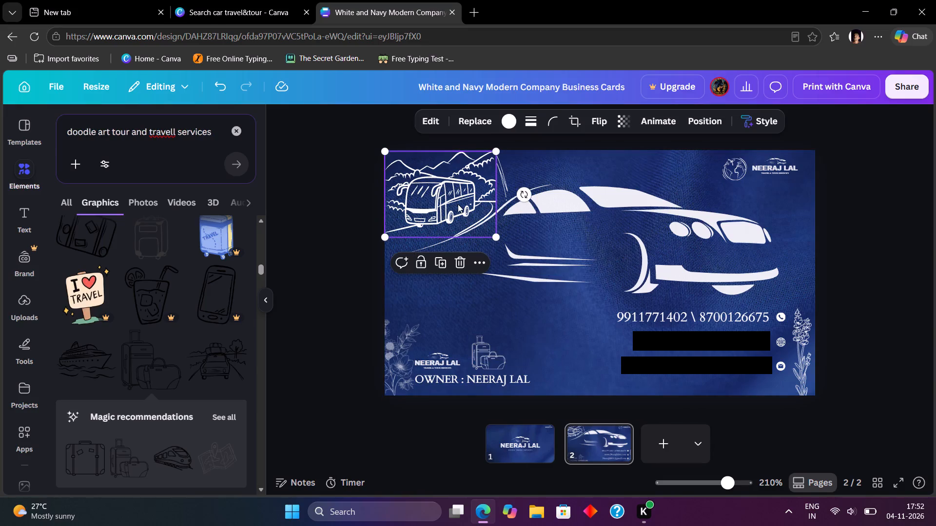
{"action": "left_click", "coordinate": [623, 129]}
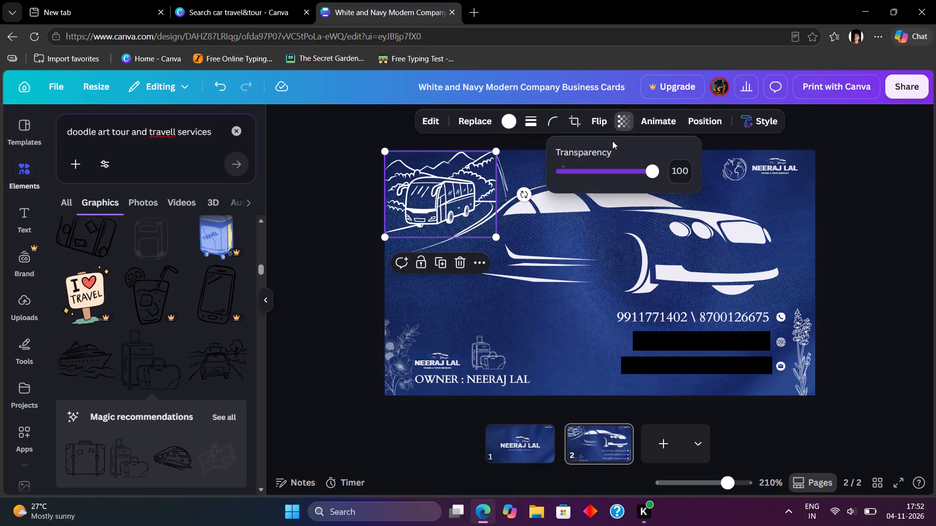
{"action": "left_click", "coordinate": [630, 169]}
{"action": "left_click", "coordinate": [643, 170]}
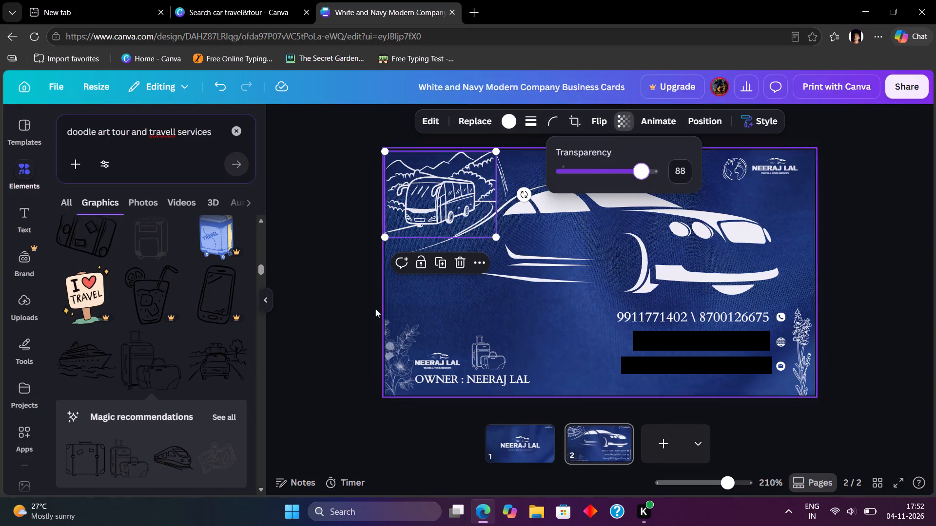
{"action": "left_click", "coordinate": [314, 290]}
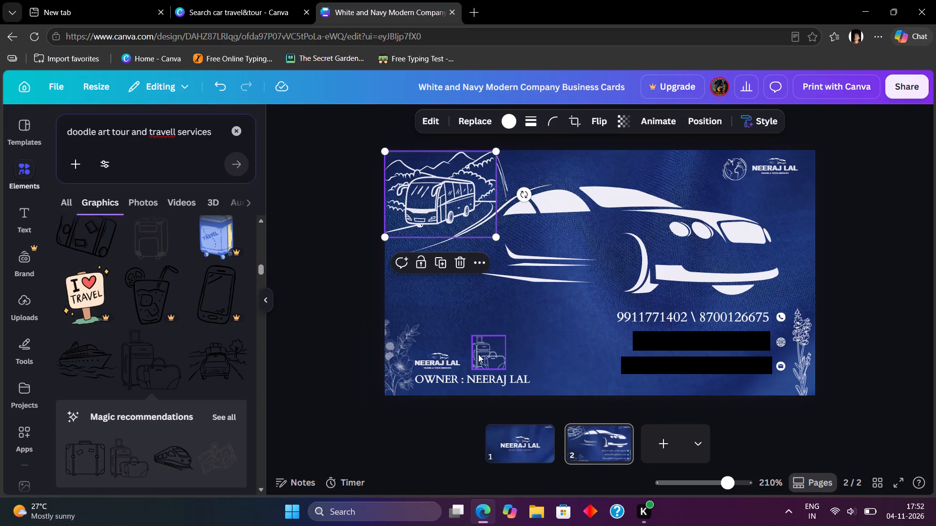
Nudge the luggage doodle slightly down and closer to the lower logo.
{"action": "left_click", "coordinate": [478, 354]}
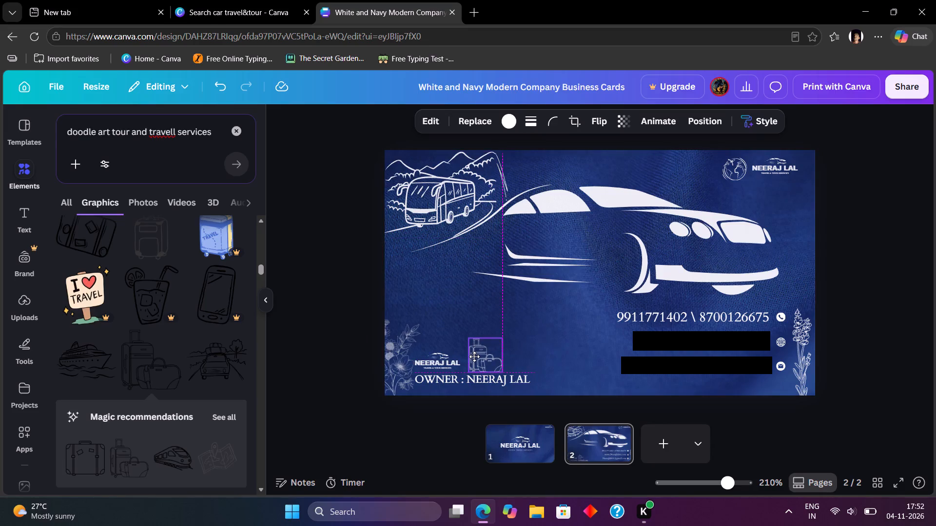
{"action": "left_click", "coordinate": [338, 340]}
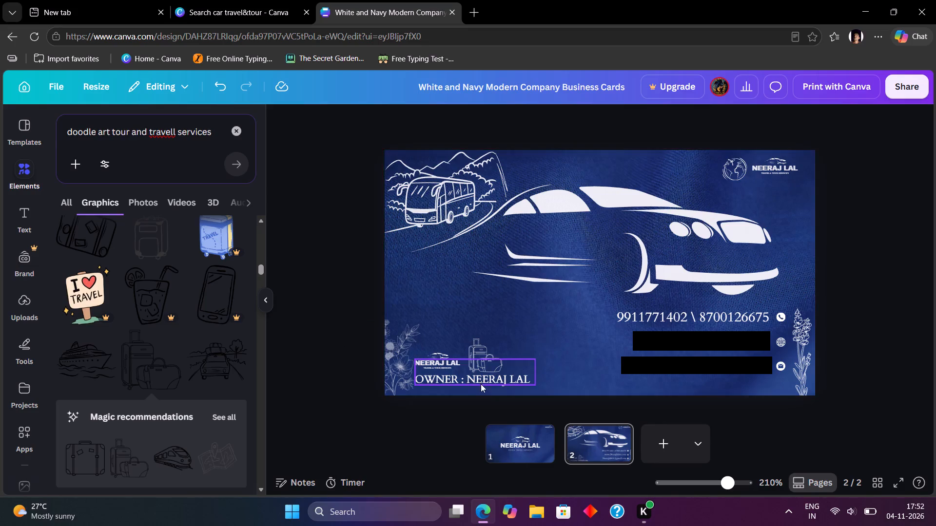
Select the lower logo, luggage doodle and owner text together and shift them slightly upward.
{"action": "left_click_drag", "start_coordinate": [435, 332], "coordinate": [502, 386]}
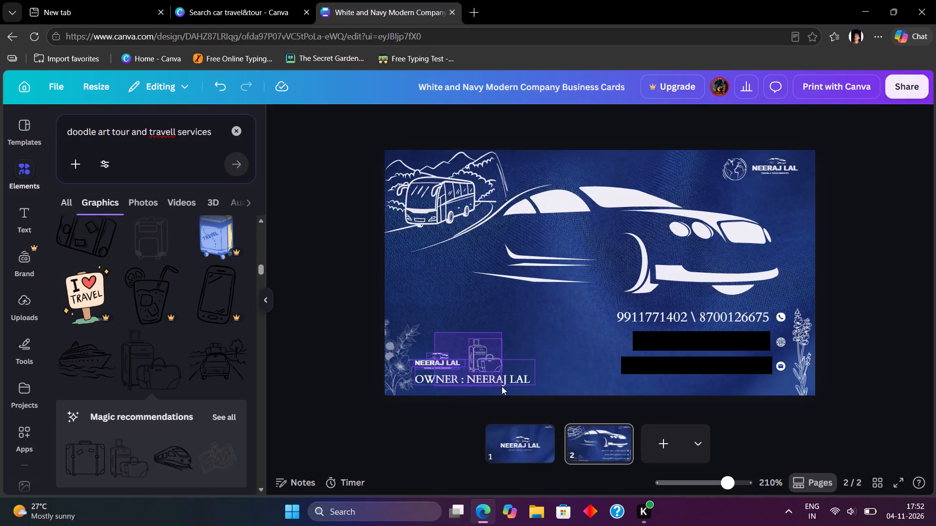
{"action": "left_click", "coordinate": [464, 367]}
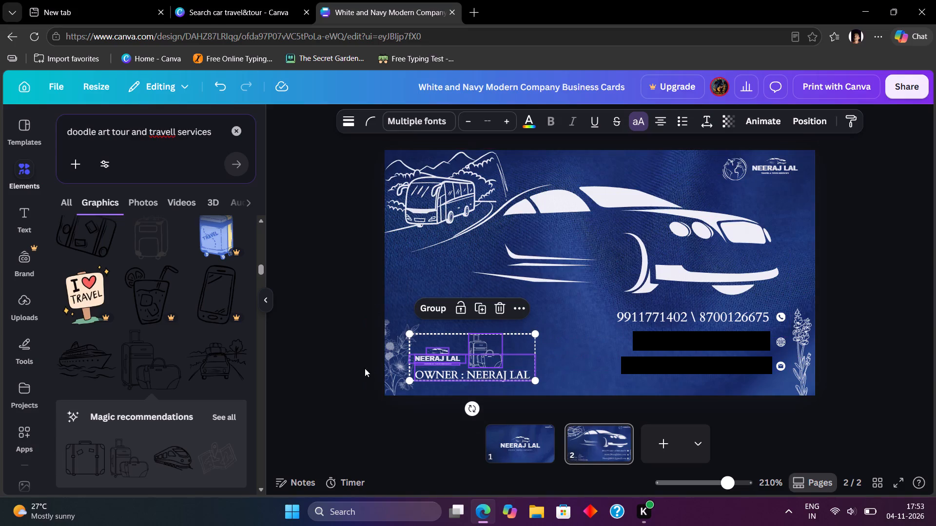
{"action": "left_click", "coordinate": [298, 341]}
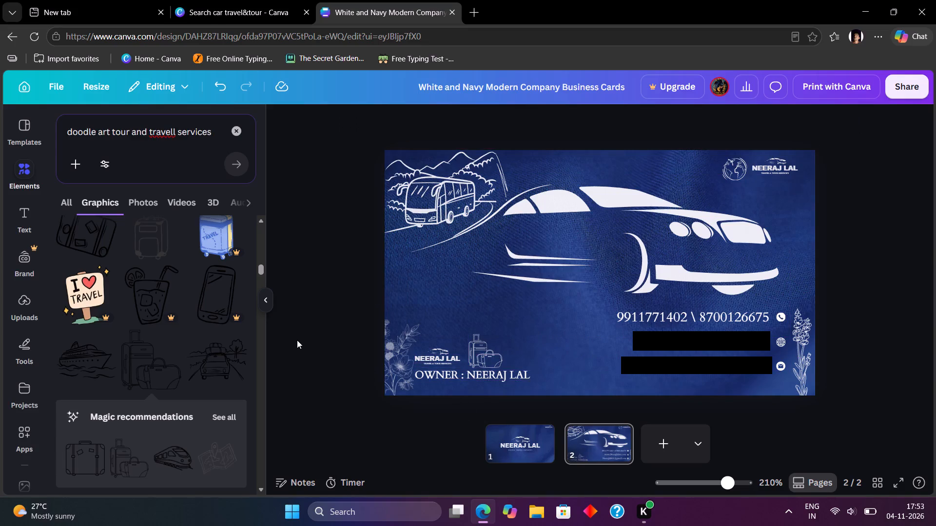
Set the transparency of the thin curved line between the bus doodle and the car to about 87.
{"action": "left_click", "coordinate": [506, 265]}
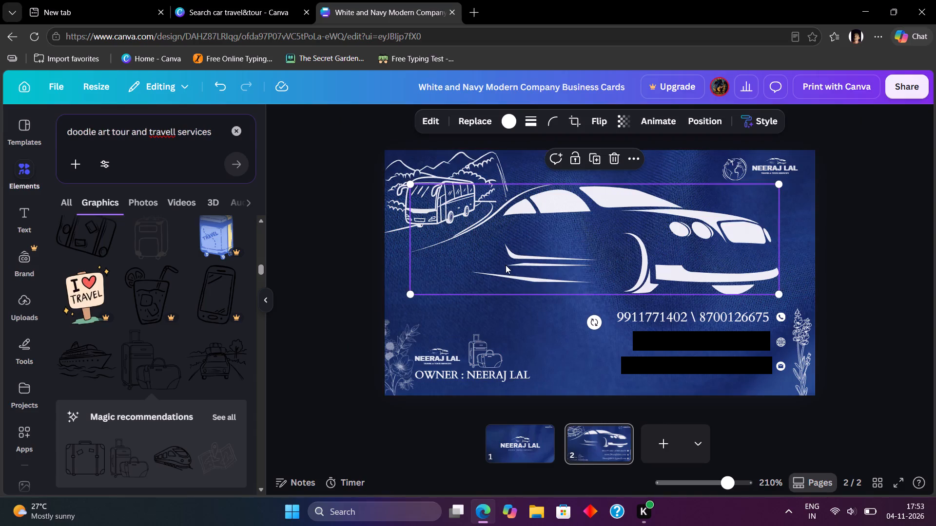
{"action": "left_click", "coordinate": [507, 263]}
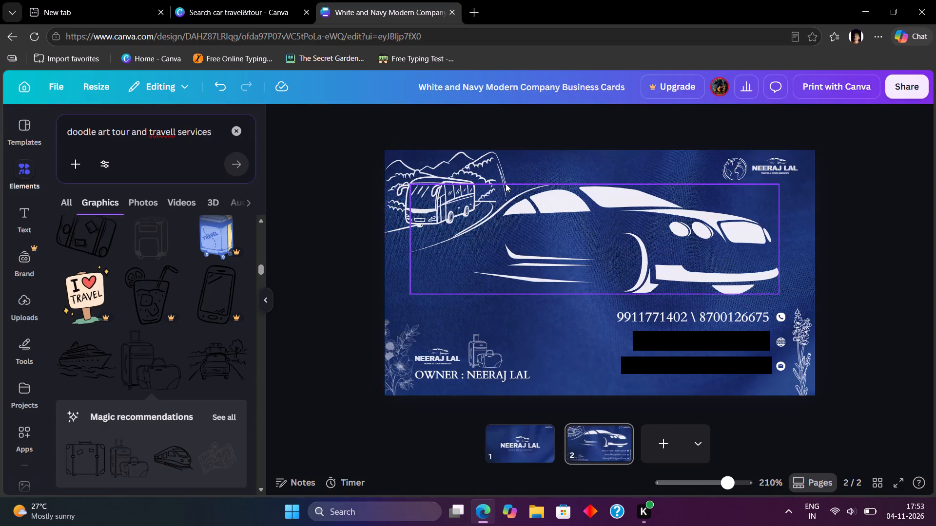
{"action": "left_click", "coordinate": [506, 183]}
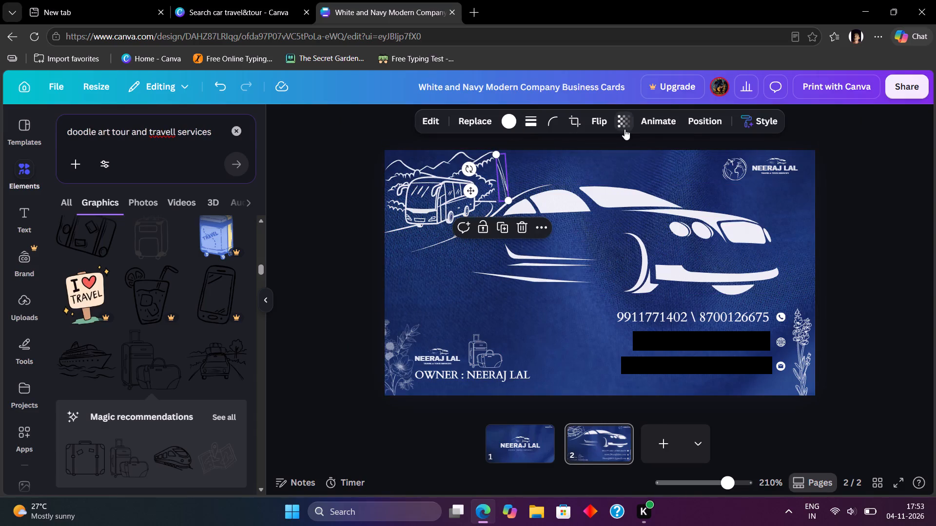
{"action": "left_click", "coordinate": [624, 129]}
{"action": "left_click", "coordinate": [632, 168]}
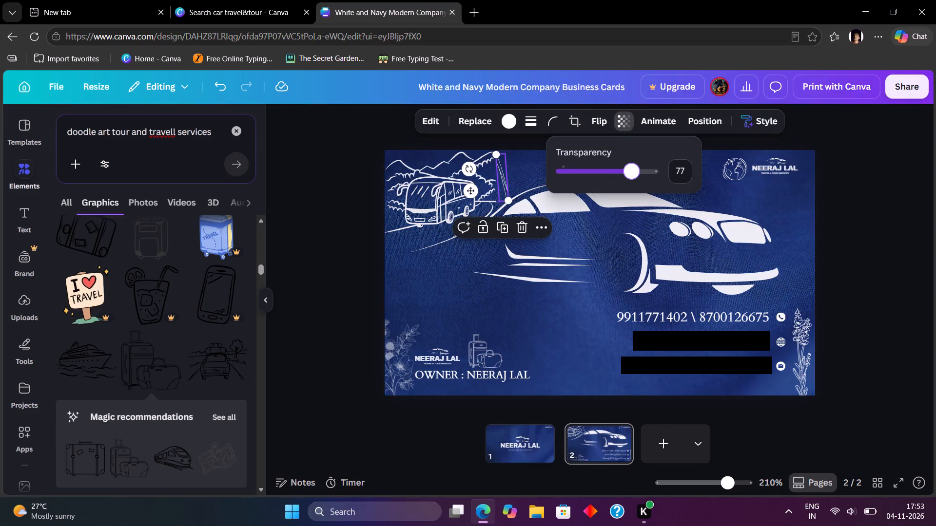
{"action": "left_click", "coordinate": [641, 170]}
{"action": "left_click", "coordinate": [645, 171]}
{"action": "left_click", "coordinate": [650, 171]}
{"action": "left_click_drag", "start_coordinate": [650, 171], "coordinate": [650, 172]}
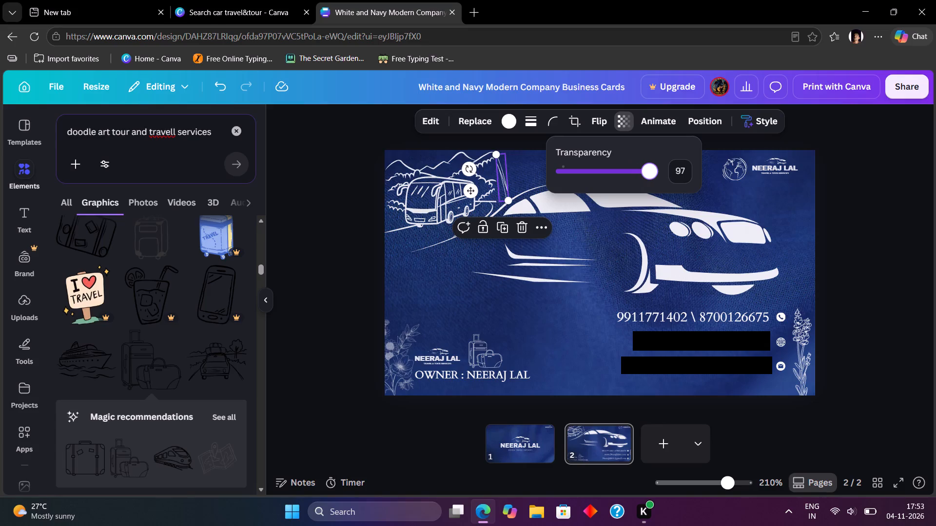
{"action": "left_click_drag", "start_coordinate": [650, 172], "coordinate": [644, 176]}
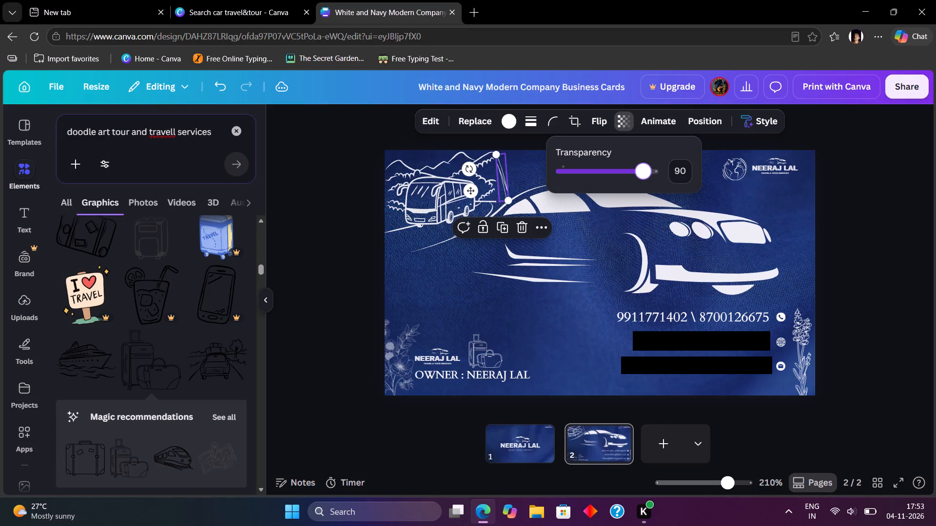
{"action": "left_click_drag", "start_coordinate": [644, 176], "coordinate": [642, 178]}
{"action": "left_click_drag", "start_coordinate": [642, 178], "coordinate": [642, 178]}
{"action": "left_click", "coordinate": [350, 200]}
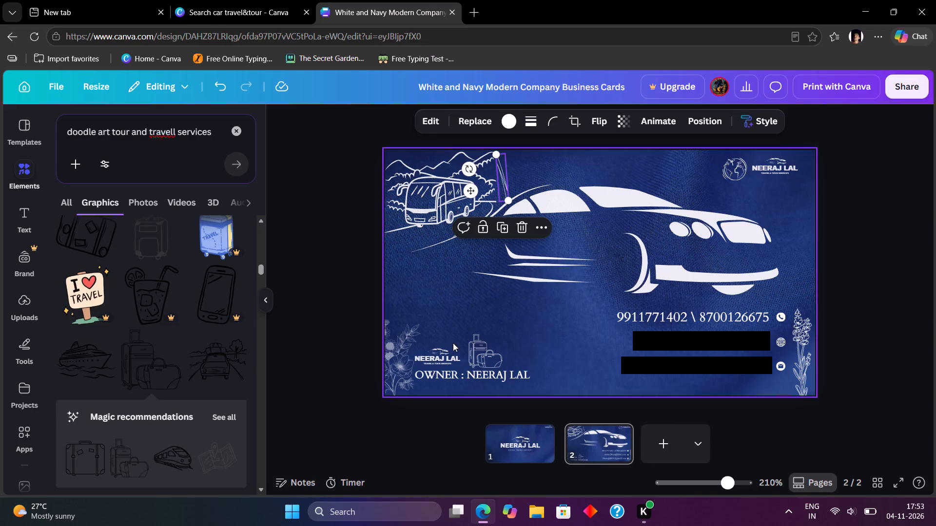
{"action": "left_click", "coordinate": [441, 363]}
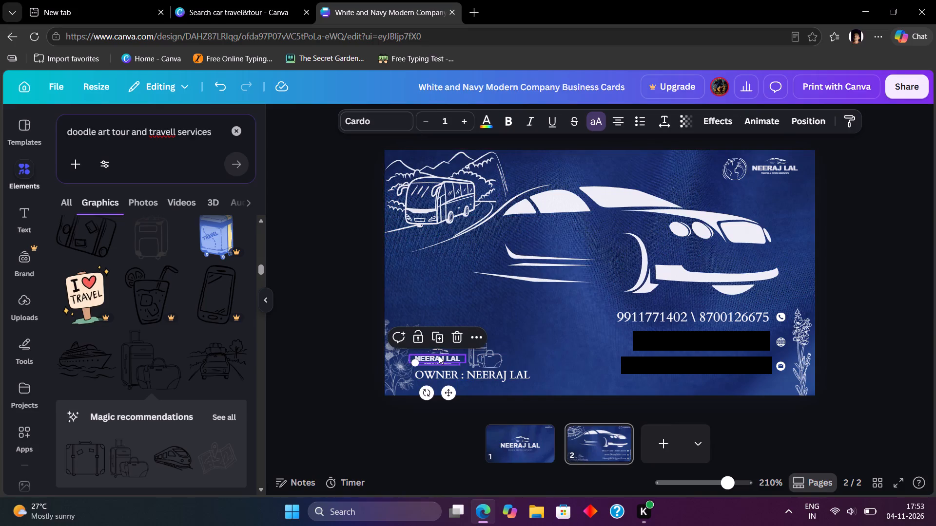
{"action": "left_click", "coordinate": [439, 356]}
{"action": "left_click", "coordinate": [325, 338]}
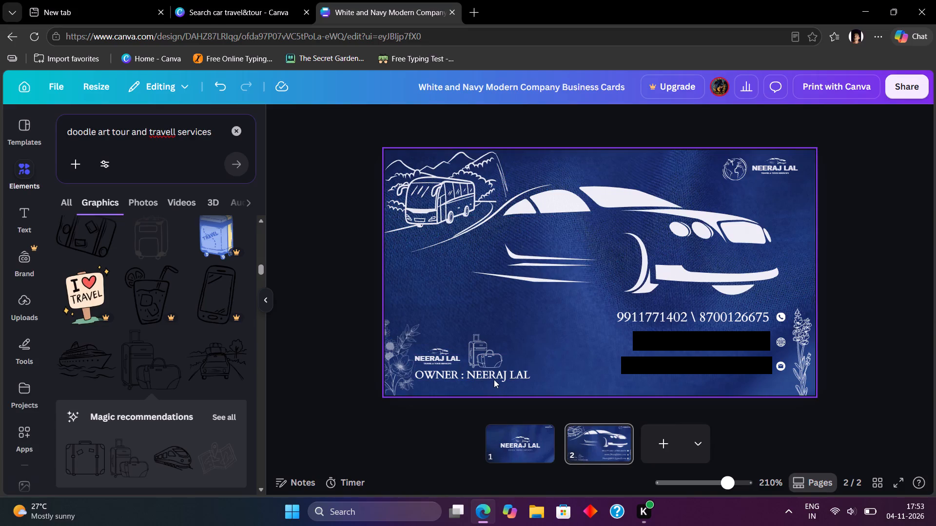
Try Archivo Black on the name in the owner line, undo it, and set the font to League Spartan instead.
{"action": "left_click", "coordinate": [488, 376]}
{"action": "double_click", "coordinate": [480, 377]}
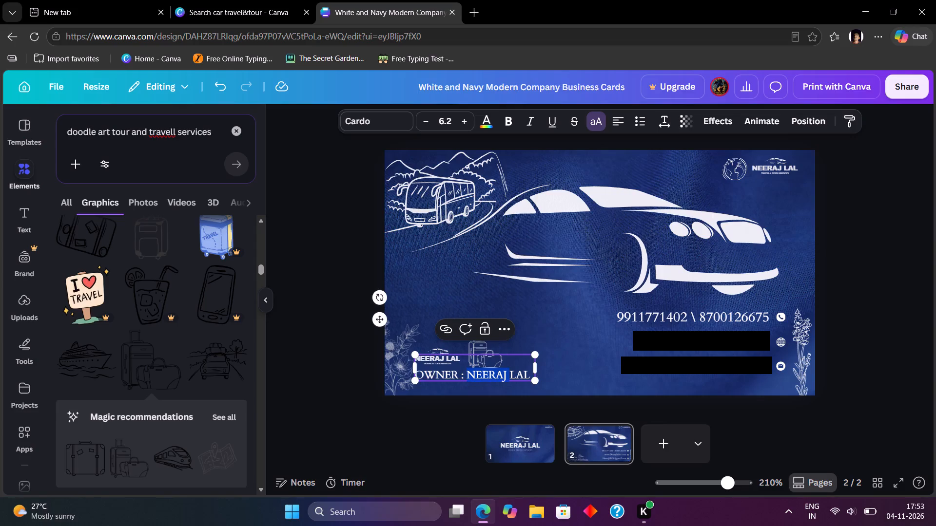
{"action": "left_click_drag", "start_coordinate": [465, 377], "coordinate": [530, 374]}
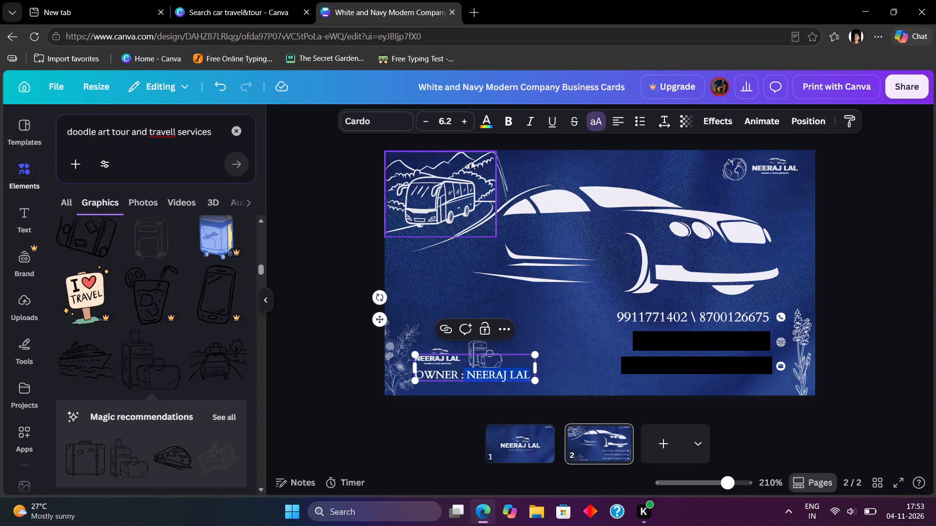
{"action": "left_click", "coordinate": [388, 125]}
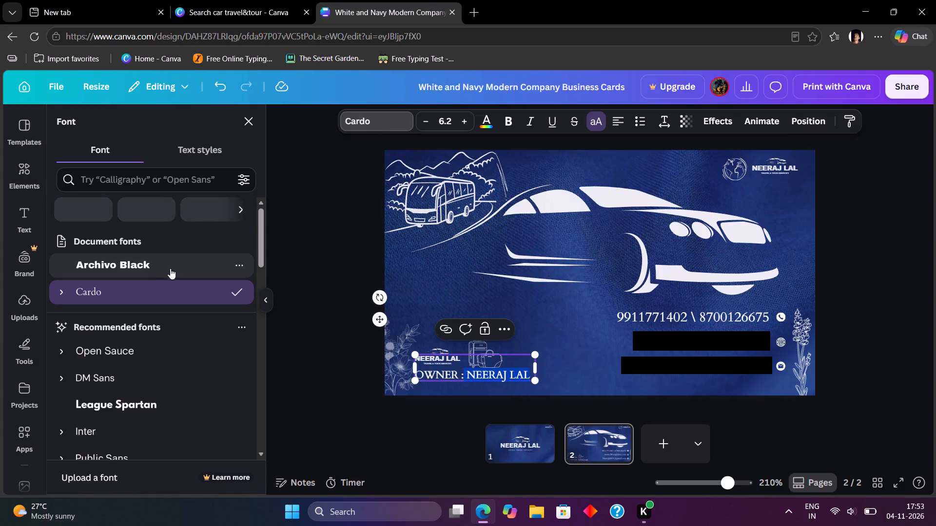
{"action": "left_click", "coordinate": [158, 269]}
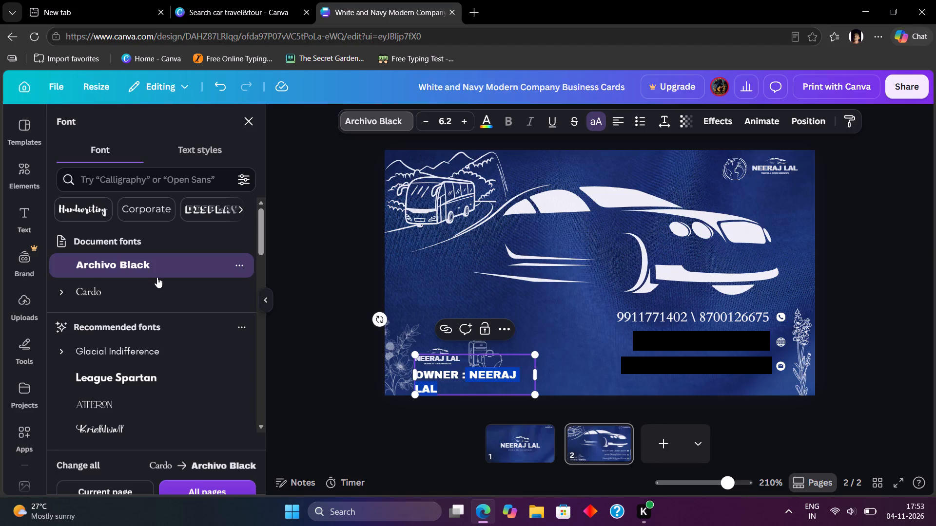
{"action": "key", "text": "ctrl+z"}
{"action": "key", "text": "ctrl+z"}
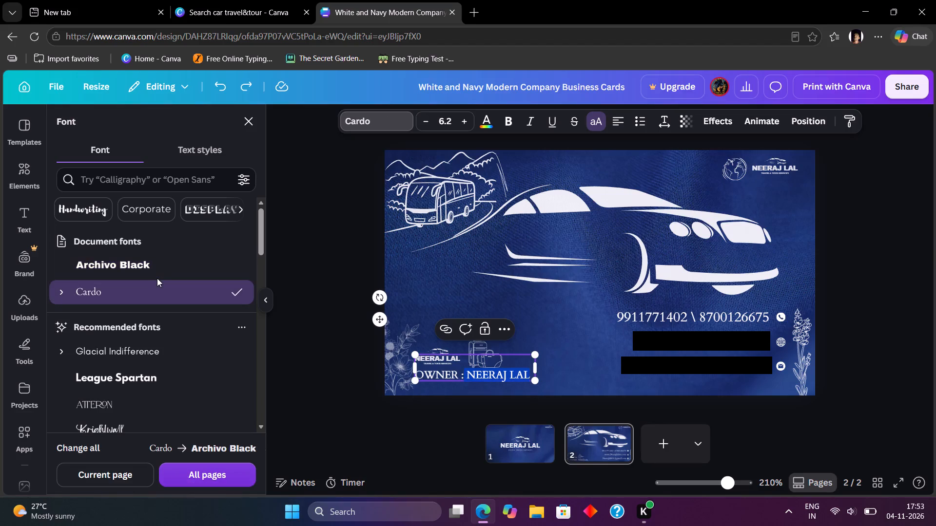
{"action": "left_click", "coordinate": [158, 382]}
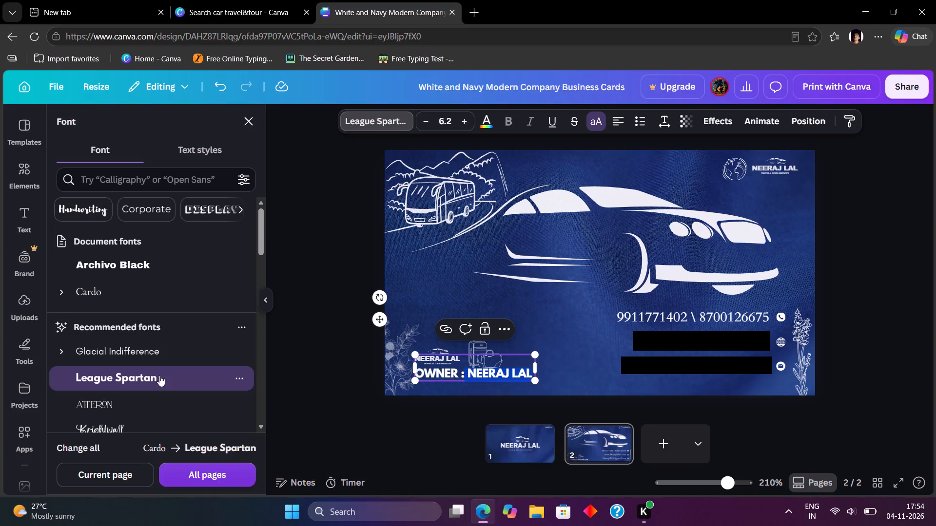
{"action": "key", "text": "ctrl+z"}
{"action": "left_click", "coordinate": [309, 339]}
{"action": "left_click", "coordinate": [411, 418]}
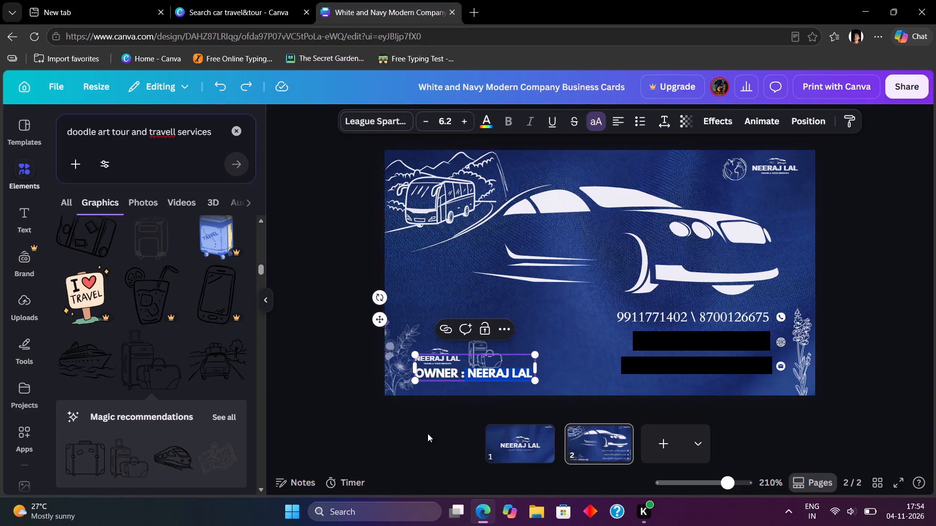
{"action": "left_click", "coordinate": [419, 442]}
Move the owner text slightly down, away from the lower logo and luggage doodle.
{"action": "left_click", "coordinate": [585, 344]}
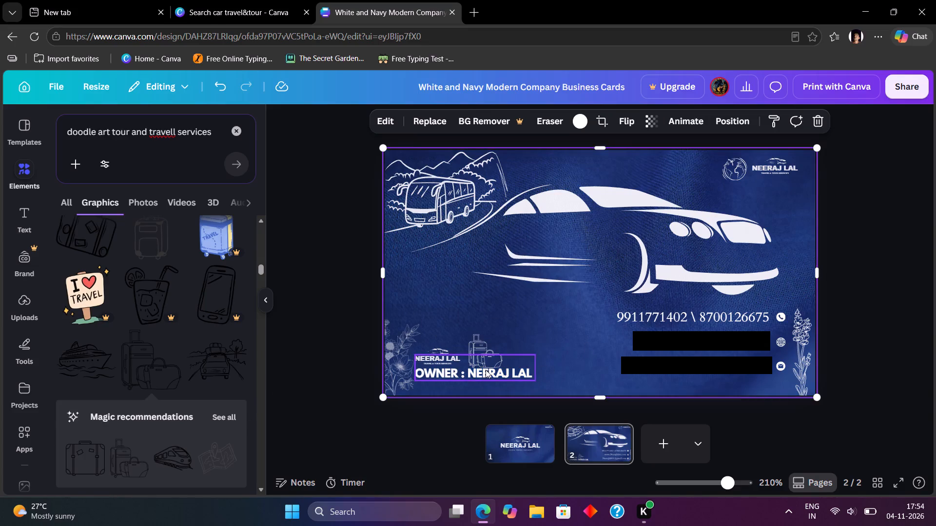
{"action": "left_click", "coordinate": [486, 373]}
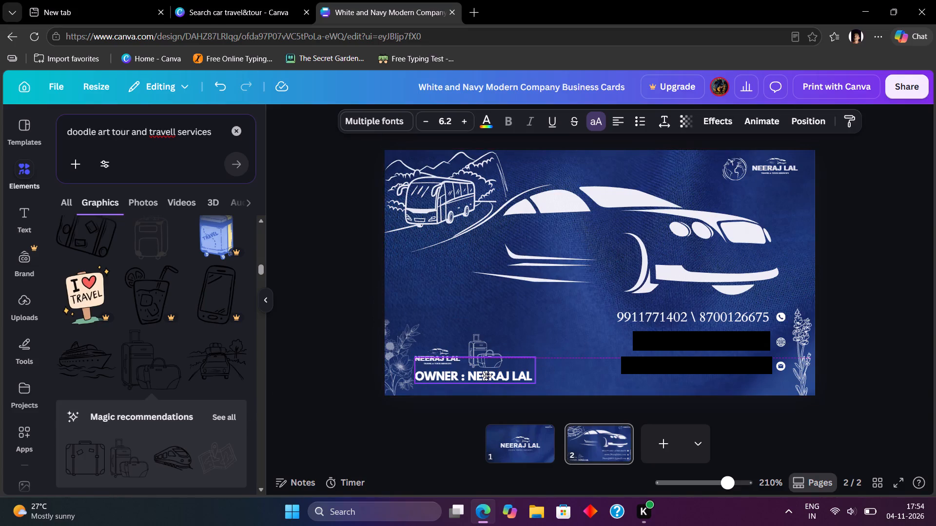
{"action": "left_click", "coordinate": [327, 357]}
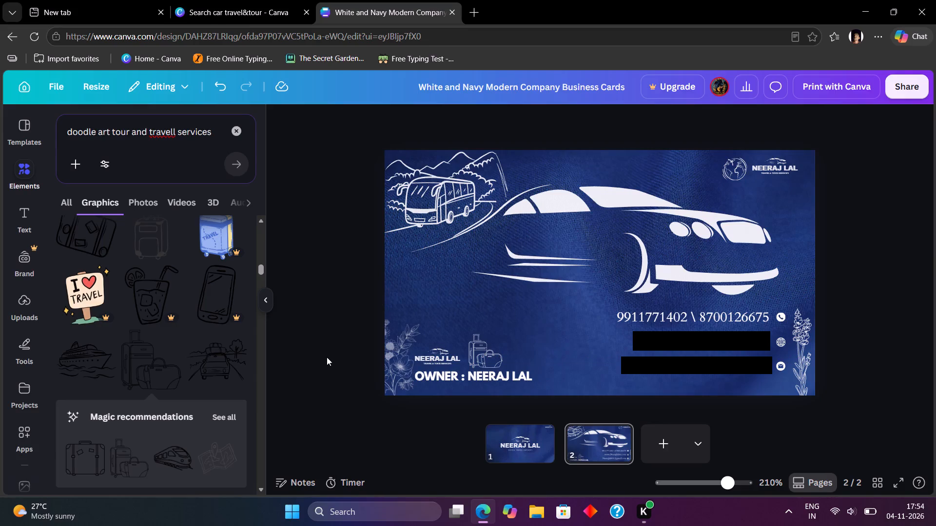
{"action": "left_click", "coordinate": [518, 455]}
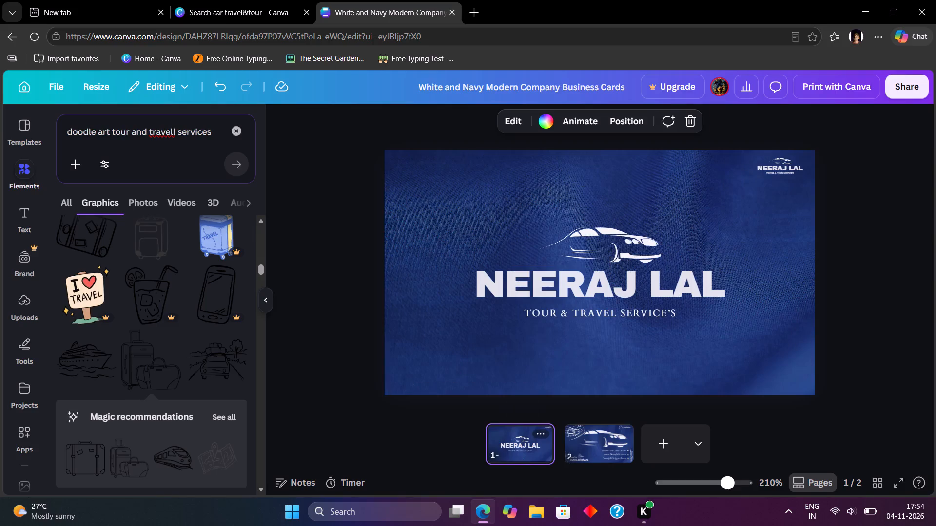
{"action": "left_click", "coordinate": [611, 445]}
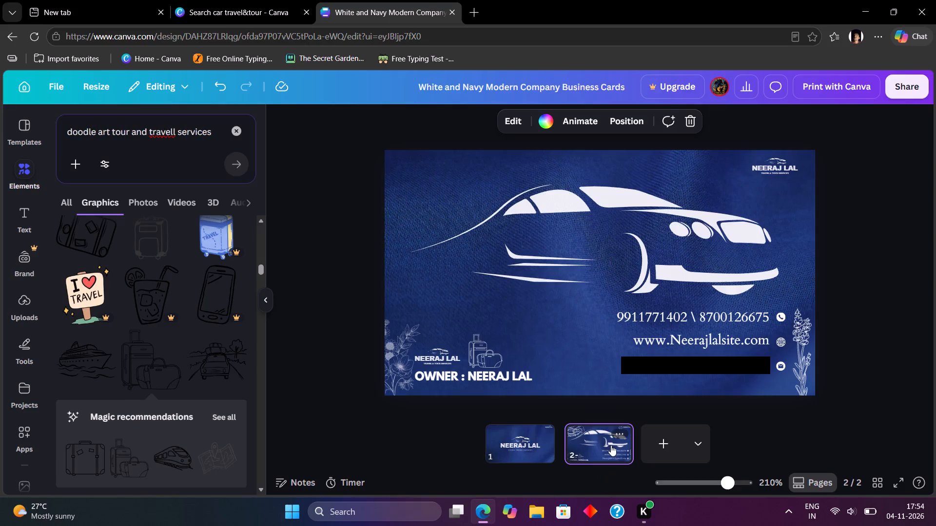
Duplicate the small globe doodle beside the upper logo on page 2.
{"action": "left_click", "coordinate": [722, 167]}
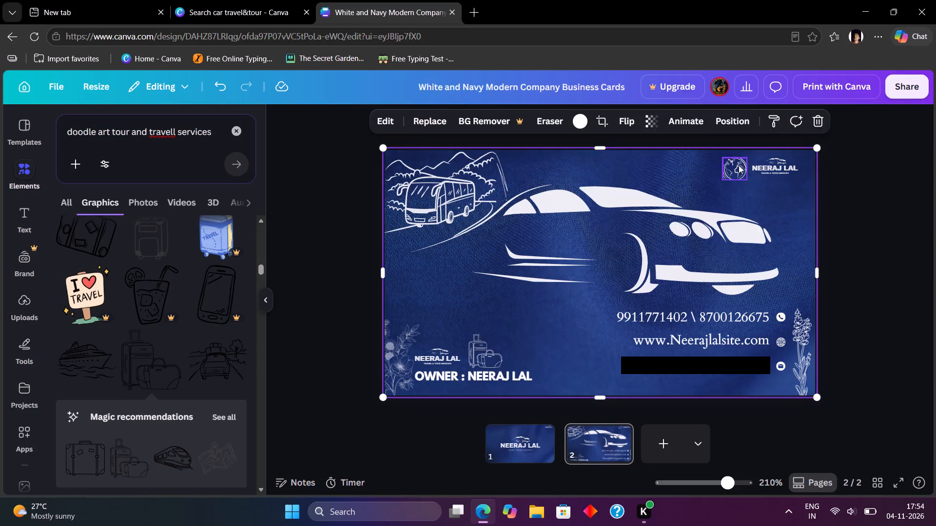
{"action": "left_click", "coordinate": [739, 165]}
{"action": "left_click", "coordinate": [732, 204]}
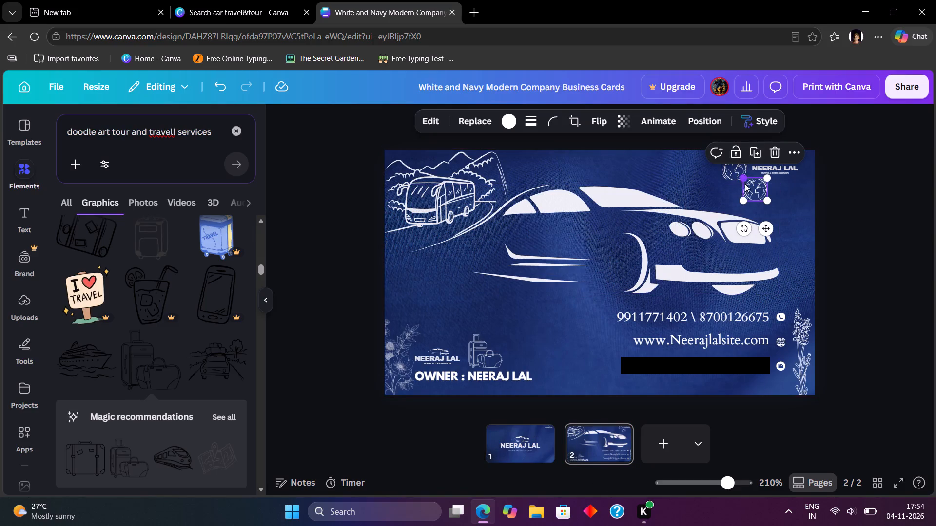
Move the duplicated globe doodle from page 2 onto page 1, just left of the small upper-right logo.
{"action": "left_click_drag", "start_coordinate": [756, 191], "coordinate": [523, 449]}
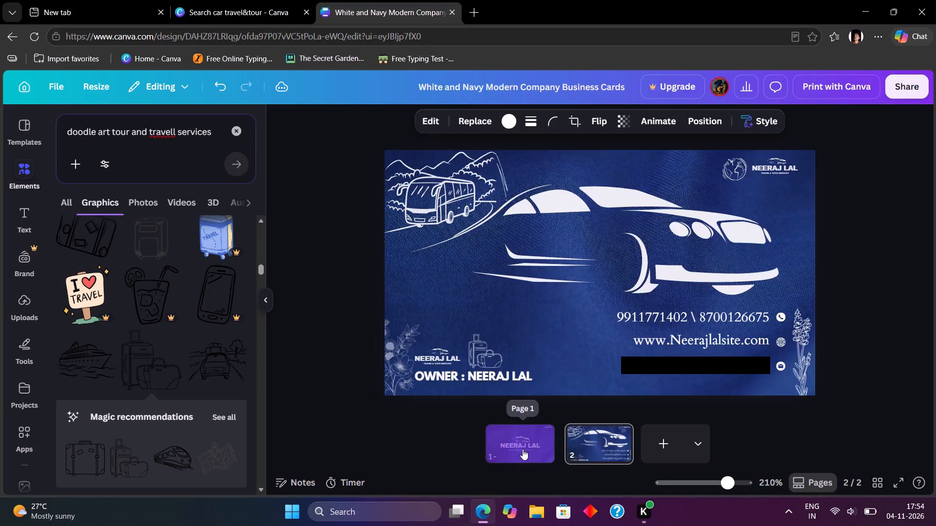
{"action": "left_click_drag", "start_coordinate": [523, 449], "coordinate": [522, 448]}
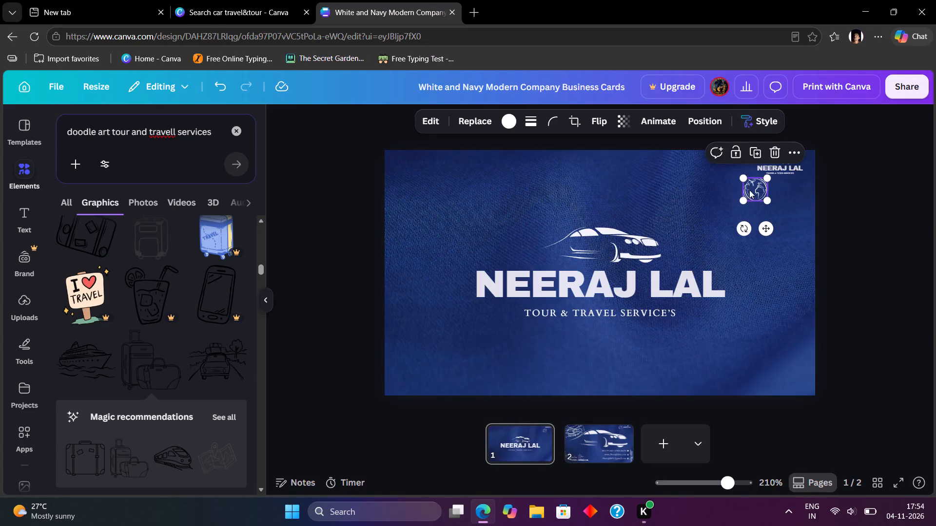
{"action": "left_click_drag", "start_coordinate": [752, 188], "coordinate": [730, 168]}
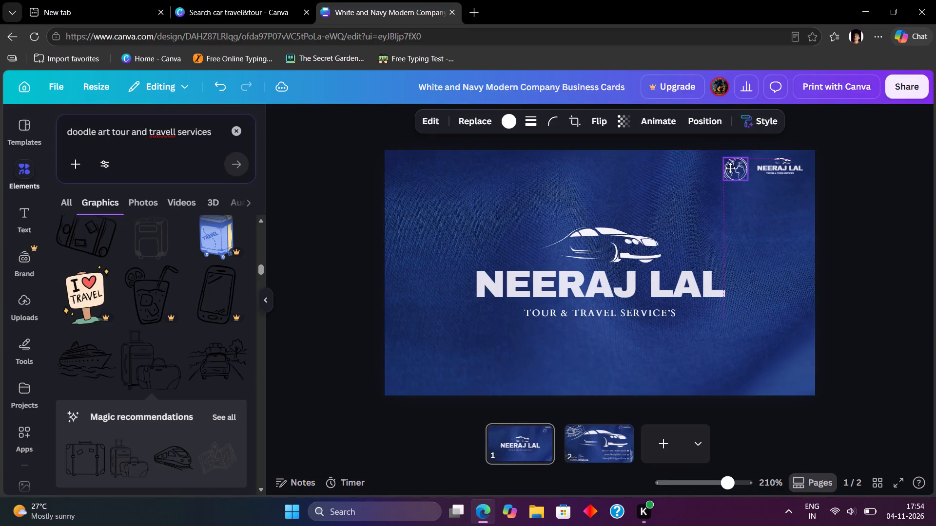
{"action": "left_click_drag", "start_coordinate": [730, 168], "coordinate": [735, 168]}
{"action": "left_click", "coordinate": [919, 255]}
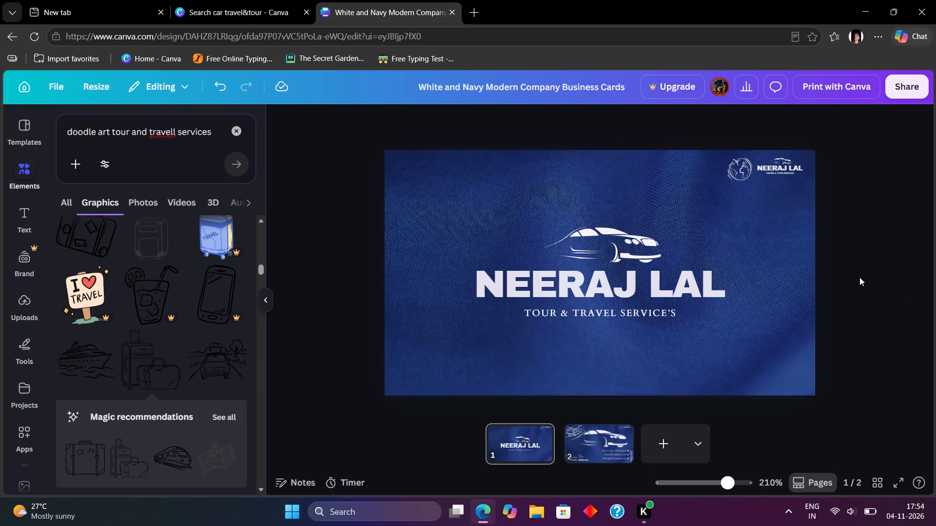
Reposition the globe doodle on page 1 into the card's lower-left corner, with a small margin from the edges.
{"action": "left_click_drag", "start_coordinate": [741, 168], "coordinate": [403, 377]}
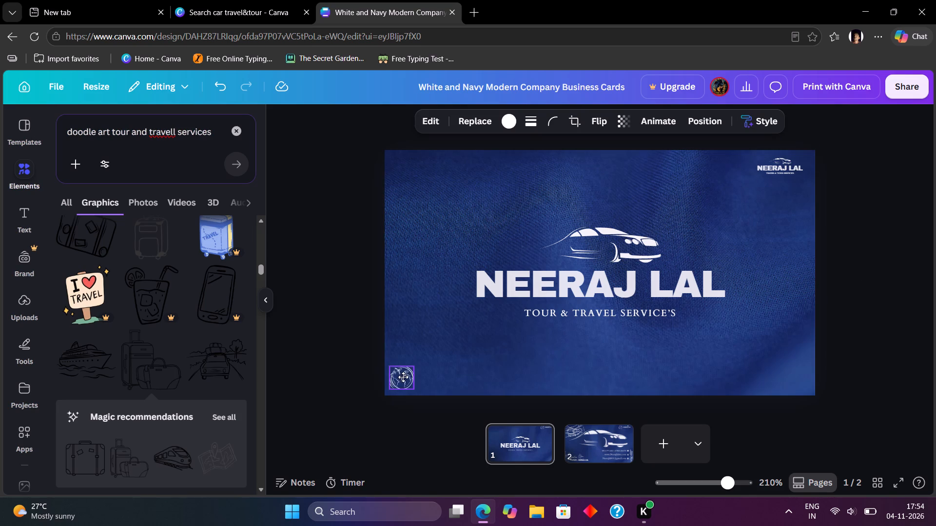
{"action": "left_click_drag", "start_coordinate": [403, 377], "coordinate": [407, 375]}
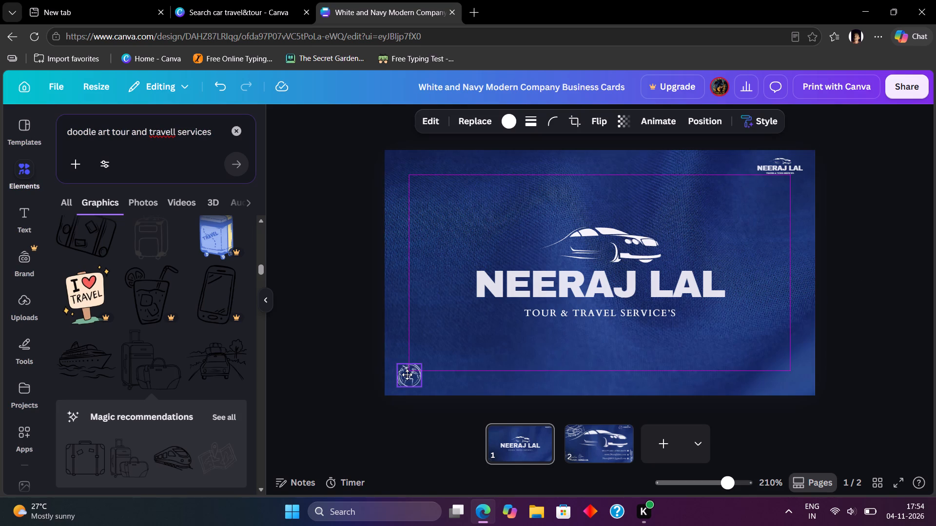
{"action": "left_click_drag", "start_coordinate": [407, 375], "coordinate": [407, 375]}
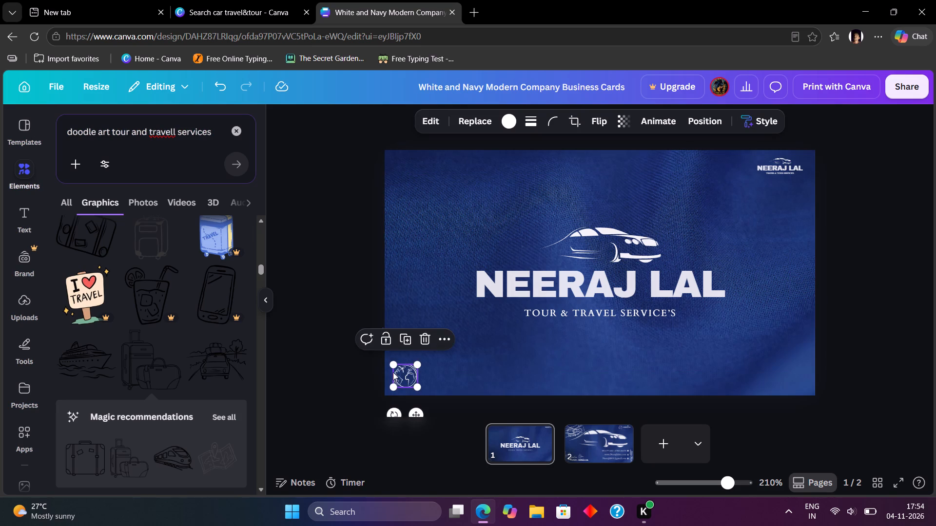
{"action": "left_click", "coordinate": [324, 354]}
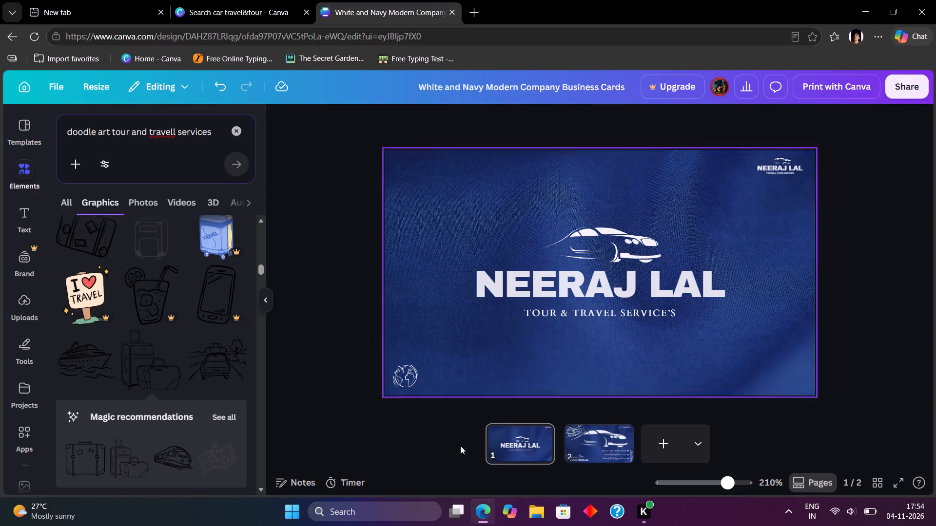
Return to page 2 of the business card.
{"action": "left_click", "coordinate": [597, 432]}
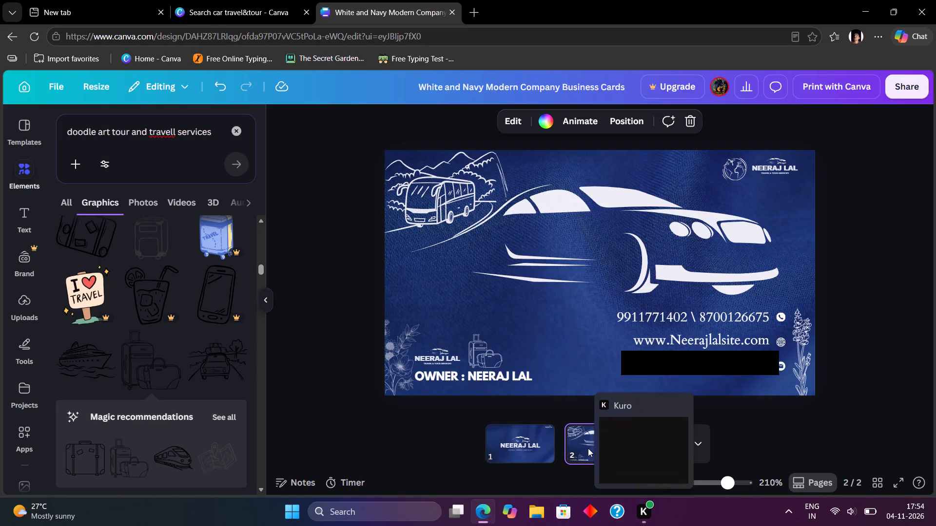
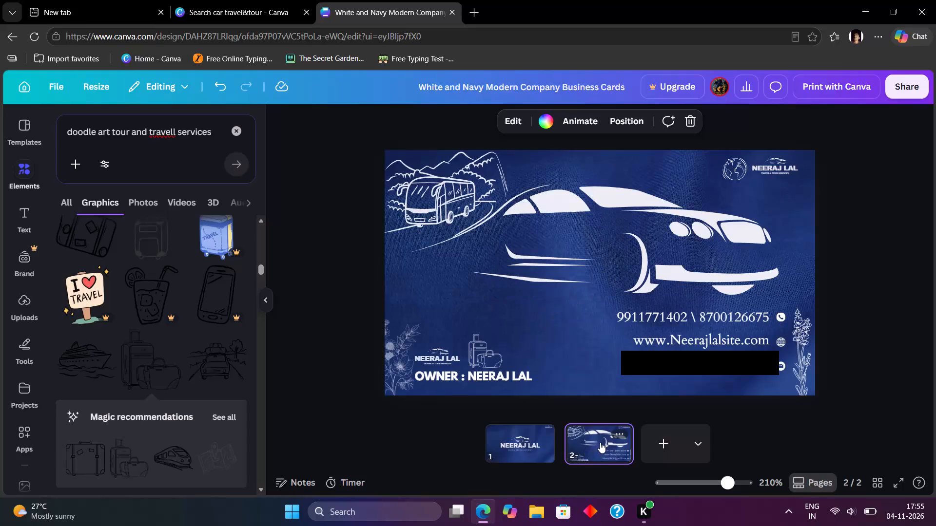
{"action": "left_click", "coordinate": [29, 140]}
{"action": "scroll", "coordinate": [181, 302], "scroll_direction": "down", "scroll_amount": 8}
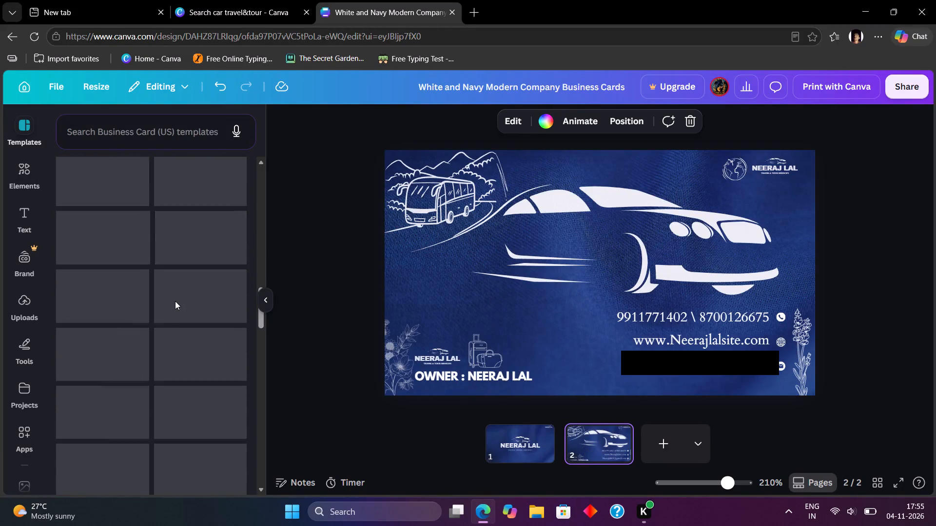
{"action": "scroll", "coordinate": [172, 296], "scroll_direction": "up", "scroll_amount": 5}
Add the black suitcase doodle with plane, sun and cloud stickers to page 2 and move it beside the existing luggage doodle.
{"action": "left_click", "coordinate": [17, 164]}
{"action": "scroll", "coordinate": [133, 268], "scroll_direction": "down", "scroll_amount": 4}
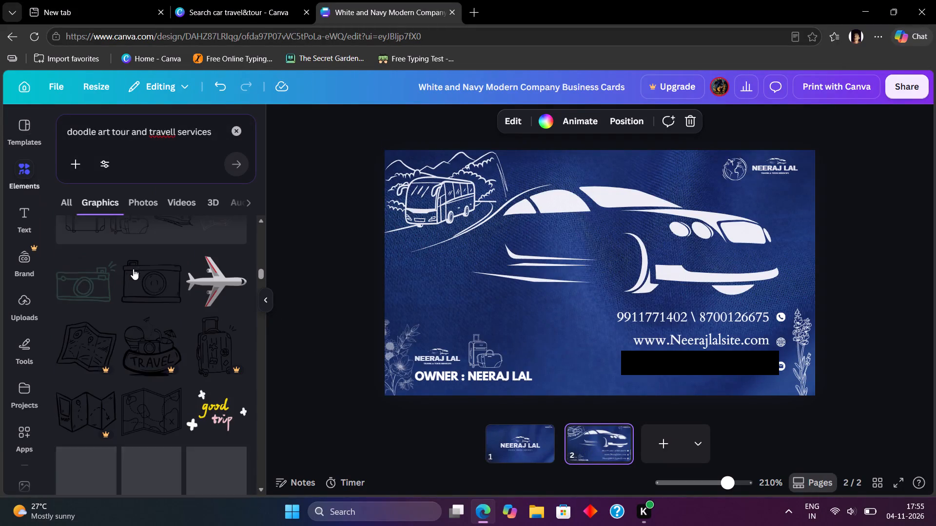
{"action": "scroll", "coordinate": [134, 270], "scroll_direction": "up", "scroll_amount": 2}
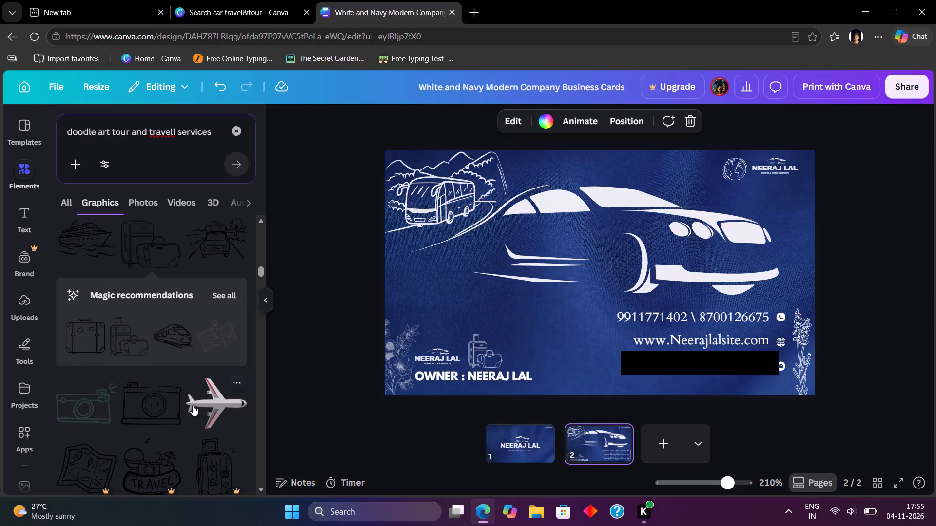
{"action": "scroll", "coordinate": [193, 405], "scroll_direction": "down", "scroll_amount": 2}
{"action": "scroll", "coordinate": [221, 372], "scroll_direction": "down", "scroll_amount": 3}
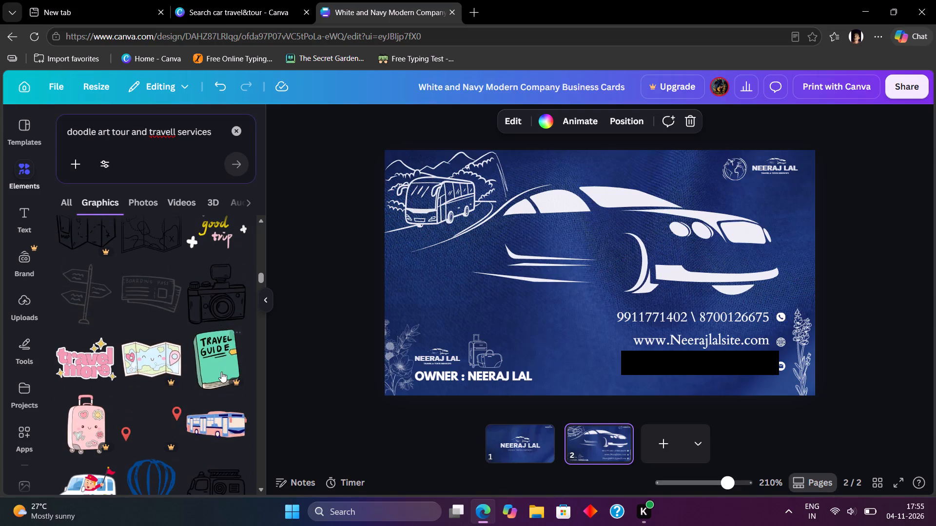
{"action": "scroll", "coordinate": [165, 264], "scroll_direction": "down", "scroll_amount": 1}
{"action": "scroll", "coordinate": [216, 271], "scroll_direction": "down", "scroll_amount": 3}
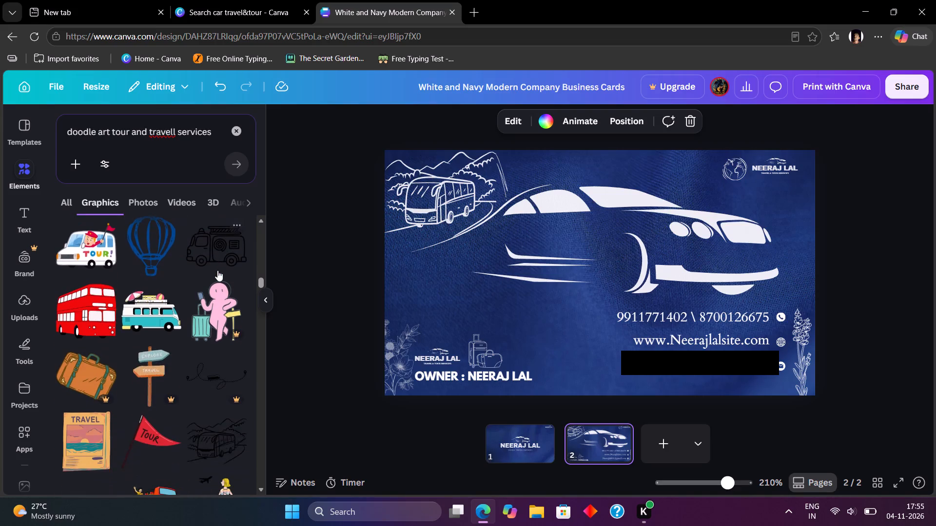
{"action": "scroll", "coordinate": [218, 270], "scroll_direction": "up", "scroll_amount": 11}
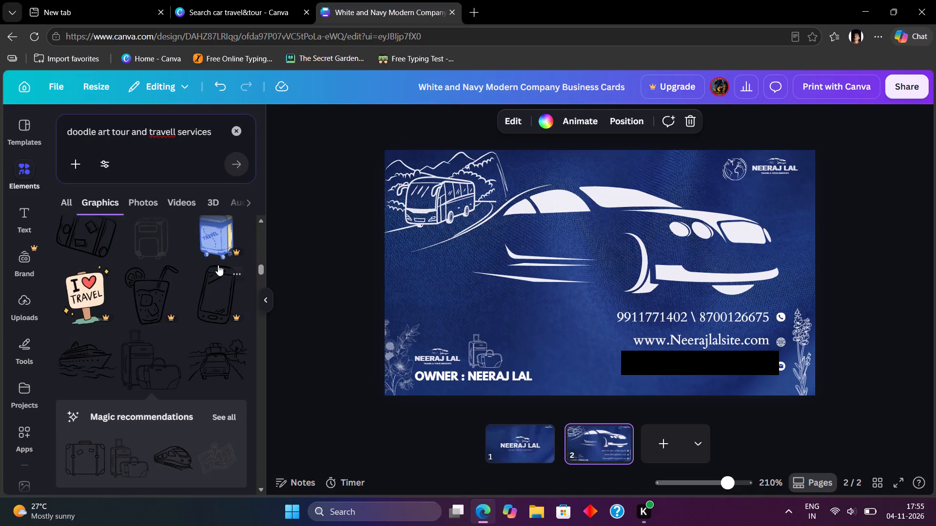
{"action": "scroll", "coordinate": [218, 265], "scroll_direction": "up", "scroll_amount": 4}
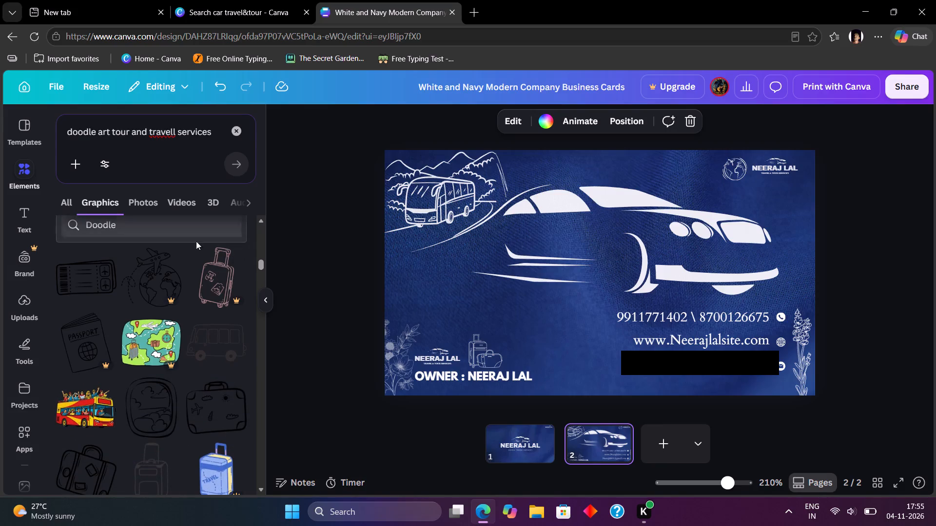
{"action": "left_click", "coordinate": [216, 396]}
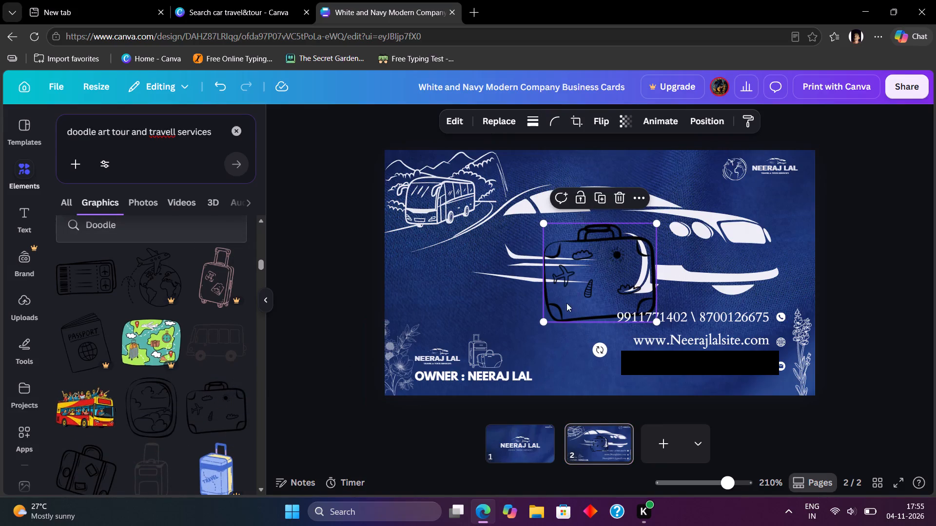
{"action": "left_click_drag", "start_coordinate": [570, 301], "coordinate": [507, 339]}
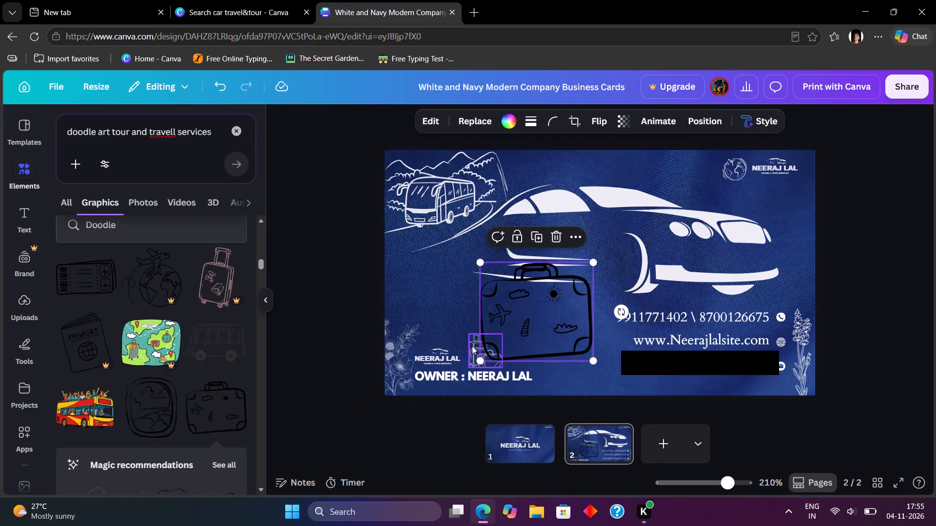
Delete the old luggage doodle above the owner text on page 2.
{"action": "left_click", "coordinate": [472, 345]}
{"action": "left_click", "coordinate": [505, 310]}
Shrink the new suitcase doodle to about the lower logo's height and place it just right of that logo.
{"action": "left_click", "coordinate": [522, 311]}
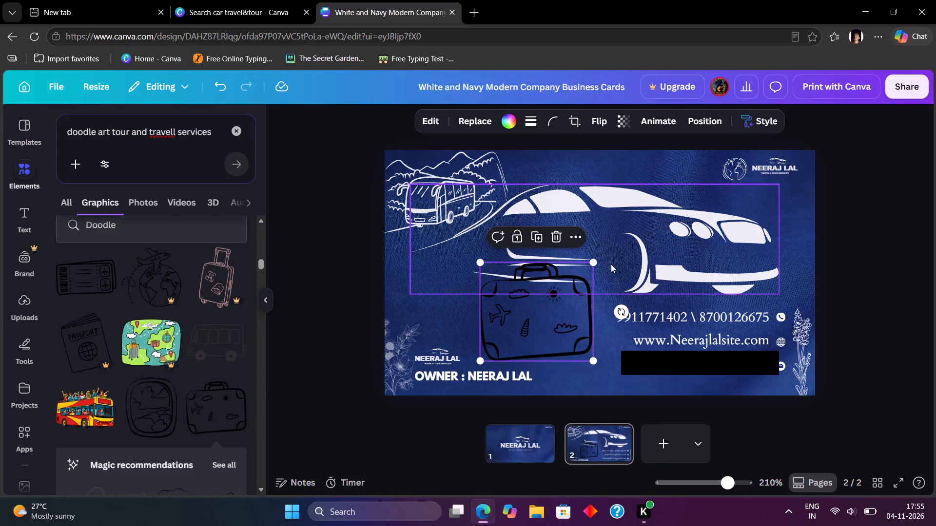
{"action": "left_click_drag", "start_coordinate": [591, 262], "coordinate": [516, 344]}
{"action": "left_click_drag", "start_coordinate": [498, 347], "coordinate": [484, 352]}
Recolour the small suitcase doodle from the graphic colours to white.
{"action": "left_click", "coordinate": [504, 124]}
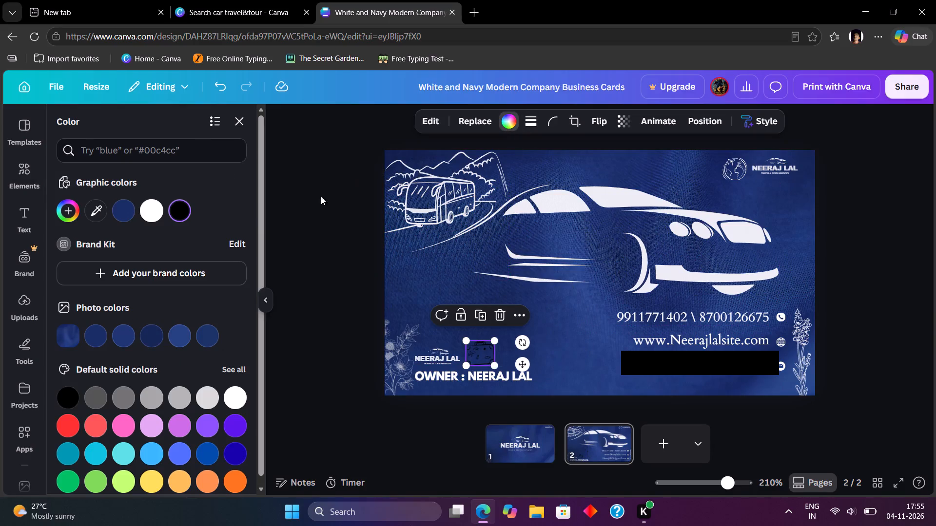
{"action": "left_click", "coordinate": [152, 212]}
{"action": "left_click", "coordinate": [324, 267]}
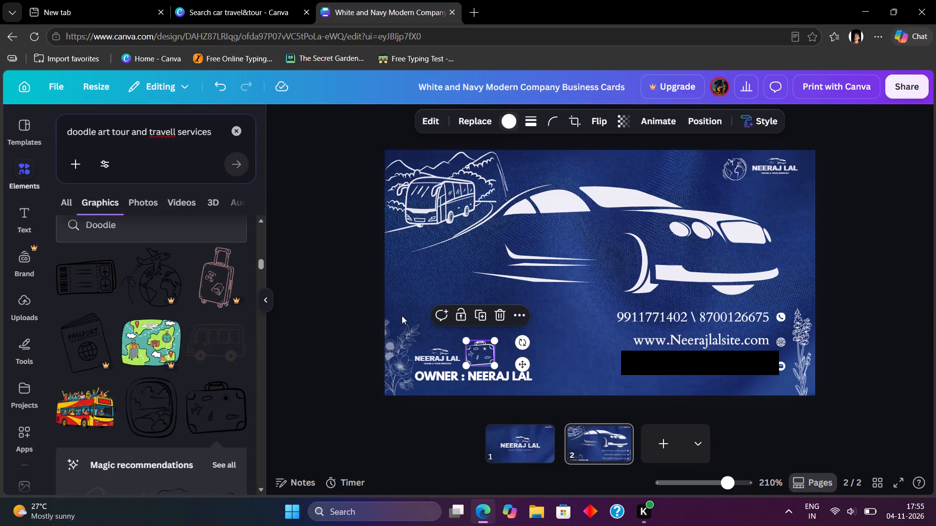
{"action": "left_click", "coordinate": [338, 310]}
Nudge the white suitcase doodle slightly right, leaving a small gap from the lower logo.
{"action": "left_click_drag", "start_coordinate": [475, 352], "coordinate": [480, 355]}
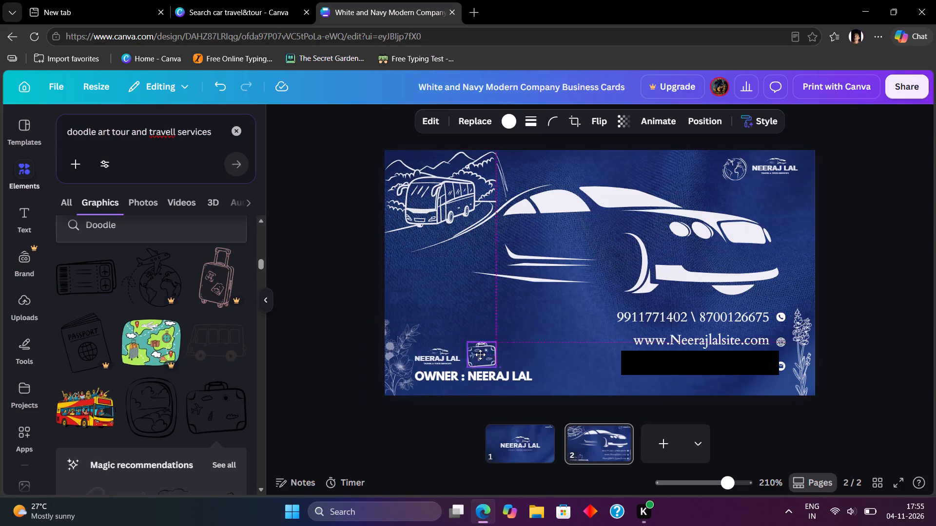
{"action": "left_click_drag", "start_coordinate": [480, 355], "coordinate": [480, 354]}
Set the white suitcase doodle's transparency to 91.
{"action": "left_click", "coordinate": [633, 126]}
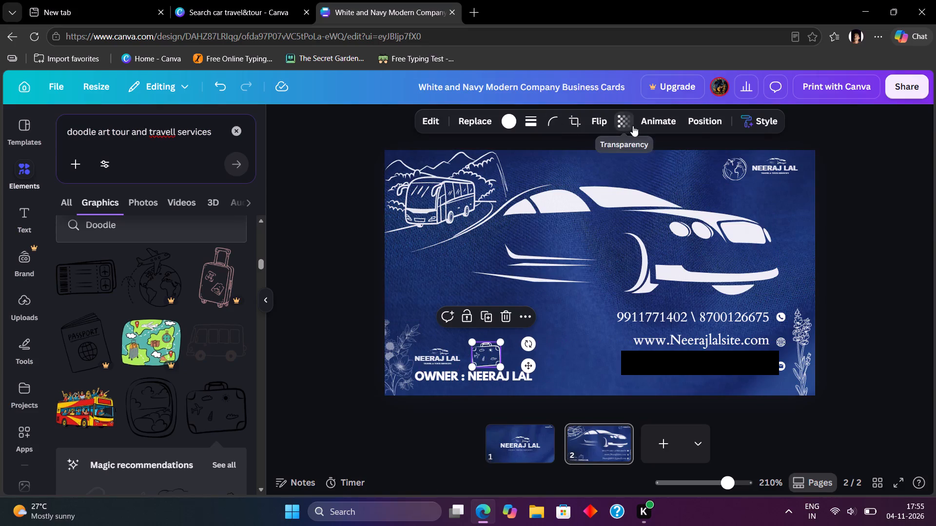
{"action": "left_click", "coordinate": [635, 169]}
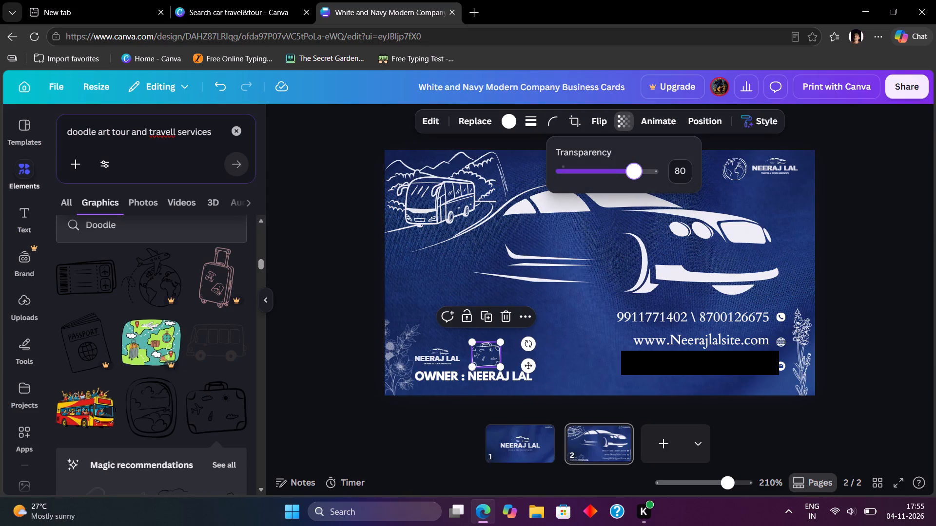
{"action": "left_click", "coordinate": [645, 179]}
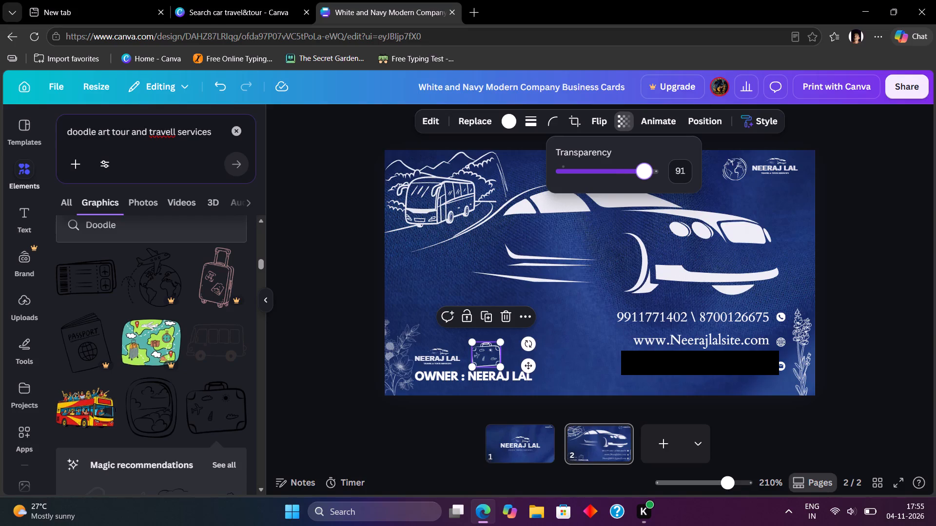
{"action": "left_click", "coordinate": [348, 232]}
{"action": "left_click", "coordinate": [359, 260]}
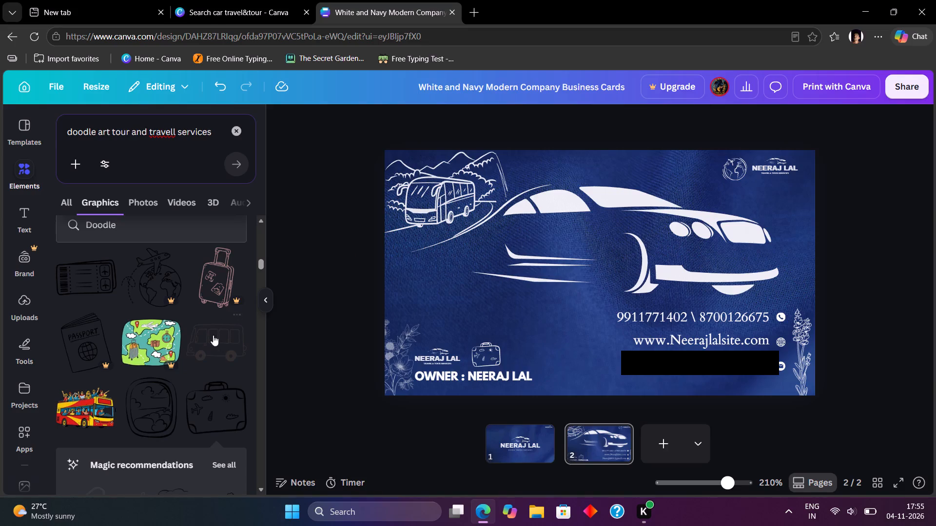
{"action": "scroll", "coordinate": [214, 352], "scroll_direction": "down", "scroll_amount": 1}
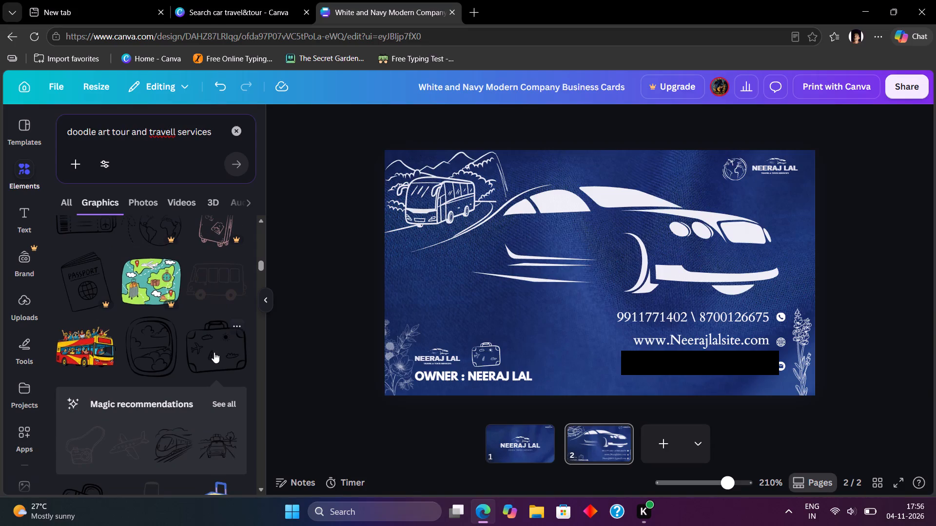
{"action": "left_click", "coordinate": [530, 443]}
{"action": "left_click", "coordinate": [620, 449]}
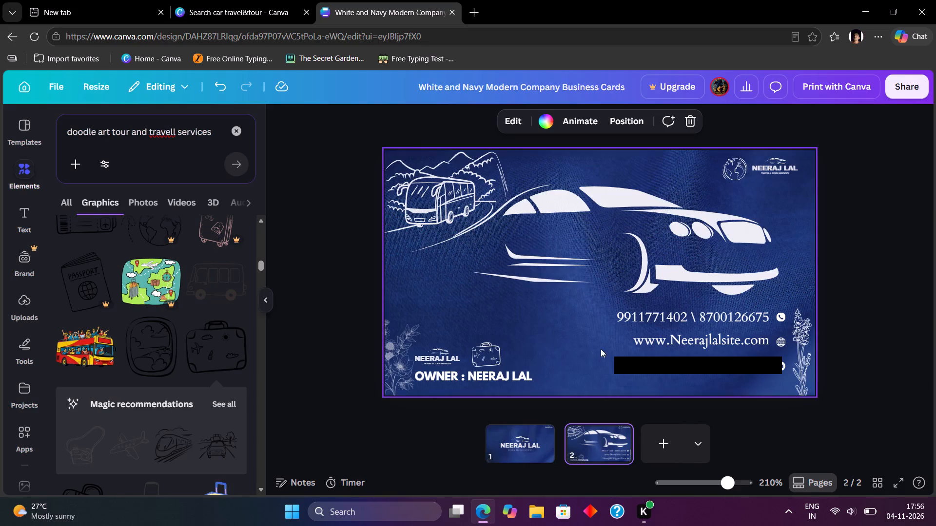
Shift the large car illustration on page 2 slightly left and down, keeping it clear of the phone numbers.
{"action": "left_click_drag", "start_coordinate": [585, 274], "coordinate": [584, 282]}
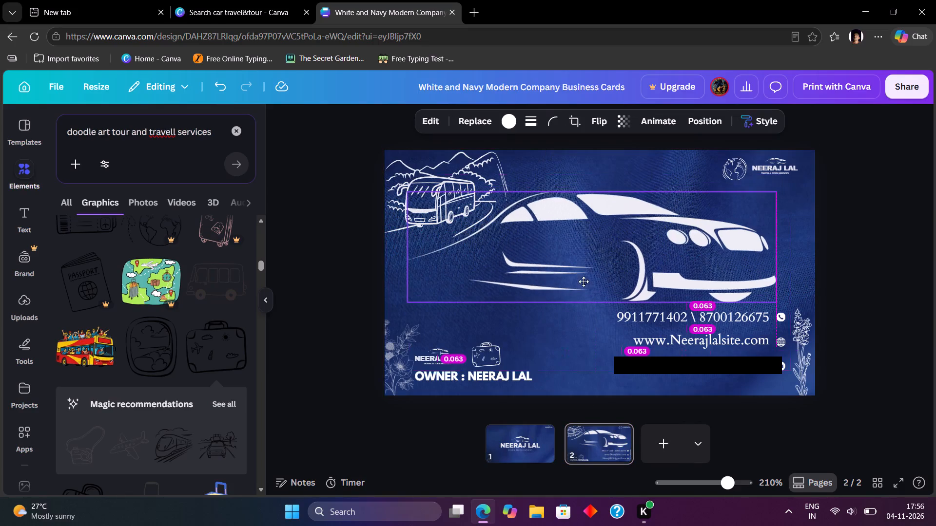
{"action": "left_click_drag", "start_coordinate": [584, 282], "coordinate": [589, 272]}
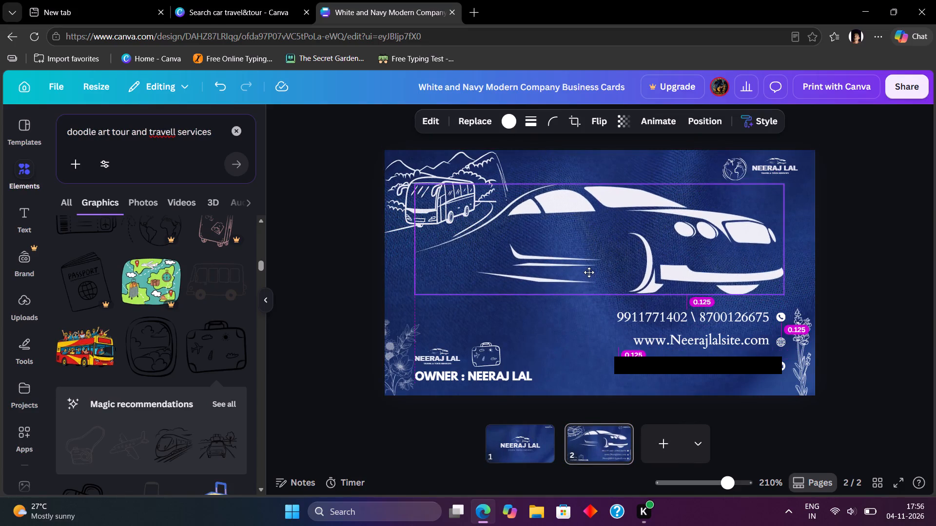
{"action": "left_click_drag", "start_coordinate": [589, 272], "coordinate": [586, 275]}
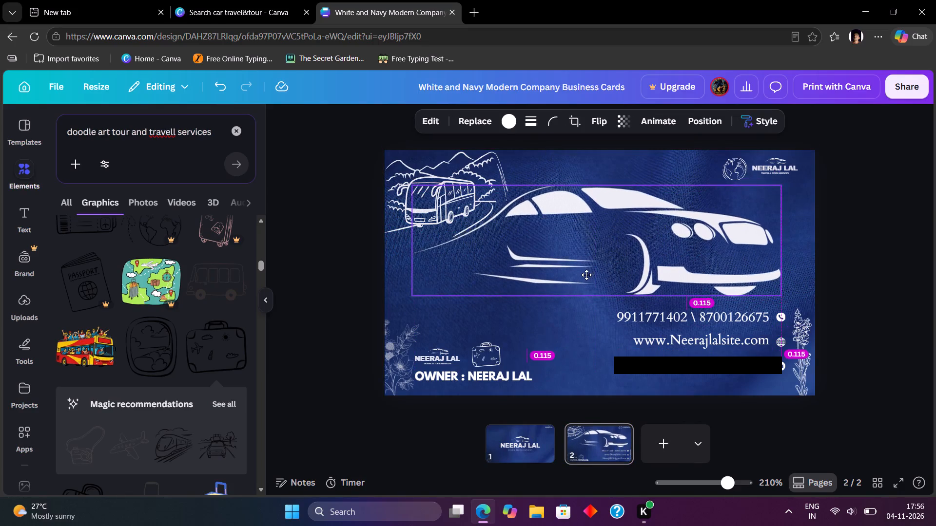
{"action": "left_click_drag", "start_coordinate": [586, 275], "coordinate": [581, 276]}
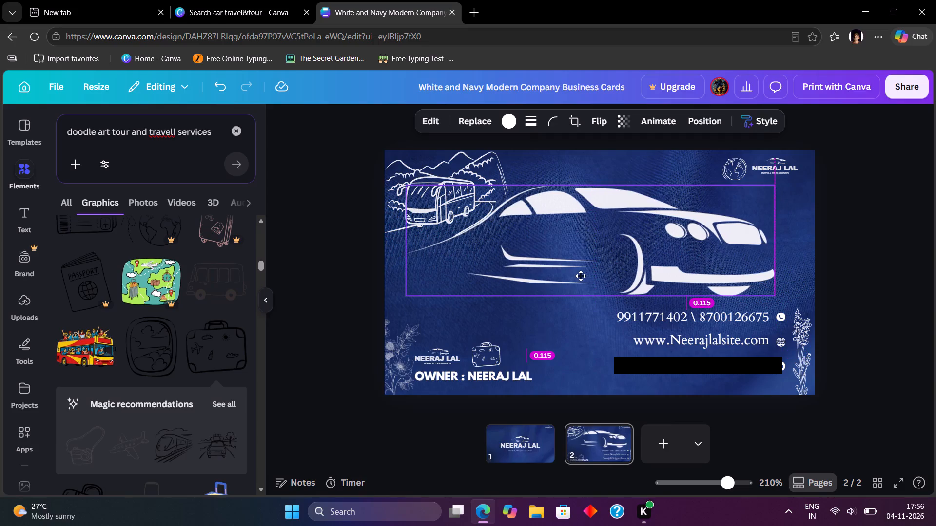
{"action": "left_click_drag", "start_coordinate": [581, 276], "coordinate": [577, 277]}
{"action": "left_click", "coordinate": [355, 277]}
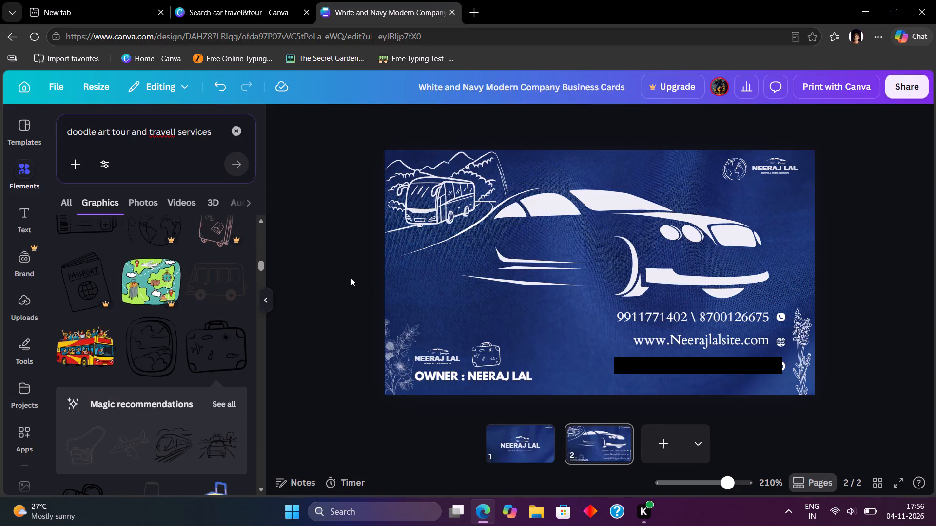
Add the angled black suitcase doodle from the first travel doodle graphics results to page 2.
{"action": "scroll", "coordinate": [210, 395], "scroll_direction": "up", "scroll_amount": 4}
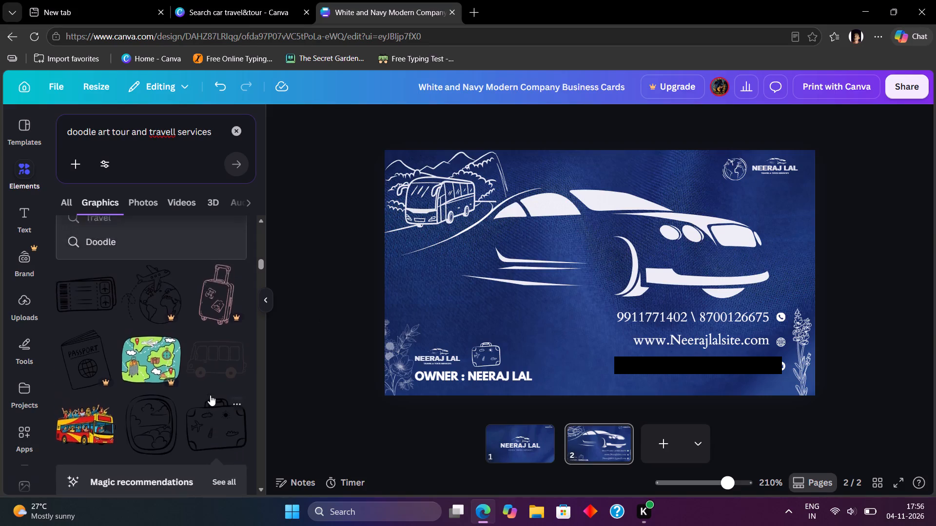
{"action": "scroll", "coordinate": [210, 395], "scroll_direction": "up", "scroll_amount": 2}
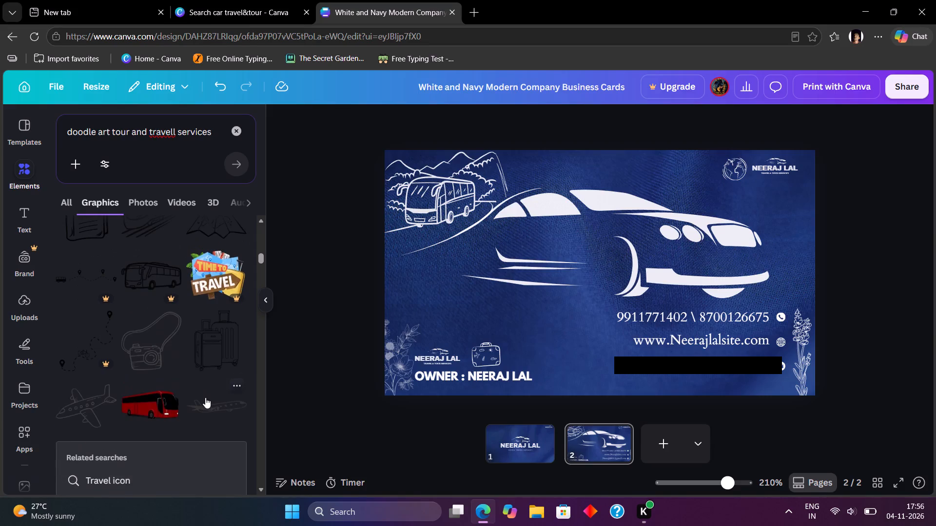
{"action": "scroll", "coordinate": [205, 397], "scroll_direction": "up", "scroll_amount": 2}
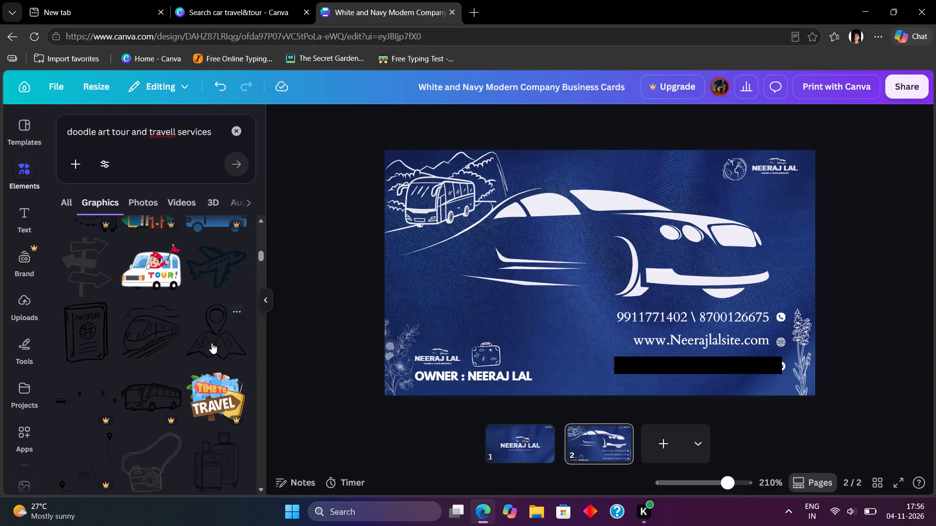
{"action": "scroll", "coordinate": [219, 347], "scroll_direction": "up", "scroll_amount": 2}
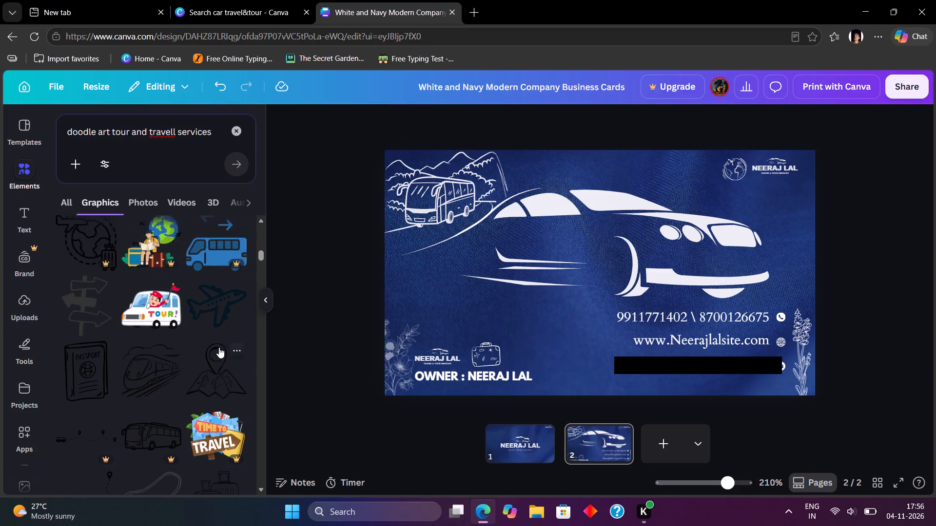
{"action": "scroll", "coordinate": [214, 349], "scroll_direction": "up", "scroll_amount": 6}
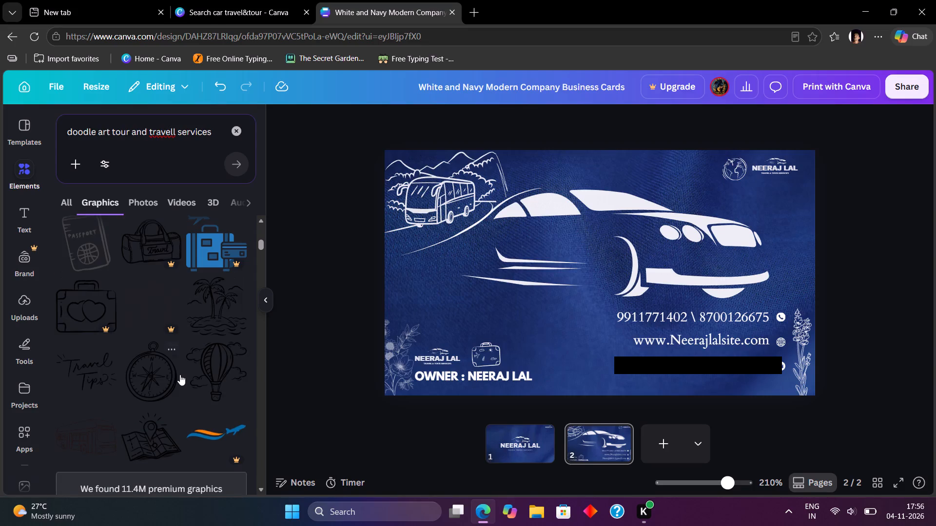
{"action": "scroll", "coordinate": [180, 375], "scroll_direction": "up", "scroll_amount": 4}
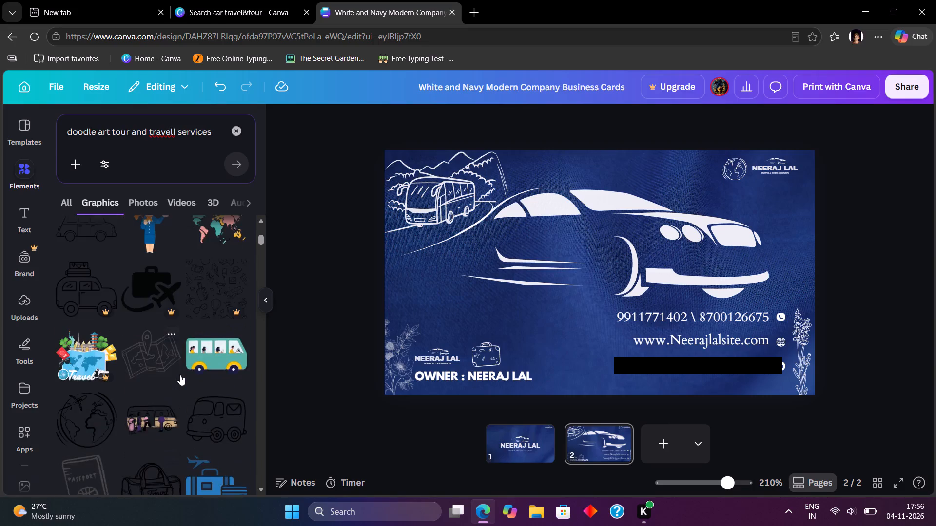
{"action": "scroll", "coordinate": [180, 375], "scroll_direction": "up", "scroll_amount": 11}
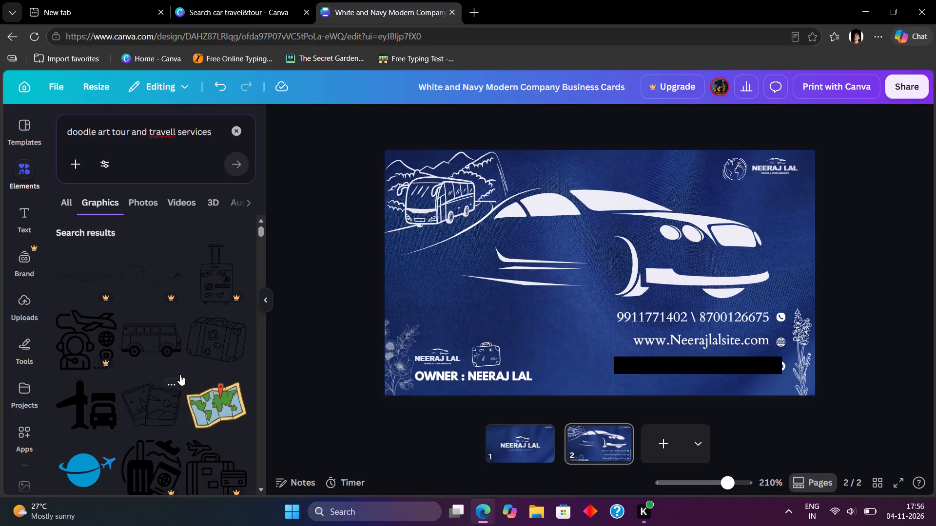
{"action": "left_click", "coordinate": [234, 351]}
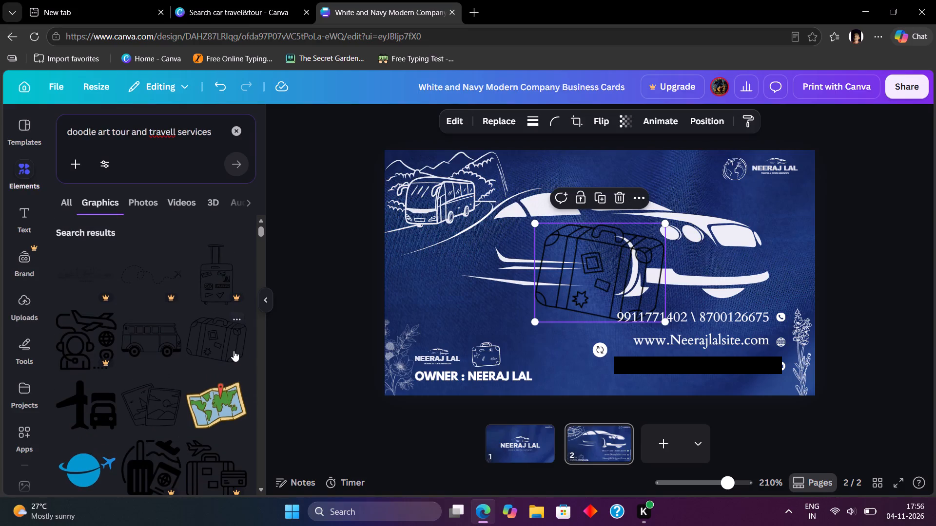
Shrink the angled suitcase doodle and place it against the white suitcase's right side, above the owner text.
{"action": "left_click_drag", "start_coordinate": [558, 289], "coordinate": [470, 348]}
{"action": "left_click_drag", "start_coordinate": [581, 280], "coordinate": [500, 342]}
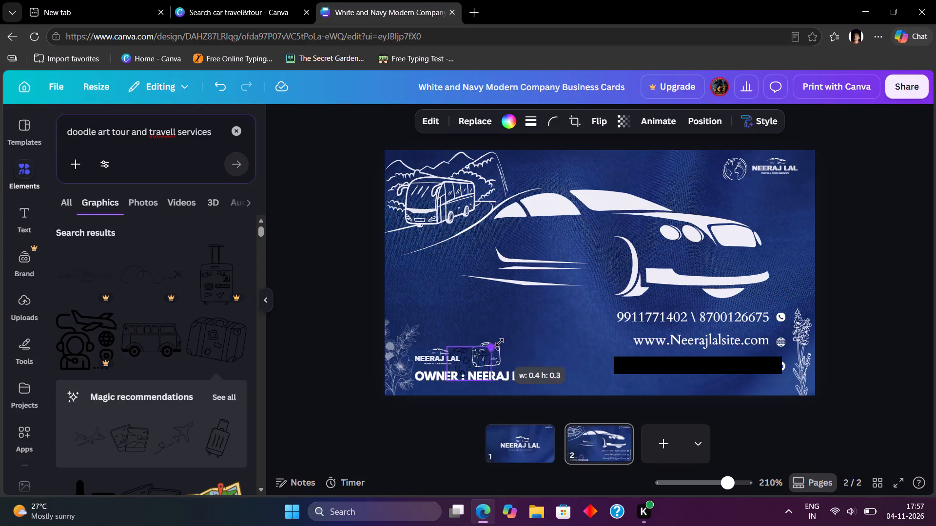
{"action": "left_click_drag", "start_coordinate": [500, 342], "coordinate": [514, 337]}
{"action": "left_click_drag", "start_coordinate": [468, 359], "coordinate": [507, 350]}
{"action": "left_click_drag", "start_coordinate": [547, 323], "coordinate": [517, 344]}
Recolor the angled suitcase doodle above the owner text on page 2 from the graphic colors to white.
{"action": "left_click", "coordinate": [503, 362]}
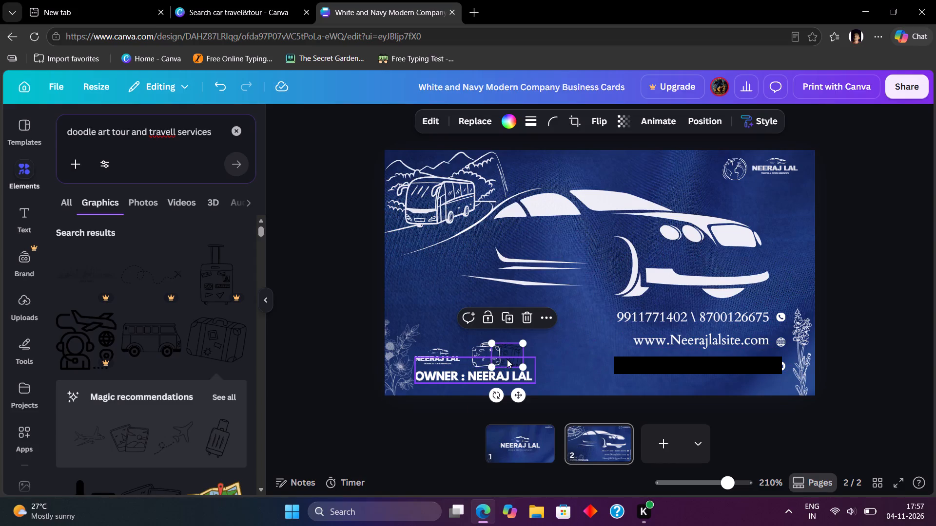
{"action": "left_click", "coordinate": [517, 122]}
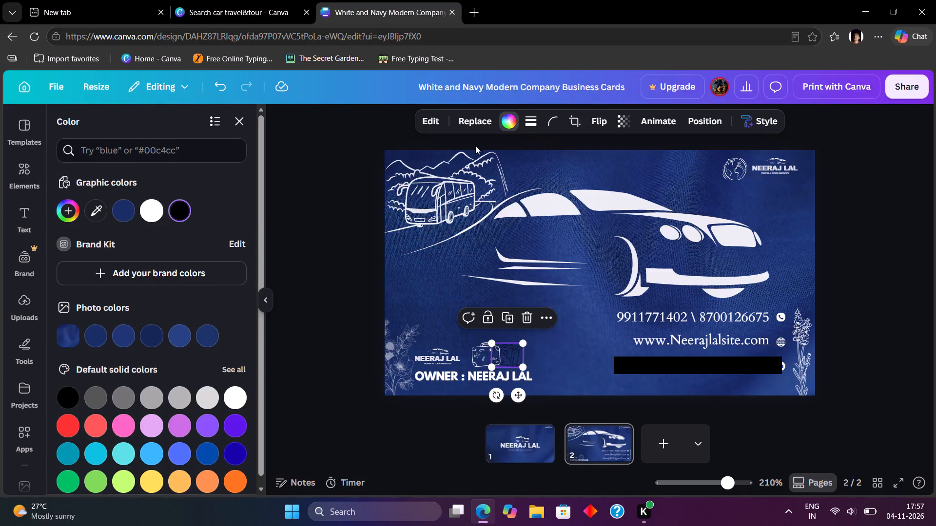
{"action": "left_click", "coordinate": [152, 205]}
{"action": "left_click", "coordinate": [248, 222]}
{"action": "left_click", "coordinate": [296, 246]}
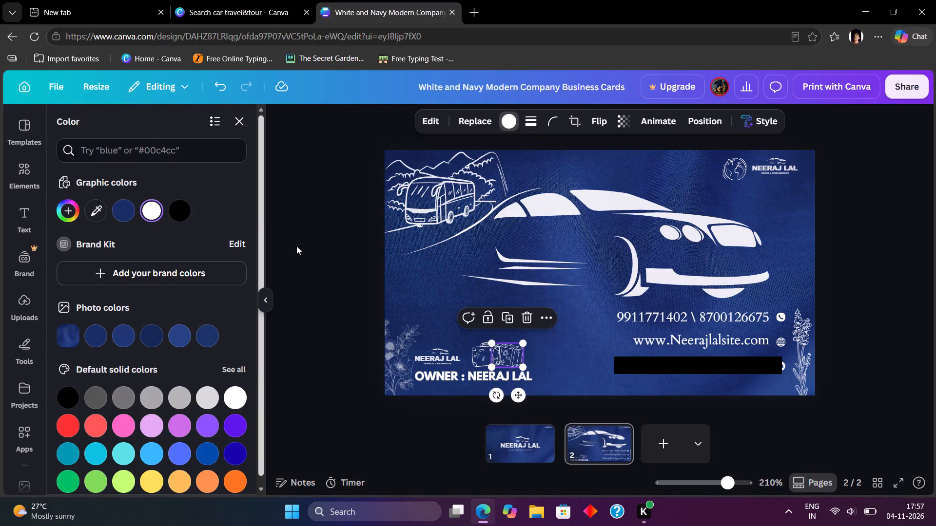
{"action": "left_click", "coordinate": [299, 246]}
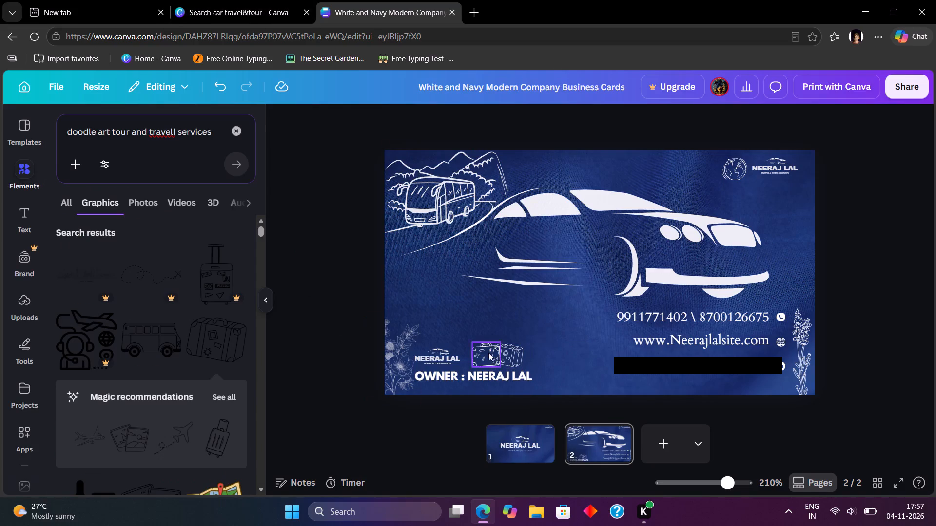
Set the angled suitcase doodle's transparency to 88.
{"action": "left_click", "coordinate": [509, 353]}
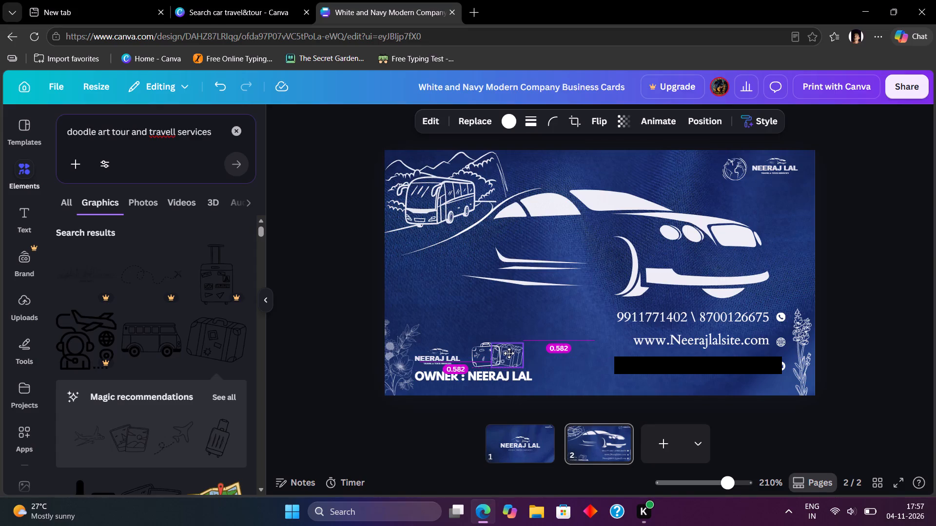
{"action": "left_click", "coordinate": [356, 346]}
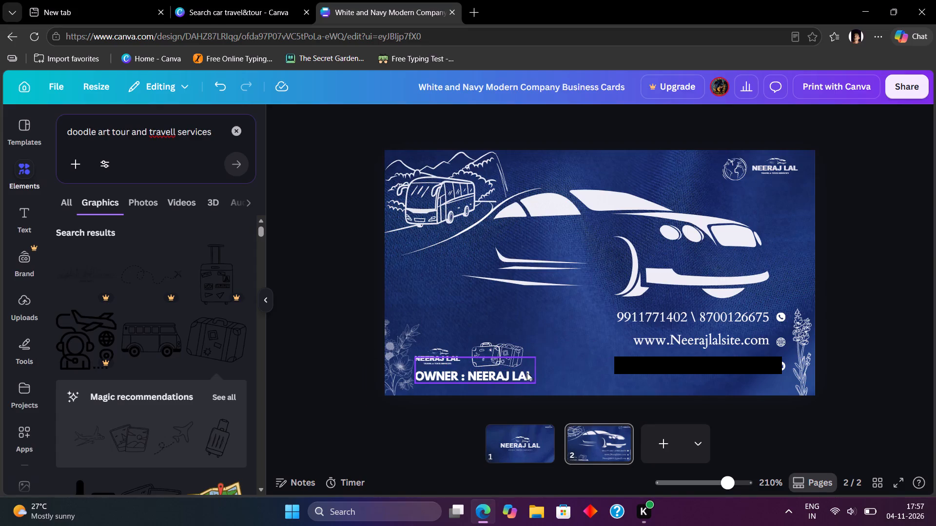
{"action": "left_click", "coordinate": [515, 357]}
{"action": "left_click", "coordinate": [507, 354]}
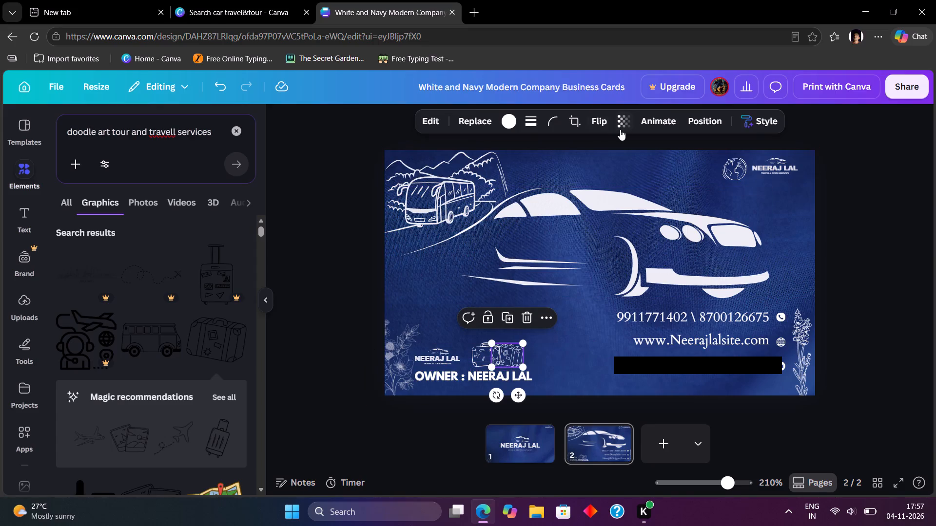
{"action": "left_click", "coordinate": [618, 125]}
{"action": "left_click", "coordinate": [643, 173]}
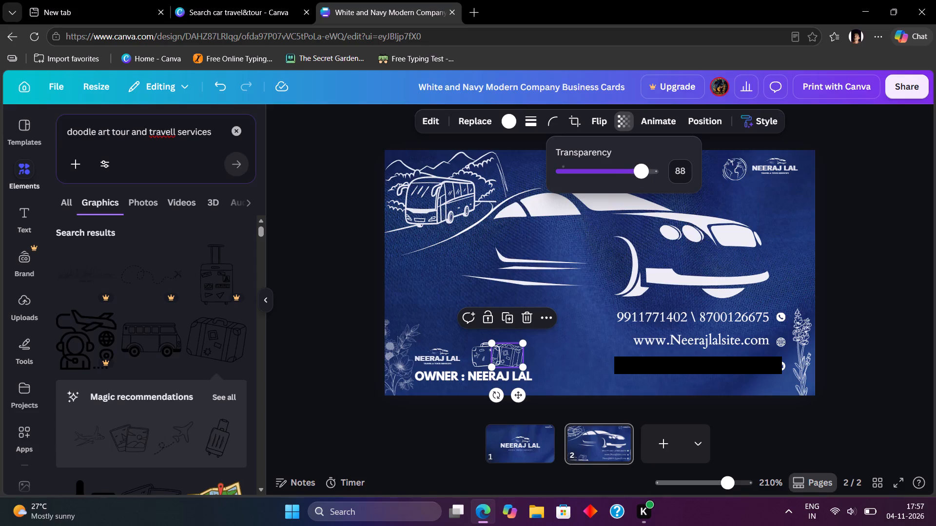
{"action": "left_click", "coordinate": [354, 313]}
{"action": "left_click", "coordinate": [349, 313]}
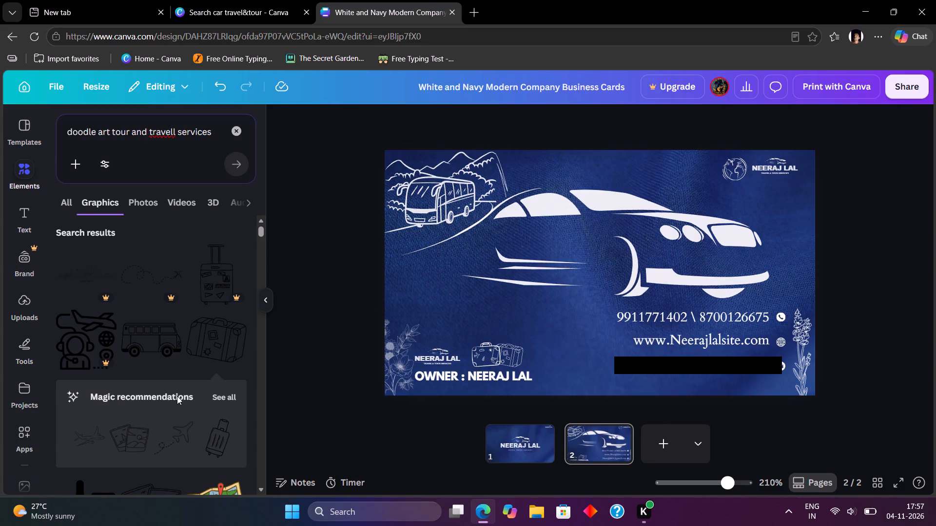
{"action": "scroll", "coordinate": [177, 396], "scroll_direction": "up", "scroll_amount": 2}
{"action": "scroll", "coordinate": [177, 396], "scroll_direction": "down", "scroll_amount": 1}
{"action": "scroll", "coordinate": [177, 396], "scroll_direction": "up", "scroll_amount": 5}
Enlarge the phone, website and email lines together with their icons to font size 8.3, and shift the block slightly left on page 2.
{"action": "left_click", "coordinate": [606, 312]}
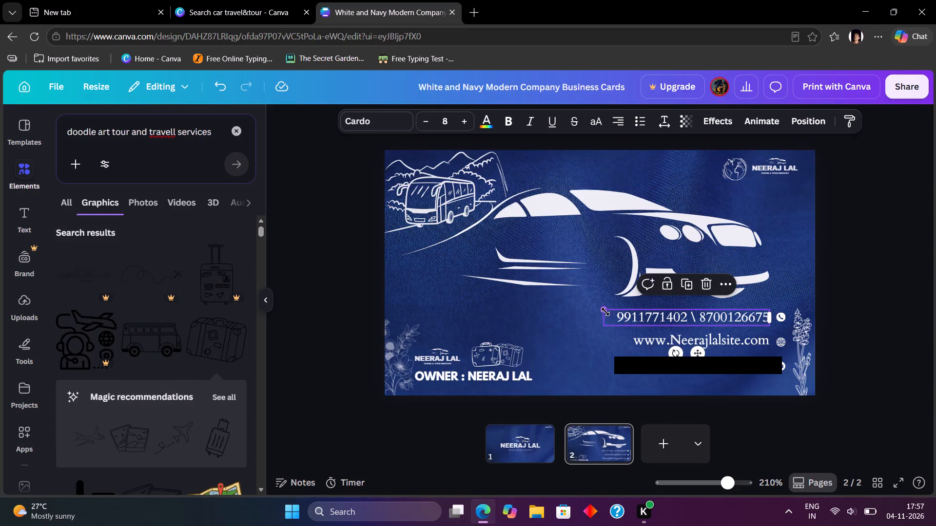
{"action": "left_click_drag", "start_coordinate": [575, 315], "coordinate": [746, 374]}
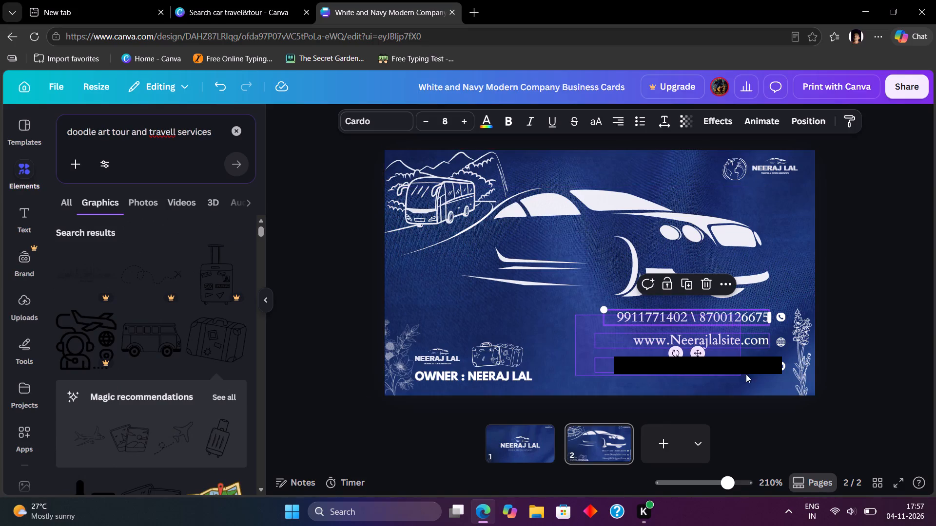
{"action": "left_click_drag", "start_coordinate": [746, 374], "coordinate": [785, 362]}
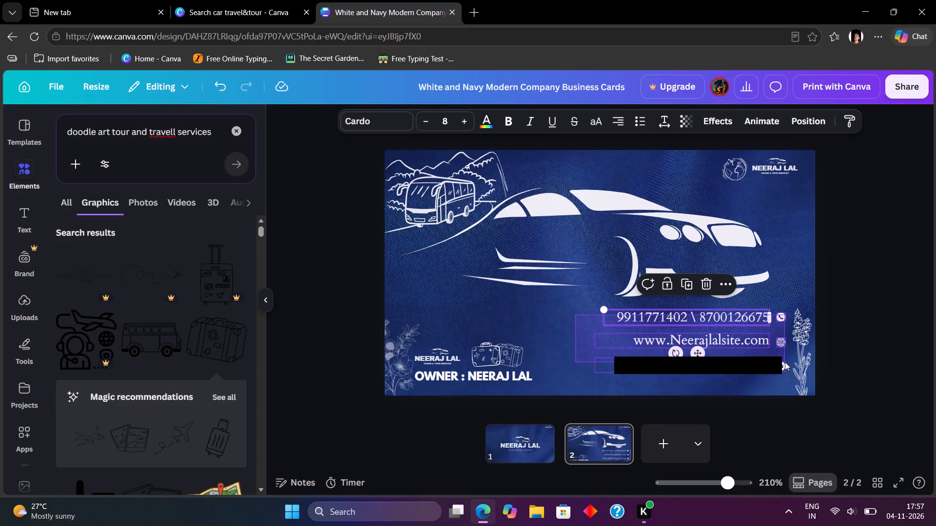
{"action": "left_click_drag", "start_coordinate": [785, 362], "coordinate": [785, 368]}
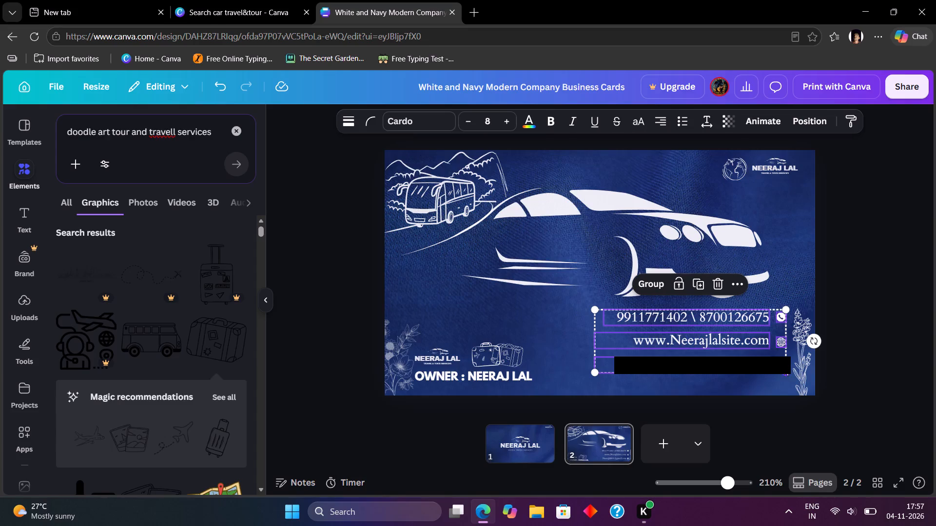
{"action": "left_click", "coordinate": [732, 343]}
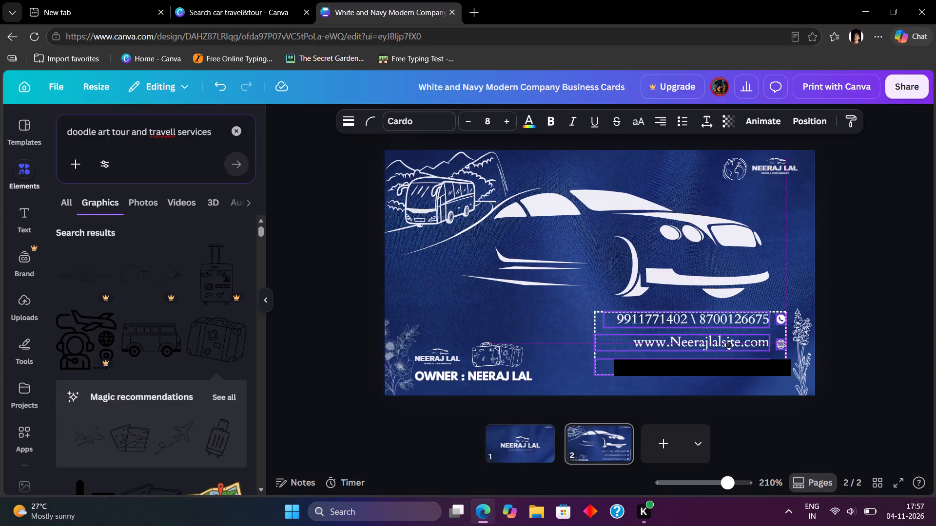
{"action": "left_click_drag", "start_coordinate": [596, 370], "coordinate": [589, 372]}
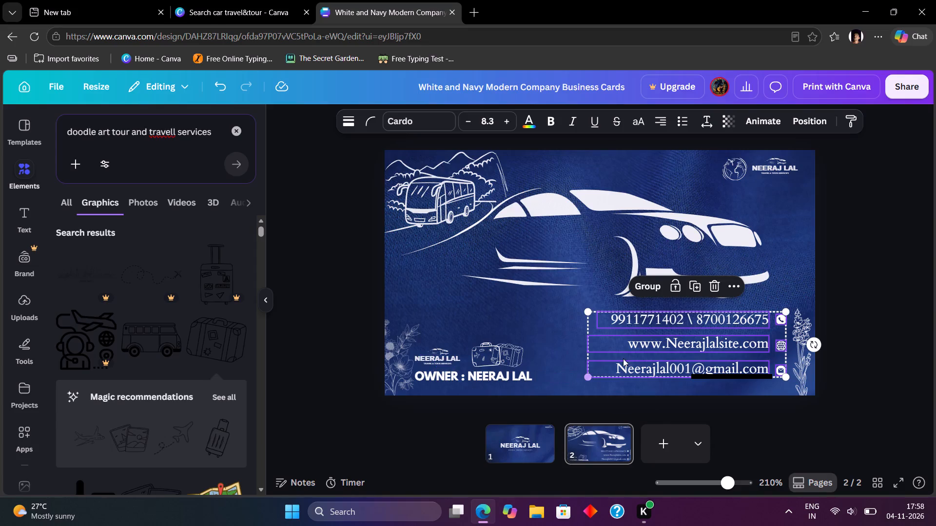
{"action": "left_click", "coordinate": [657, 357]}
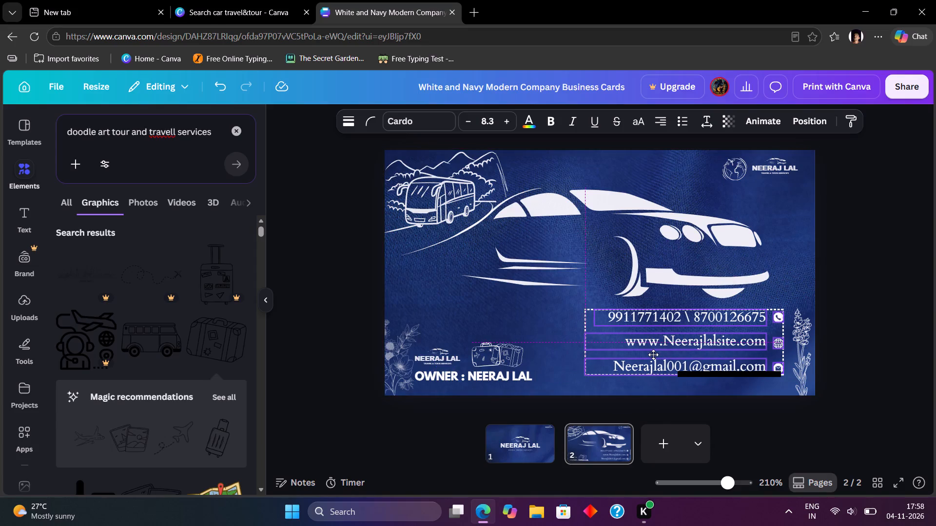
{"action": "left_click", "coordinate": [340, 323]}
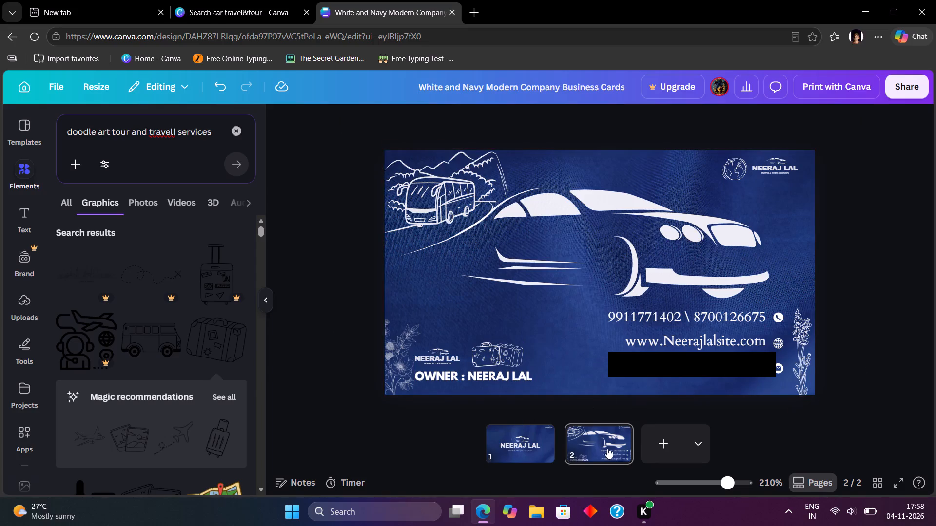
Compare the page 1 logo side with the page 2 contact side of the card, ending on page 2.
{"action": "left_click", "coordinate": [537, 446]}
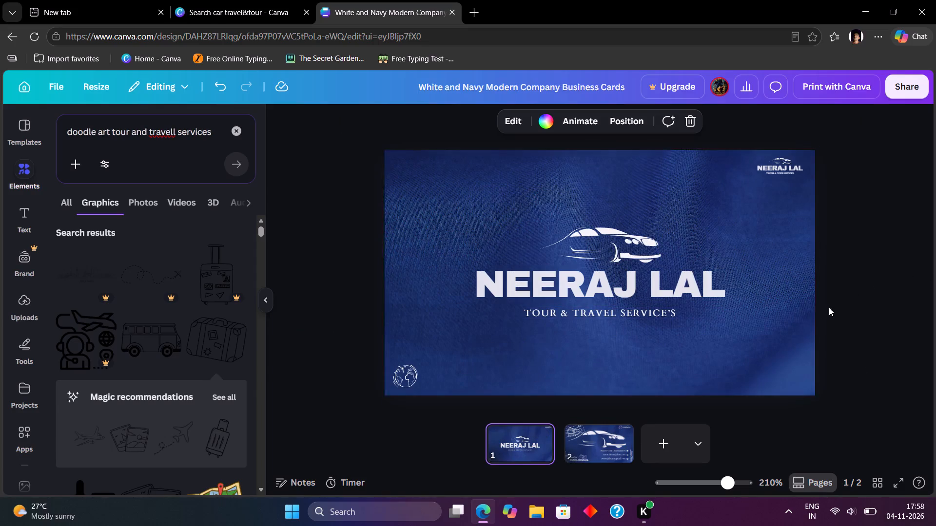
{"action": "left_click", "coordinate": [591, 440]}
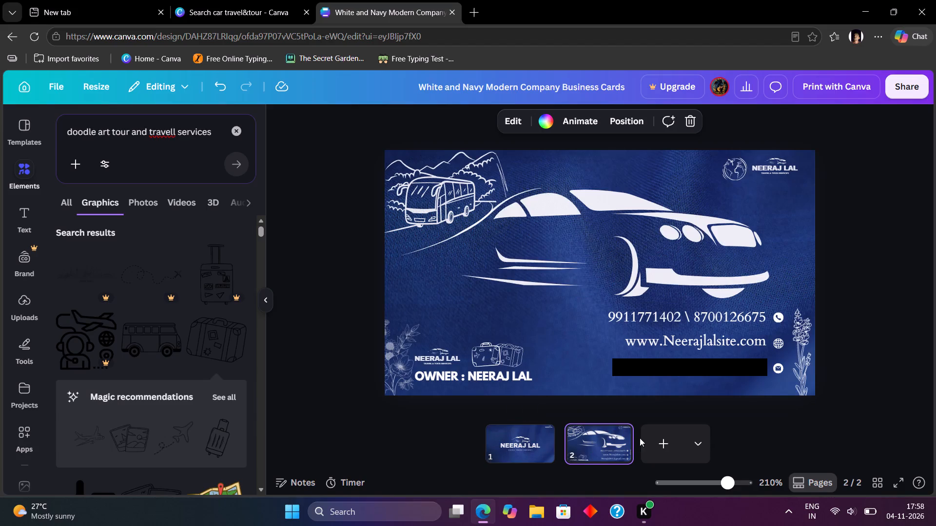
{"action": "left_click", "coordinate": [535, 443]}
{"action": "left_click", "coordinate": [615, 444]}
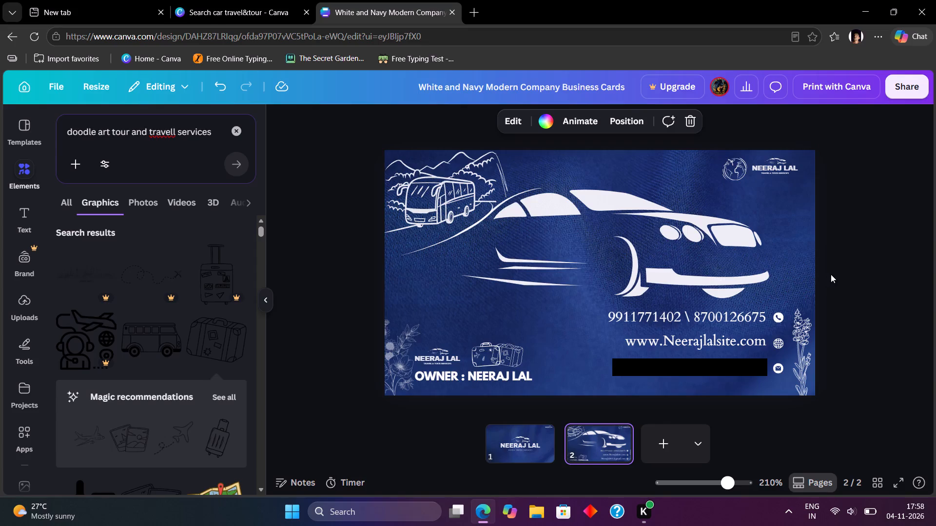
{"action": "left_click", "coordinate": [603, 436]}
{"action": "left_click", "coordinate": [522, 439]}
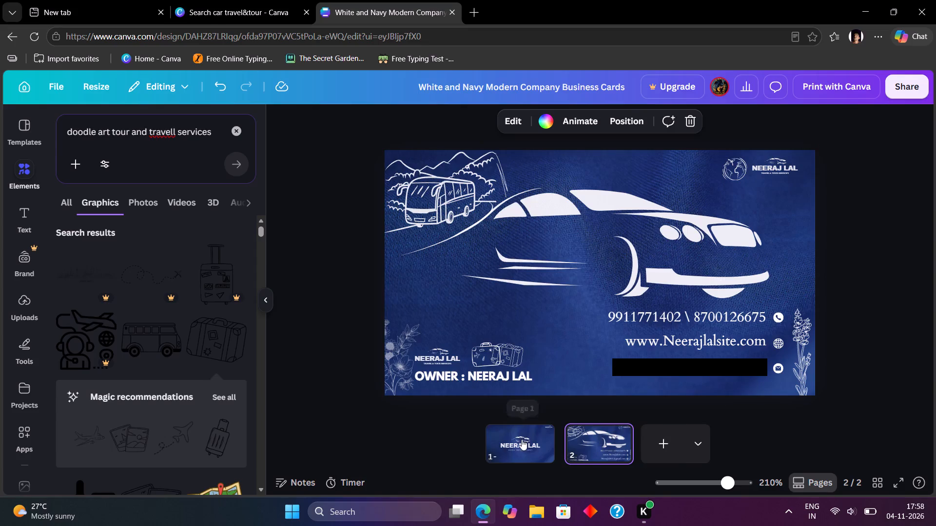
{"action": "left_click", "coordinate": [574, 450]}
{"action": "left_click", "coordinate": [523, 442]}
{"action": "left_click", "coordinate": [585, 445]}
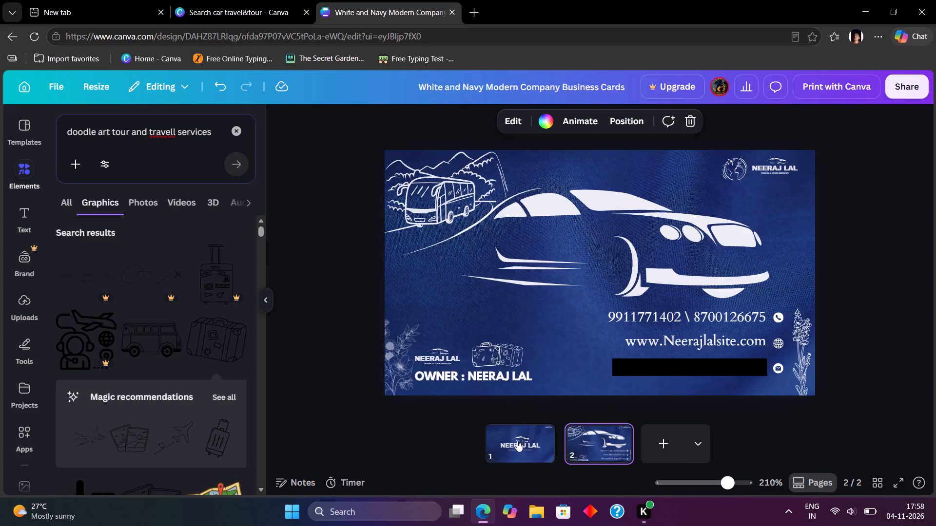
{"action": "left_click", "coordinate": [517, 441]}
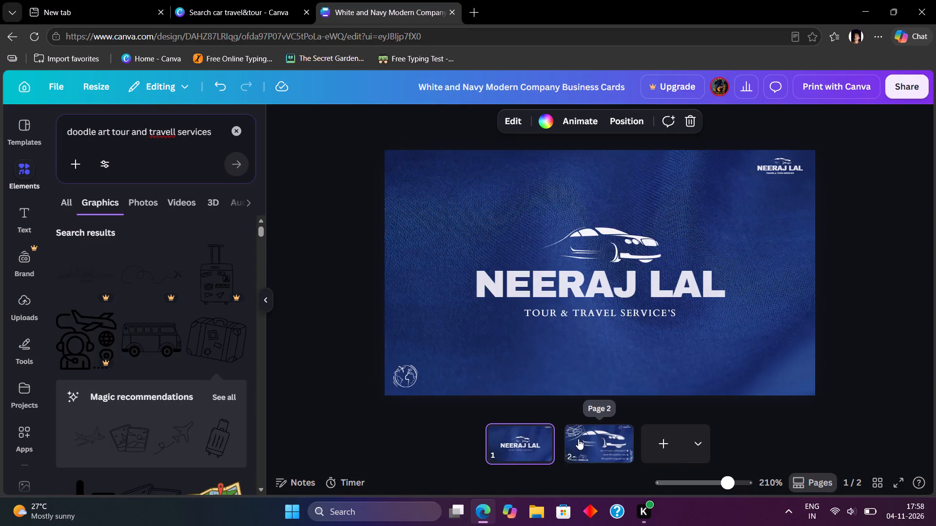
{"action": "left_click", "coordinate": [578, 439]}
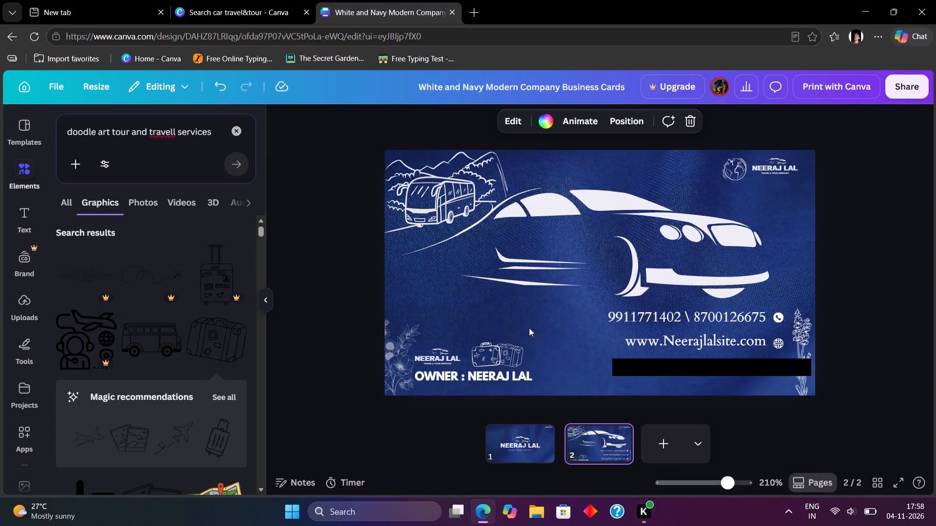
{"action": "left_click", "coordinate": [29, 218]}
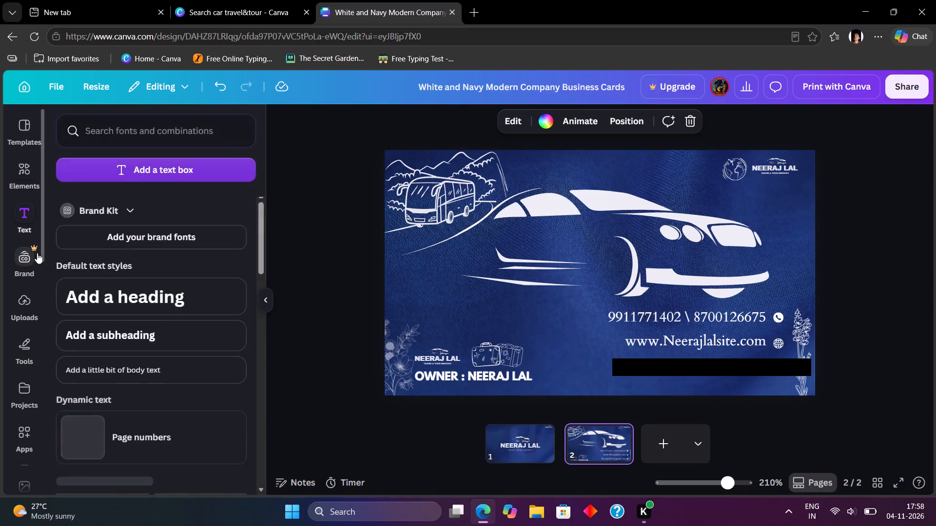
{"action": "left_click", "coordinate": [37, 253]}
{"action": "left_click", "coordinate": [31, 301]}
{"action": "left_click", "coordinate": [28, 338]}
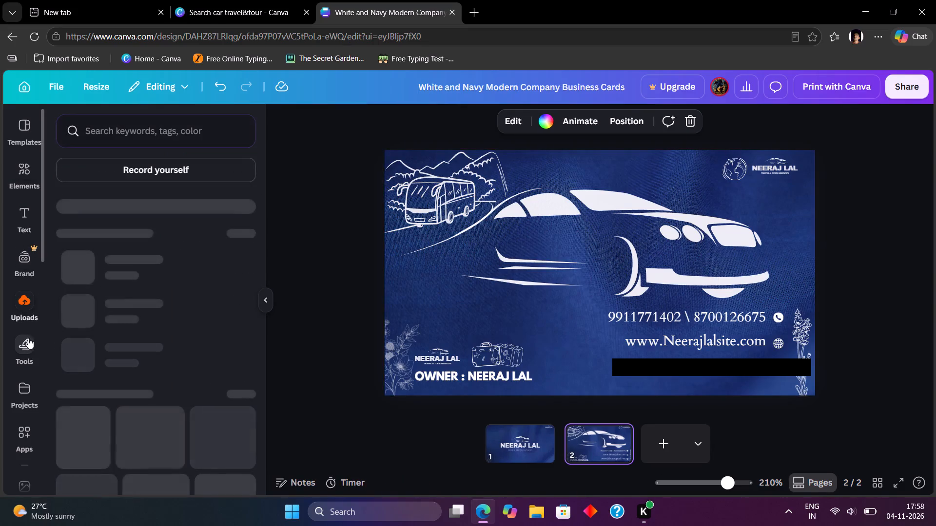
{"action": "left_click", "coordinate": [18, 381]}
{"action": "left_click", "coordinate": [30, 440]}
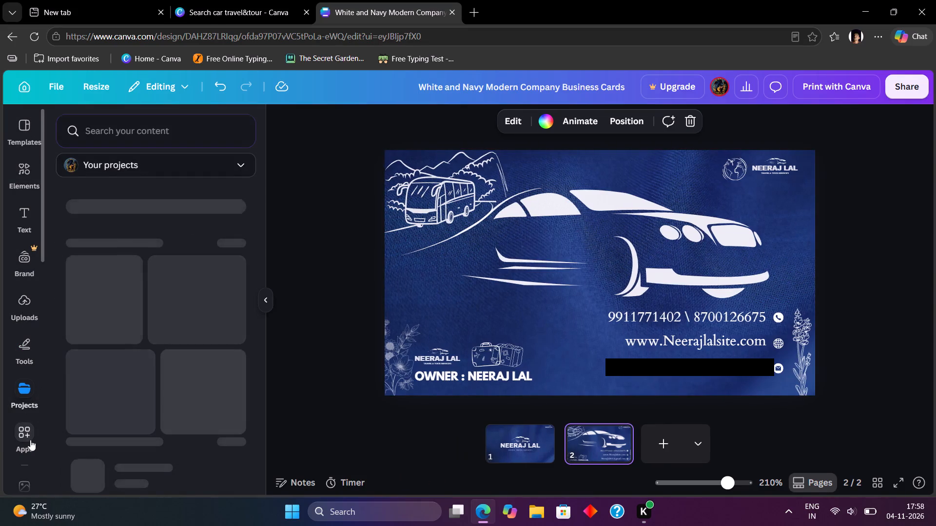
Browse the recommended and trending photos in the photo library for an image that suits the travel card.
{"action": "left_click", "coordinate": [21, 482]}
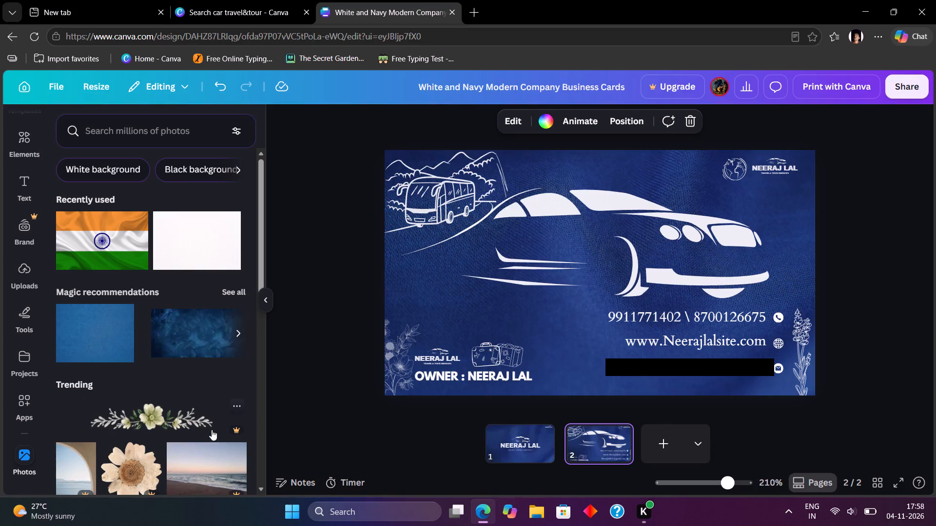
{"action": "scroll", "coordinate": [204, 396], "scroll_direction": "down", "scroll_amount": 7}
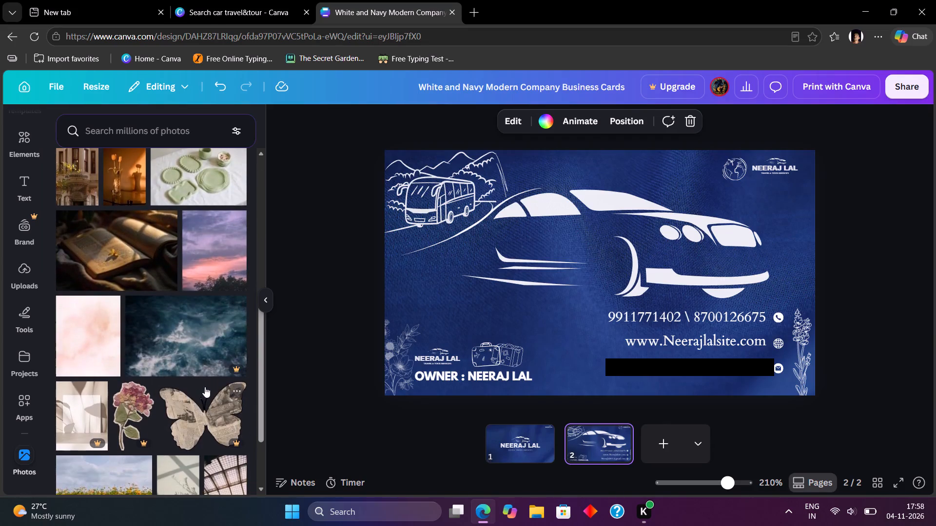
{"action": "scroll", "coordinate": [205, 387], "scroll_direction": "down", "scroll_amount": 10}
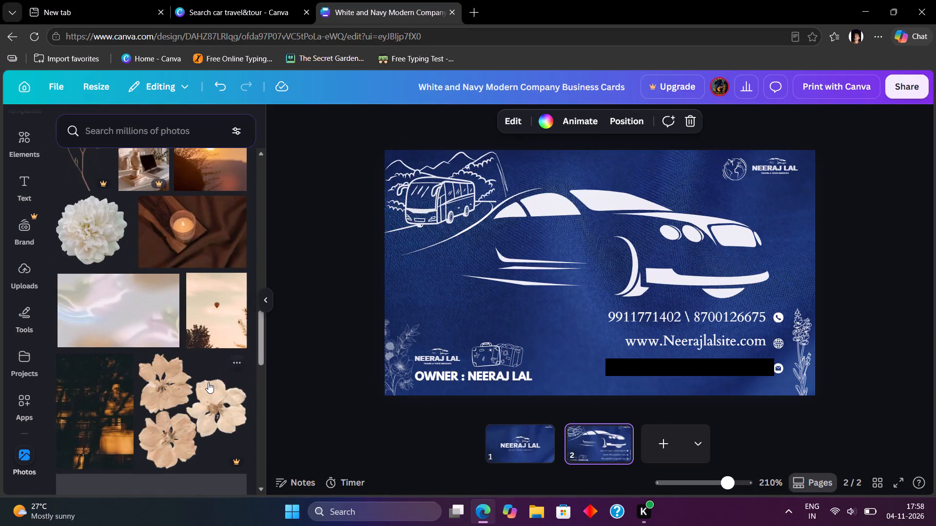
{"action": "scroll", "coordinate": [208, 382], "scroll_direction": "down", "scroll_amount": 11}
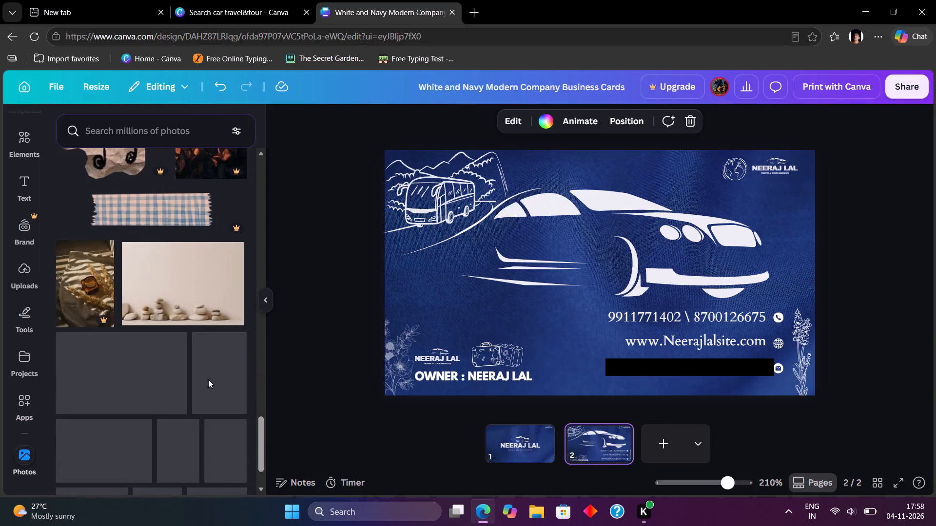
{"action": "scroll", "coordinate": [208, 379], "scroll_direction": "down", "scroll_amount": 7}
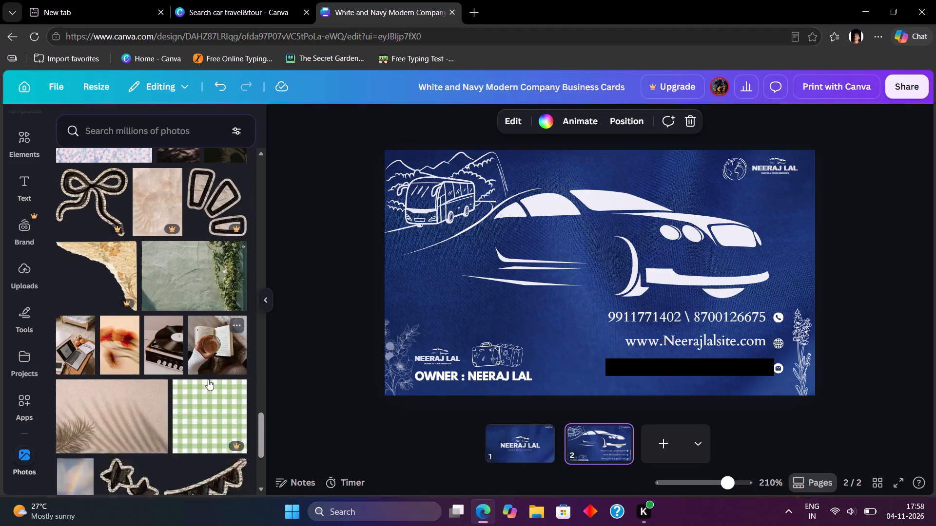
{"action": "scroll", "coordinate": [208, 379], "scroll_direction": "down", "scroll_amount": 7}
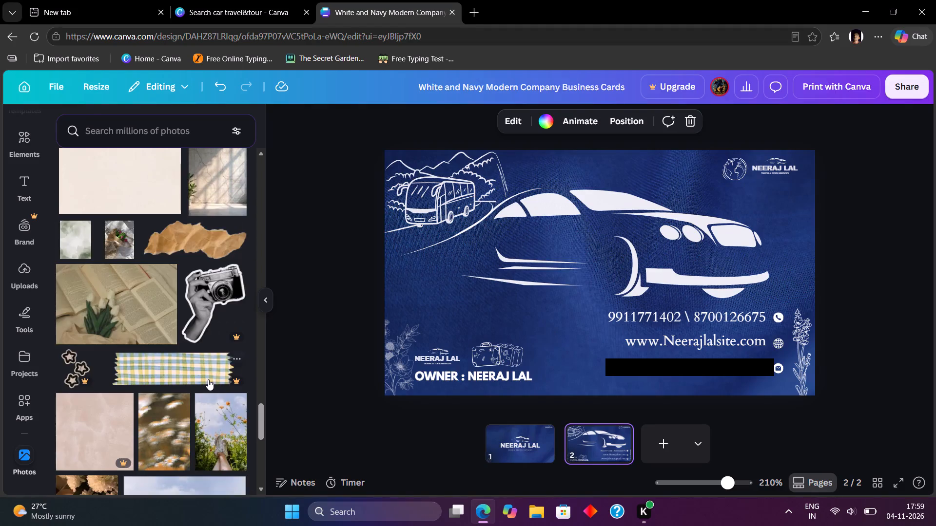
{"action": "scroll", "coordinate": [208, 379], "scroll_direction": "up", "scroll_amount": 17}
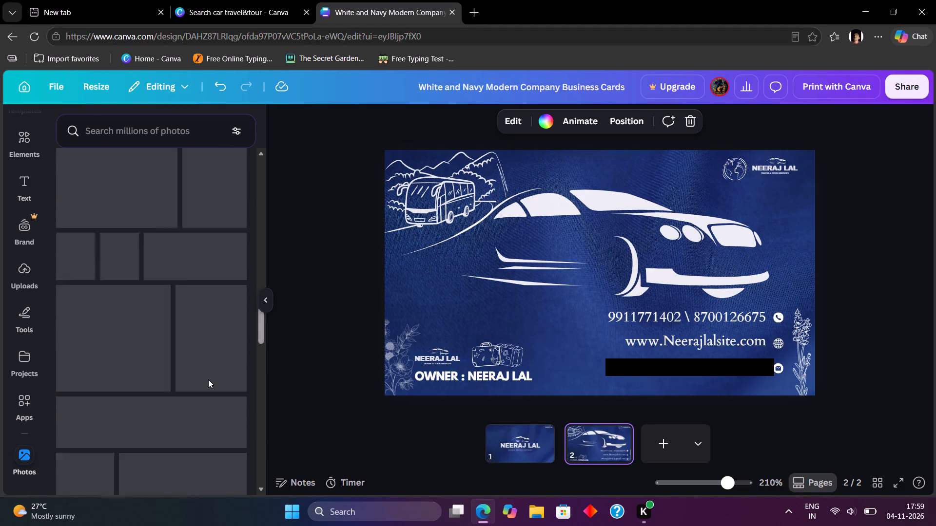
{"action": "scroll", "coordinate": [208, 379], "scroll_direction": "up", "scroll_amount": 9}
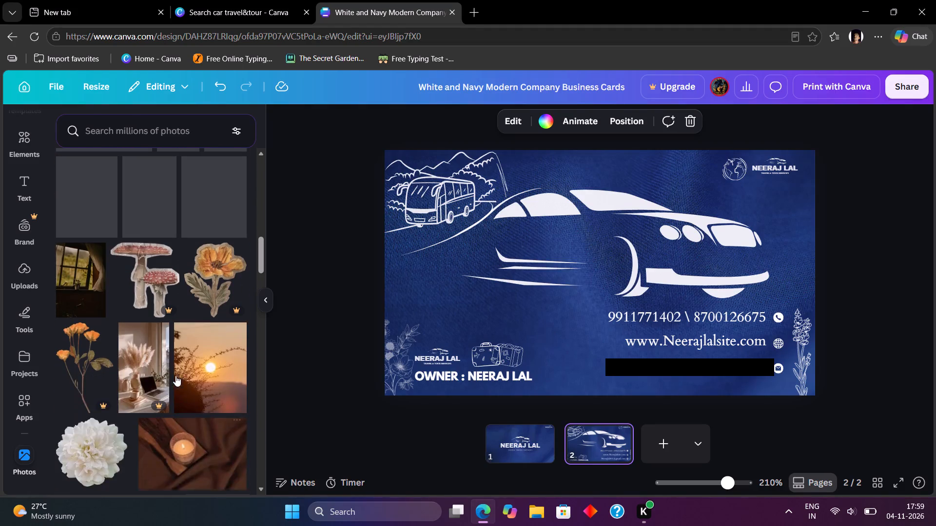
{"action": "scroll", "coordinate": [121, 401], "scroll_direction": "up", "scroll_amount": 8}
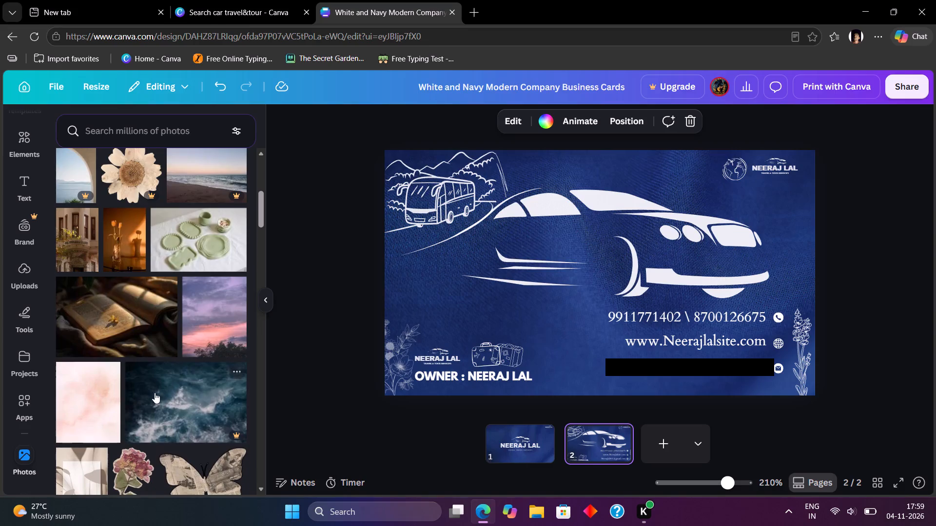
{"action": "scroll", "coordinate": [155, 393], "scroll_direction": "up", "scroll_amount": 8}
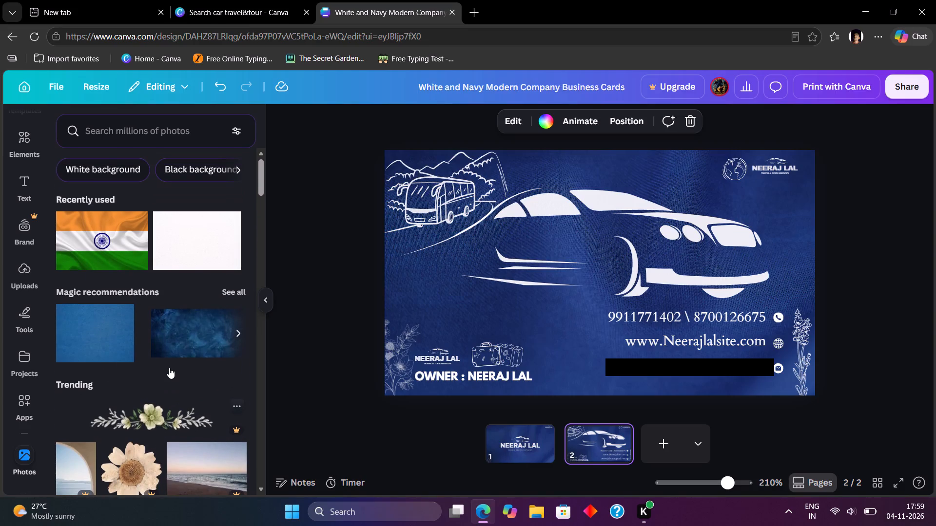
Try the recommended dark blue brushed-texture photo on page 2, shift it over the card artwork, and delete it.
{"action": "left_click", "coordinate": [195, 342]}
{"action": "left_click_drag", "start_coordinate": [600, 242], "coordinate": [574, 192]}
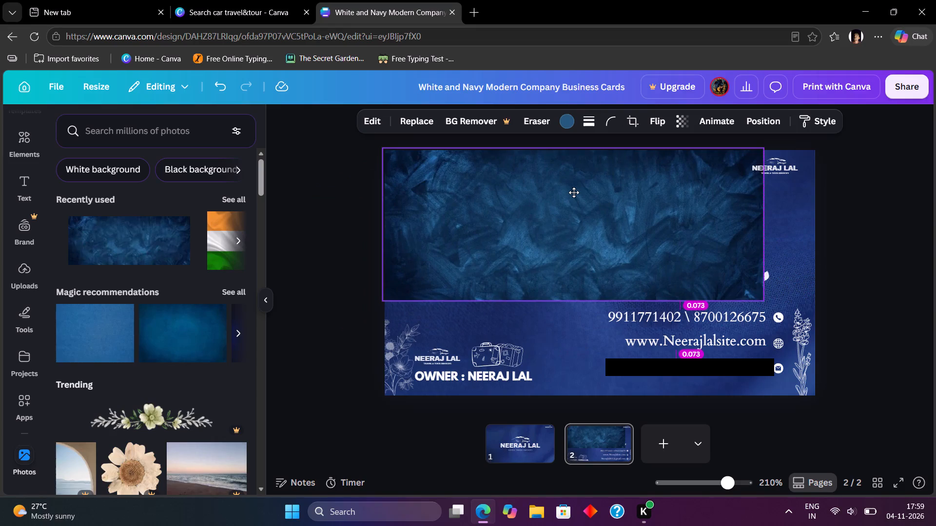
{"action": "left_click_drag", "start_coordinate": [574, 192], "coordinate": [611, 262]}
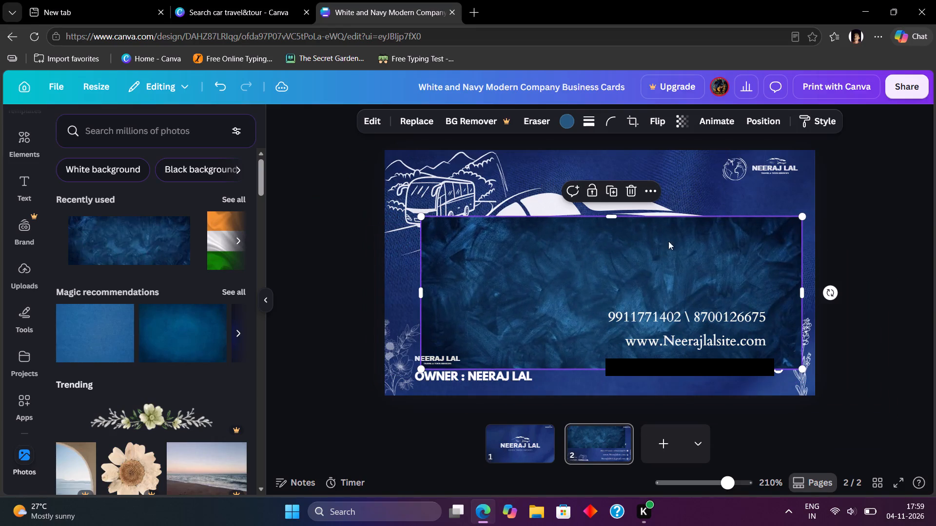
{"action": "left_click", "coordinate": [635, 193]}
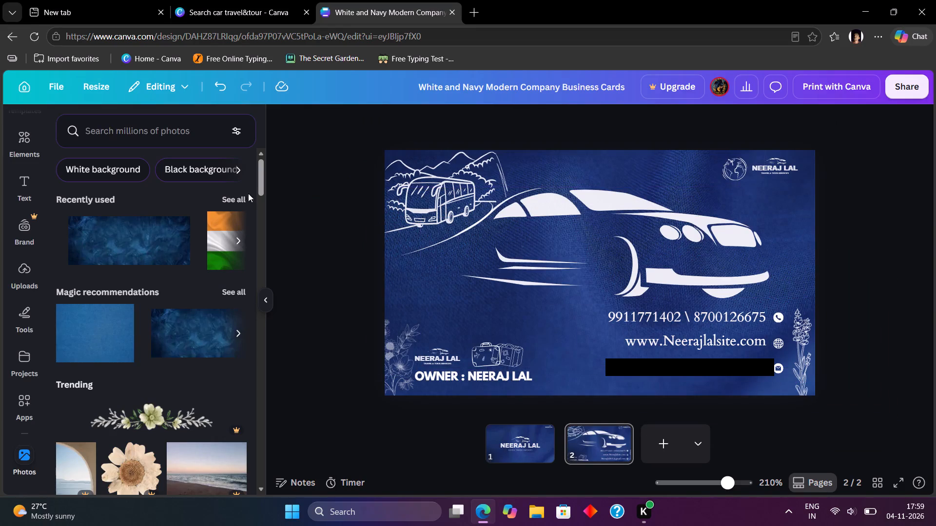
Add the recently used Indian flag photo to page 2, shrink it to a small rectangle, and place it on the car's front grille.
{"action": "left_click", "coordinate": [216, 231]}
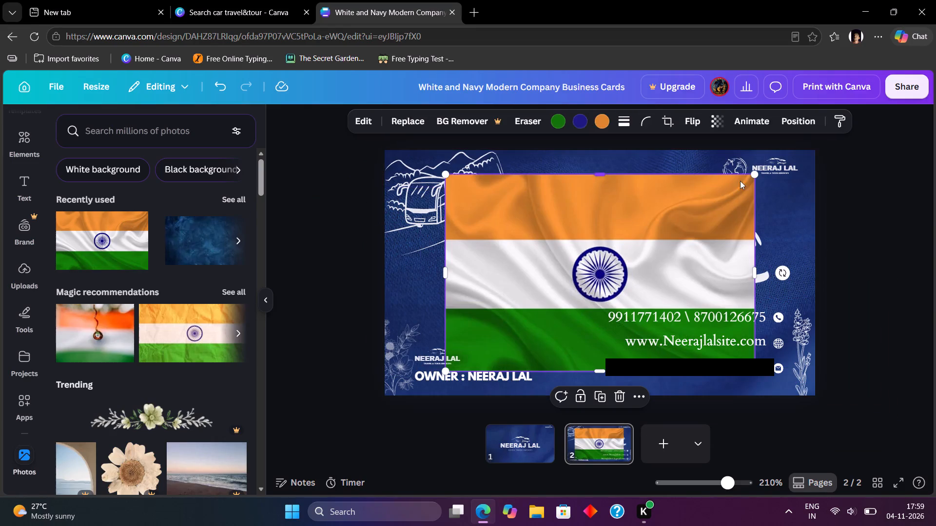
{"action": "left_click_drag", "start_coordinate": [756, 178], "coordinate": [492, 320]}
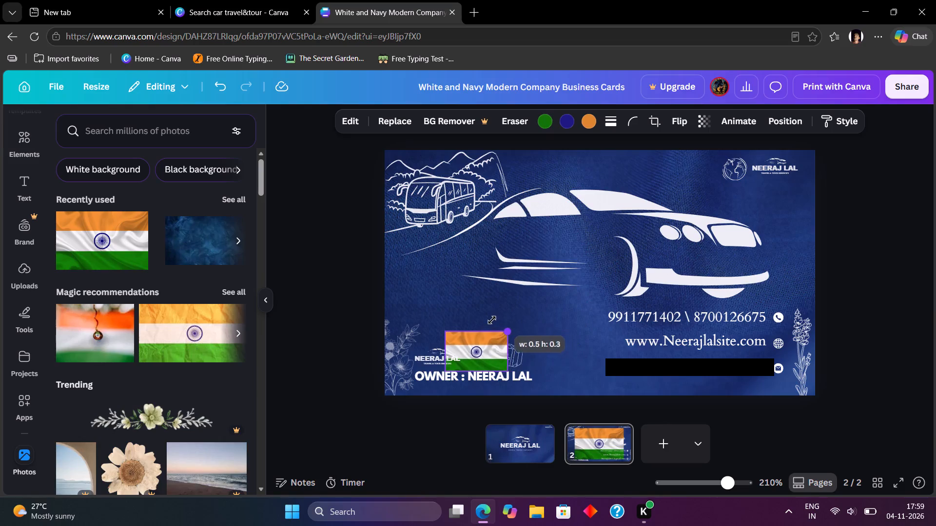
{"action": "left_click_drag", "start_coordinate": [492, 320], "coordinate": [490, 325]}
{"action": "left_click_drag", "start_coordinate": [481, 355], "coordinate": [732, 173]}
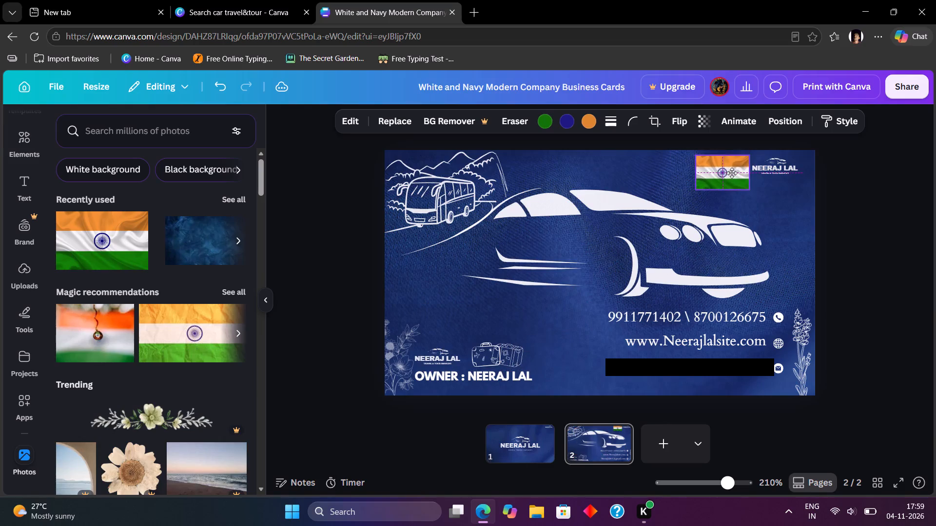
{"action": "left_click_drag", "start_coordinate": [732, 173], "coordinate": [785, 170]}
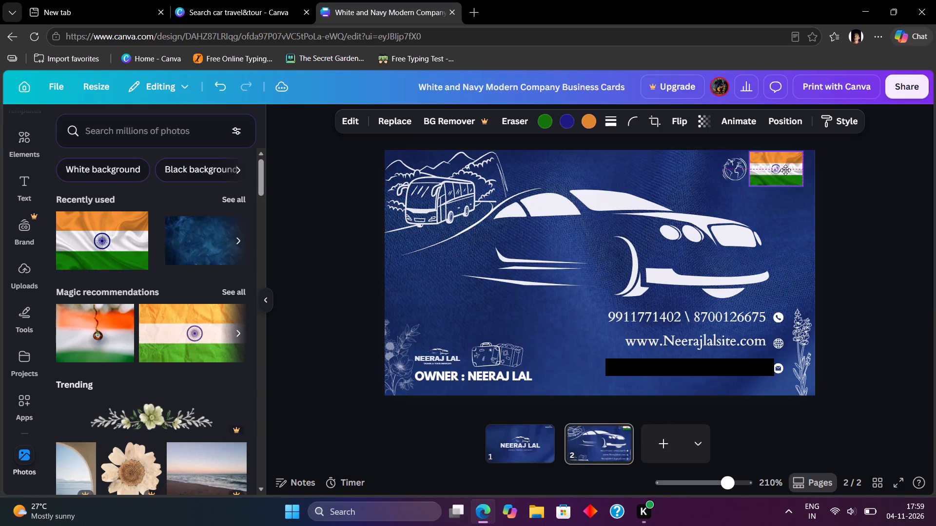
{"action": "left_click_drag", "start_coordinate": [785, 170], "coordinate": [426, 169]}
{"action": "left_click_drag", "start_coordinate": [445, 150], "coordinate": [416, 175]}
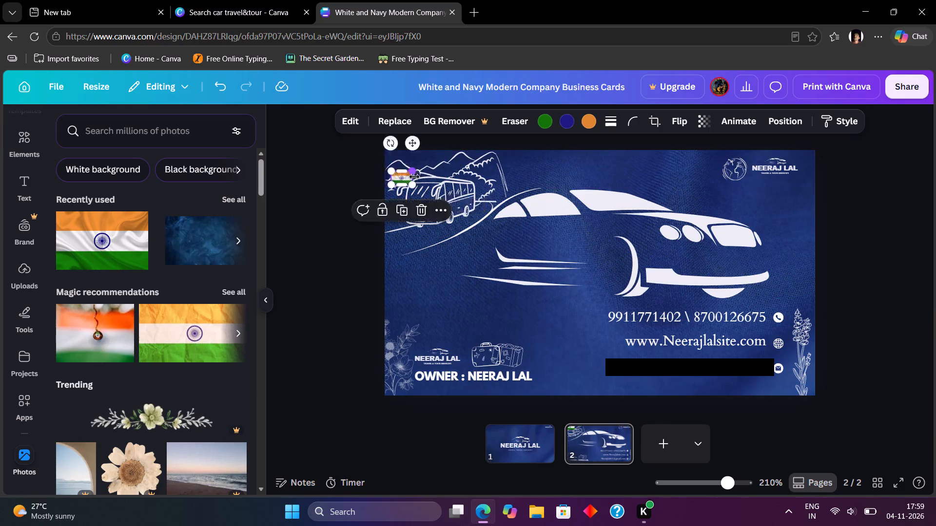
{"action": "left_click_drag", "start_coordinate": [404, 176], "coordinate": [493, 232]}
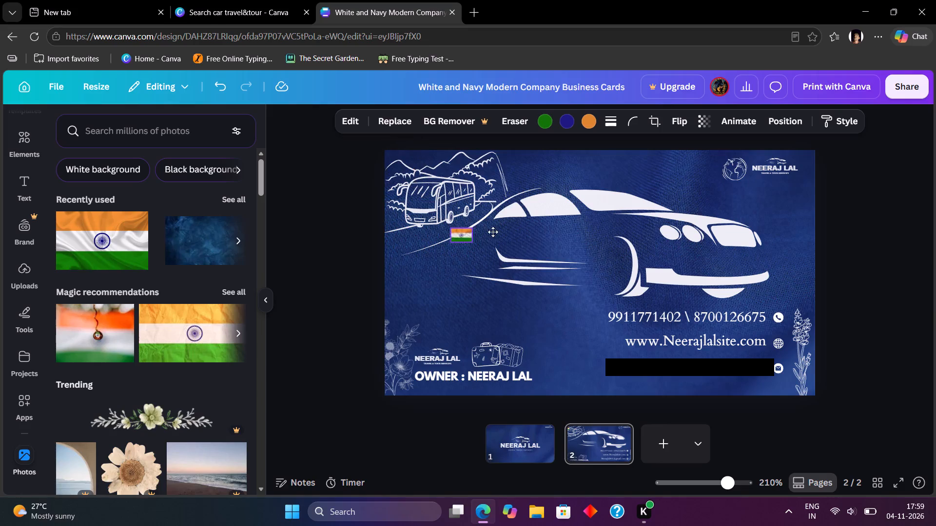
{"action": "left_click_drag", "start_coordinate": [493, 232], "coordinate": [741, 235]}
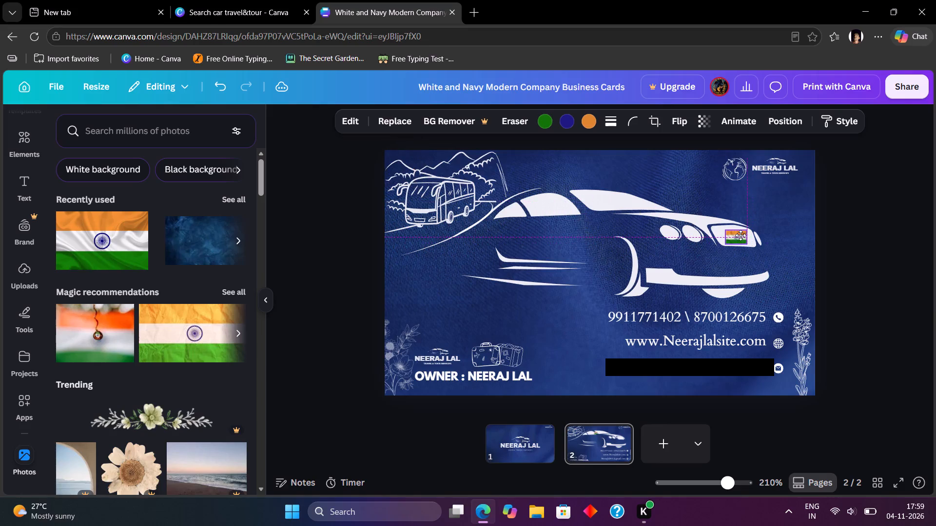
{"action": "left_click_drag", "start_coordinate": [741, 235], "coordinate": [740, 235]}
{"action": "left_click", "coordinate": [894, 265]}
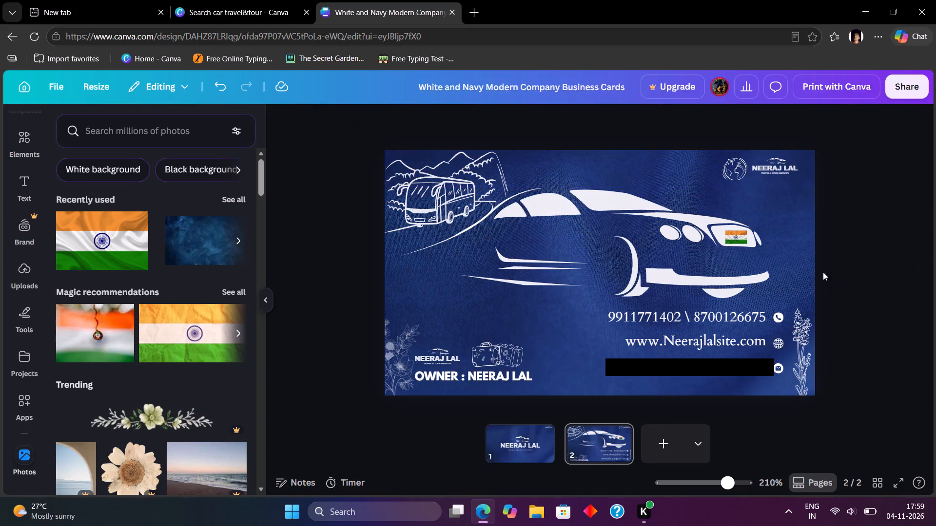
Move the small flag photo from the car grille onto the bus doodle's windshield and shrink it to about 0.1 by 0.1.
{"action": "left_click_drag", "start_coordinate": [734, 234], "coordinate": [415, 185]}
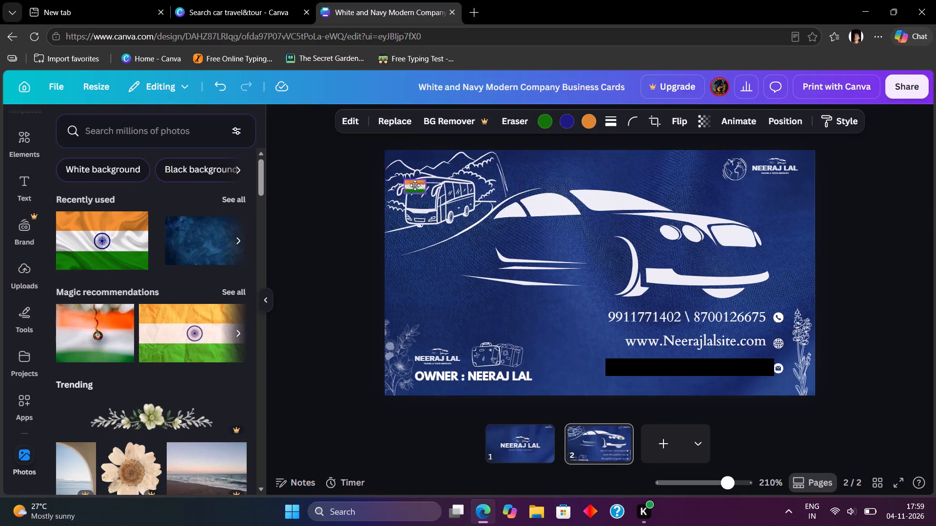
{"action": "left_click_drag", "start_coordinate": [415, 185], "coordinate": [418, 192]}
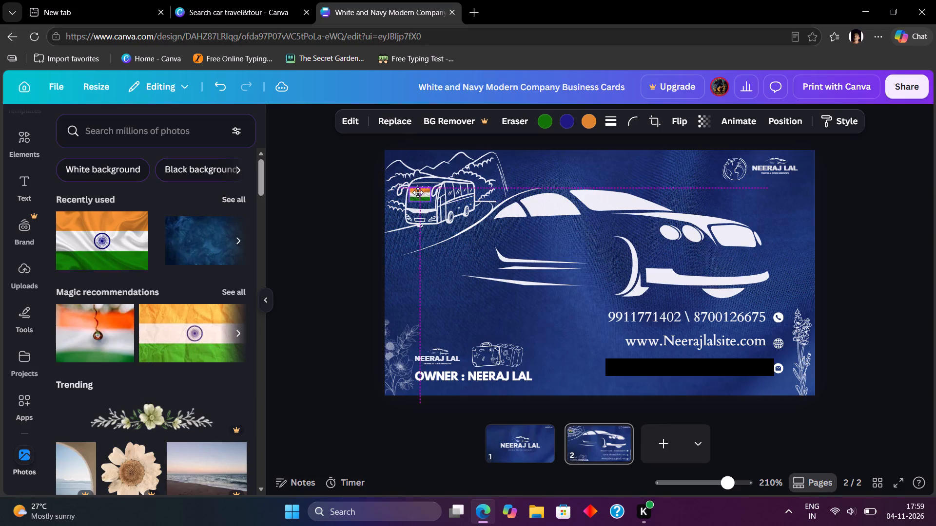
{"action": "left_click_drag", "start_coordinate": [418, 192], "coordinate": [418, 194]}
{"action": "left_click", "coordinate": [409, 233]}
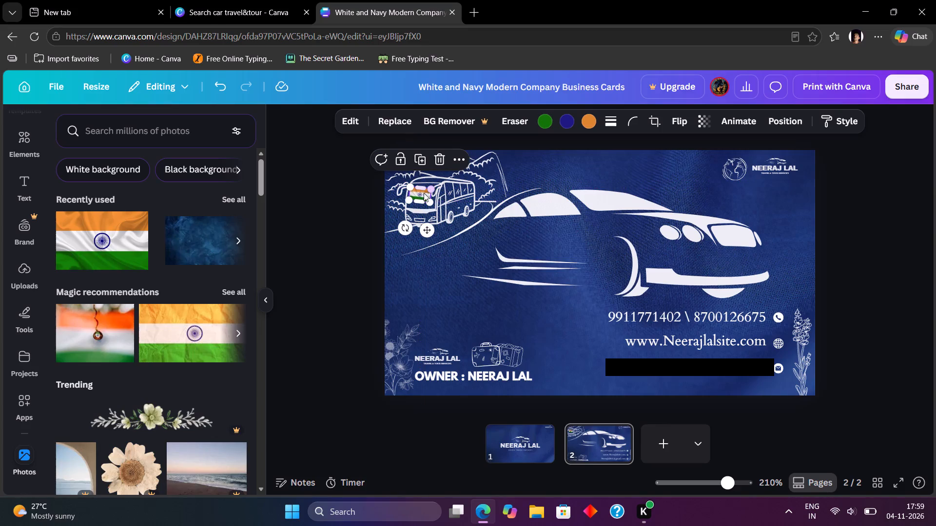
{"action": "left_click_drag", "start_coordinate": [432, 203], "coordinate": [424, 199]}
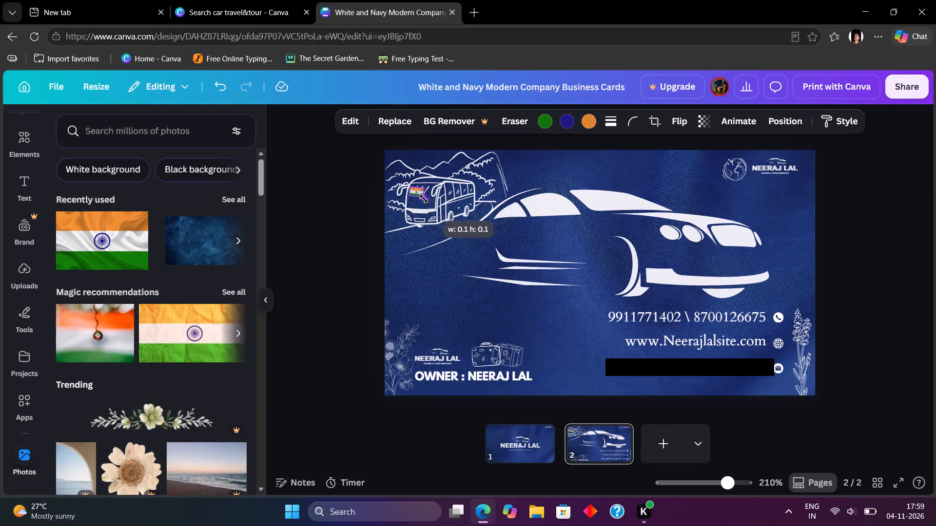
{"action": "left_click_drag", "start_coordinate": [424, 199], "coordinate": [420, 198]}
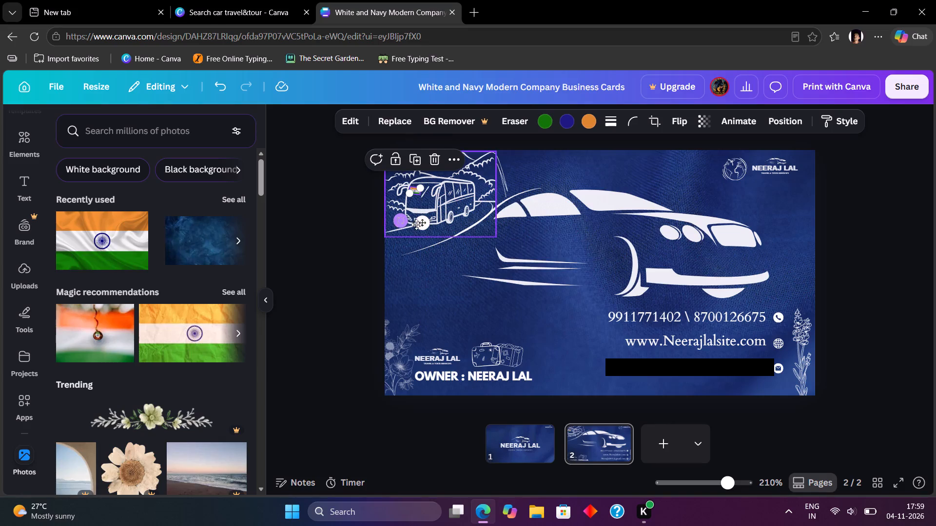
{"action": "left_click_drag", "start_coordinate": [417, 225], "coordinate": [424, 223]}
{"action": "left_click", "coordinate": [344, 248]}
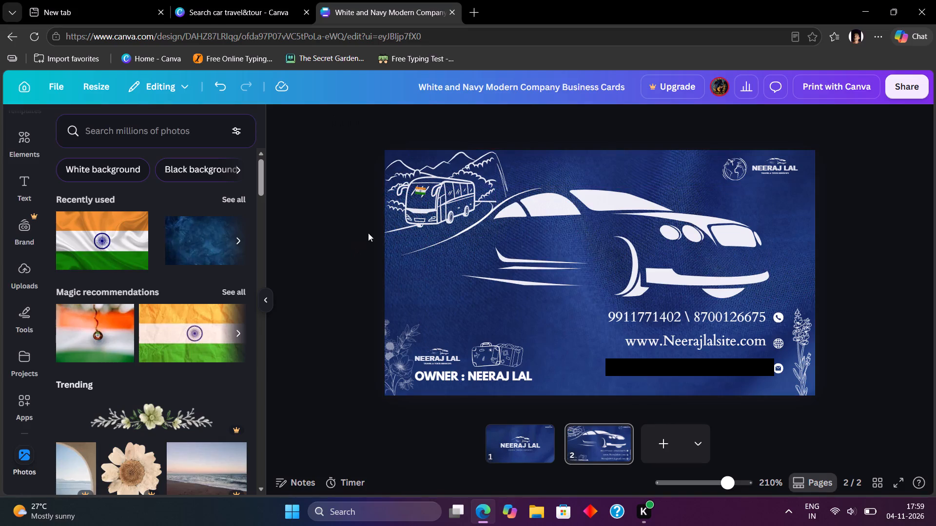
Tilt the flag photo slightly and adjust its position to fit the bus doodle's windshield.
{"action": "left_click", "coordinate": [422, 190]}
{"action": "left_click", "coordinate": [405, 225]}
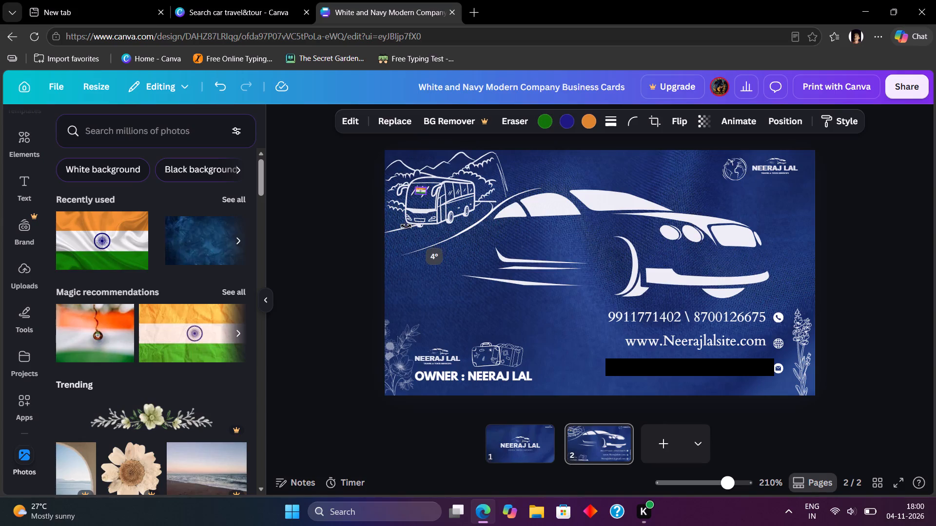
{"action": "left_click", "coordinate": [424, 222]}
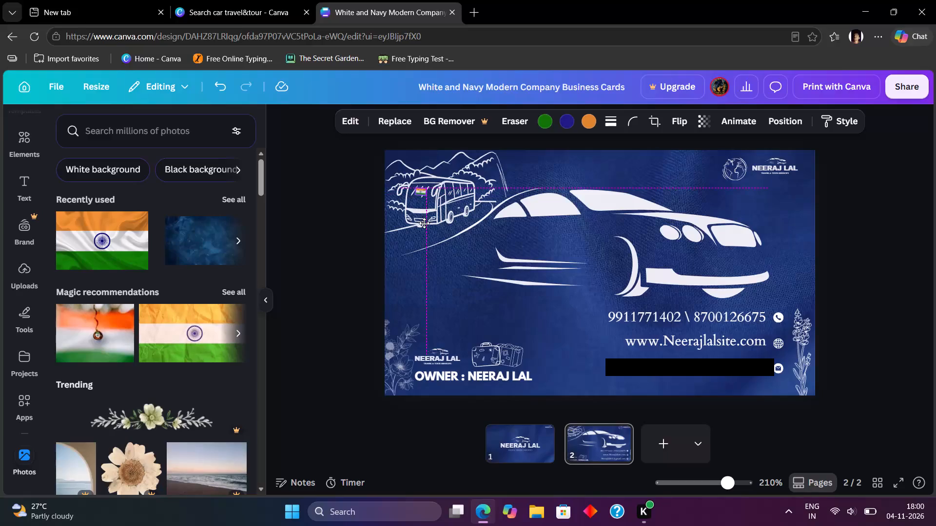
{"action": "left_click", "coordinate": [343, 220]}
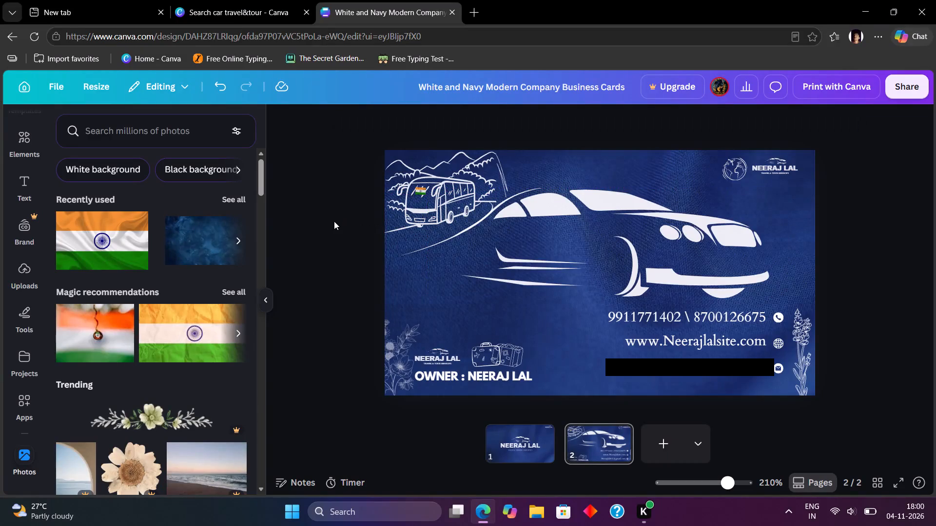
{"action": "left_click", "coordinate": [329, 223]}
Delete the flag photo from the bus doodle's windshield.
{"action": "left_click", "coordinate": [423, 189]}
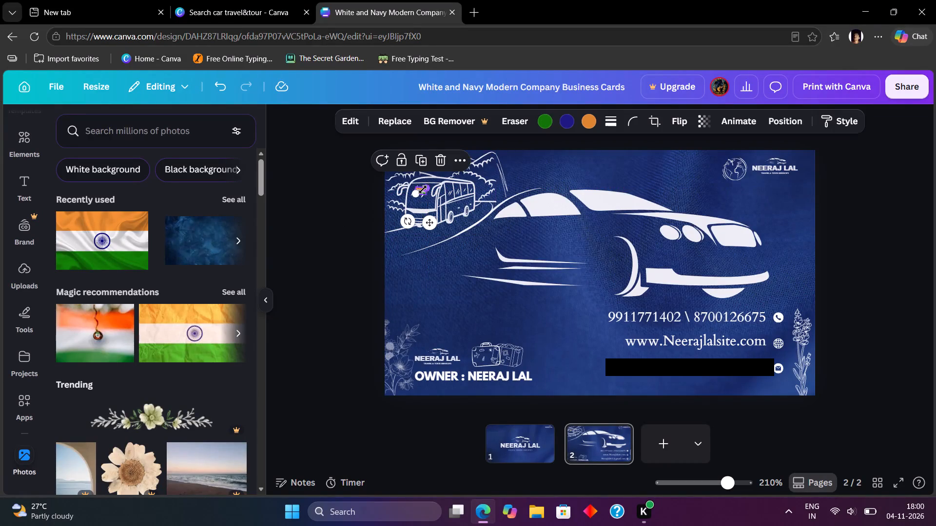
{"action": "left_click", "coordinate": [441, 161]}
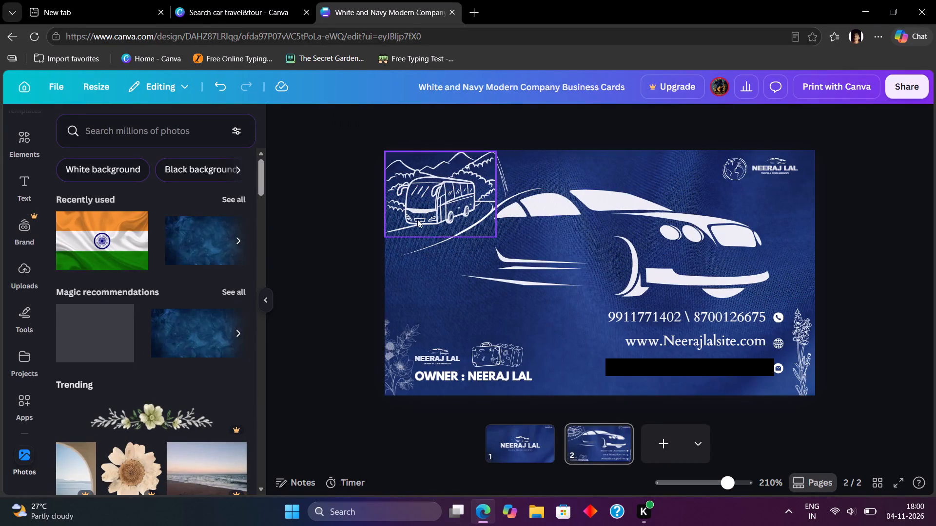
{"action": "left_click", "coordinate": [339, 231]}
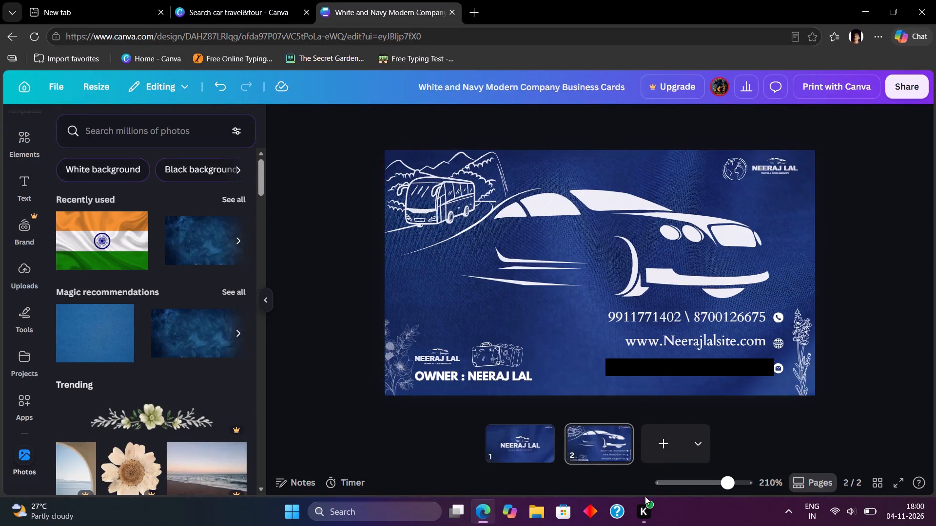